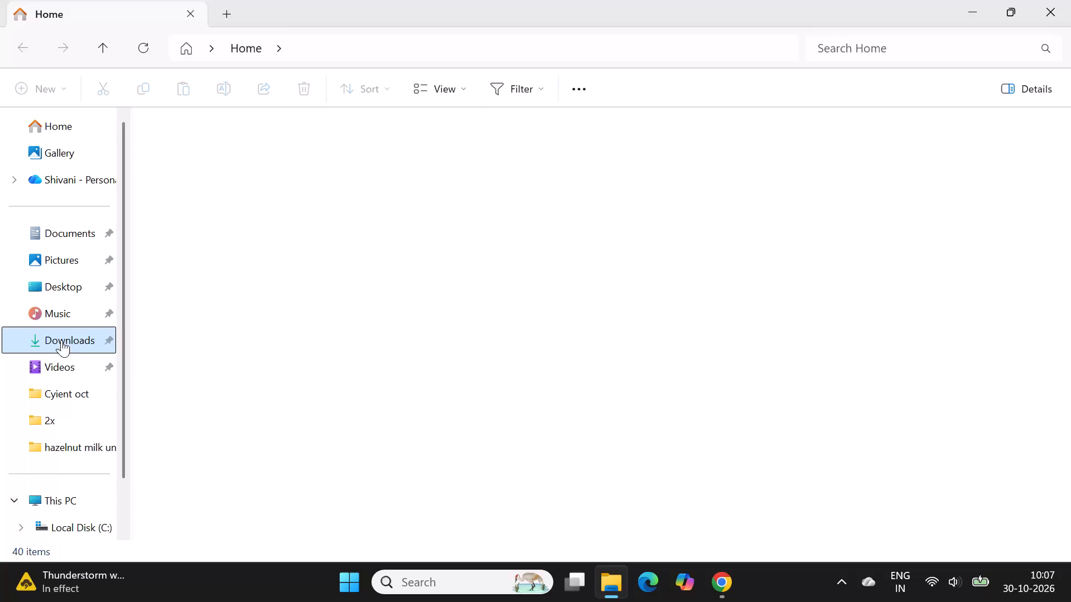
Open the file near the top of the Downloads folder.
scroll(297, 276, "up", 1)
double_click(224, 210)
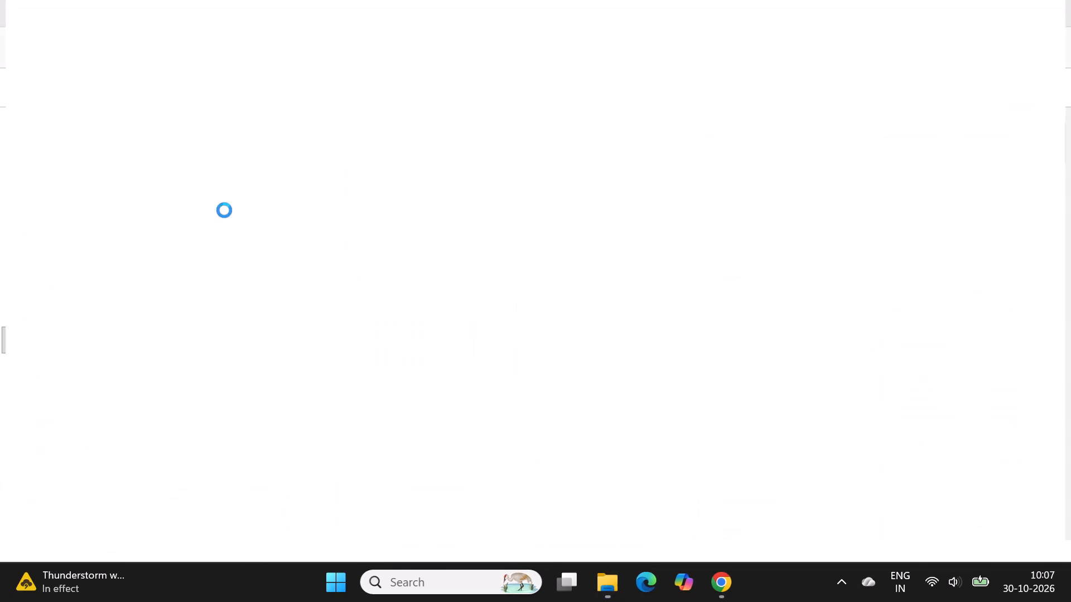
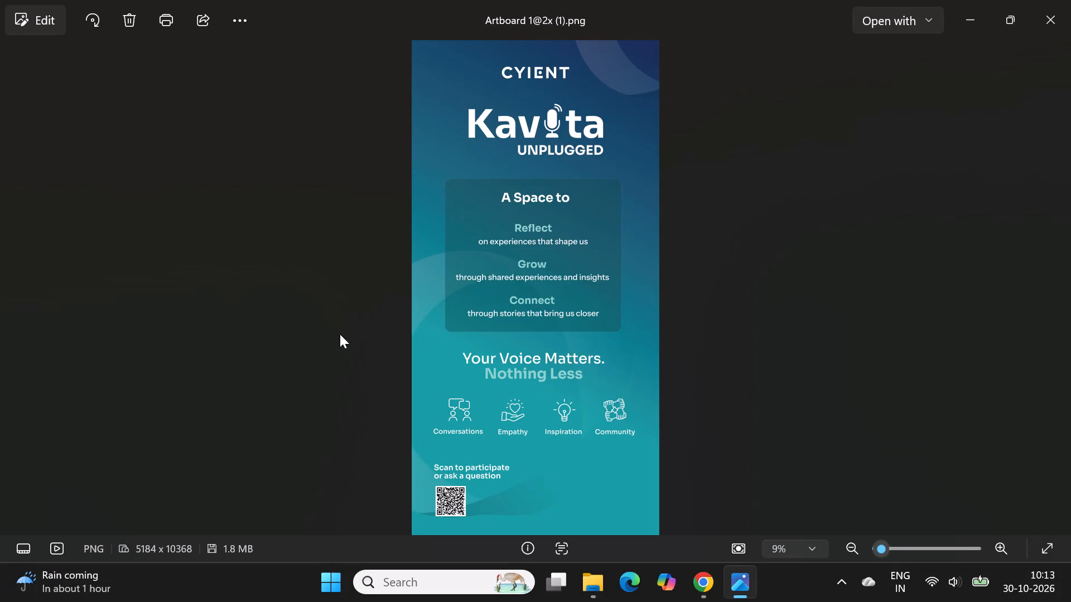
Examine the full Kavita Unplugged poster image, from the heading to the QR code.
scroll(487, 229, "down", 5)
scroll(488, 230, "up", 2)
scroll(594, 311, "down", 3)
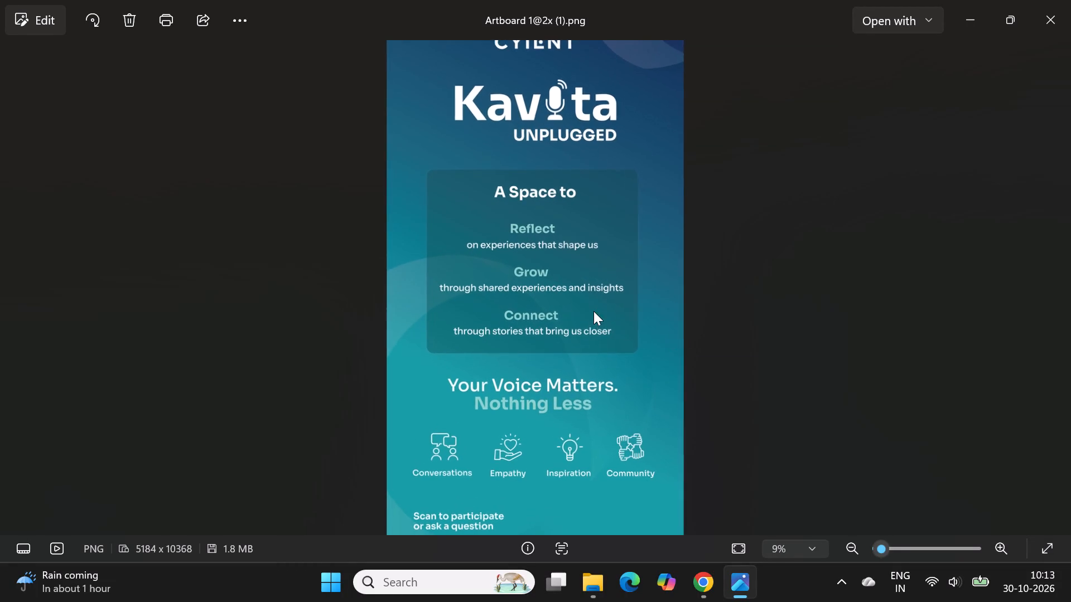
scroll(594, 311, "down", 16)
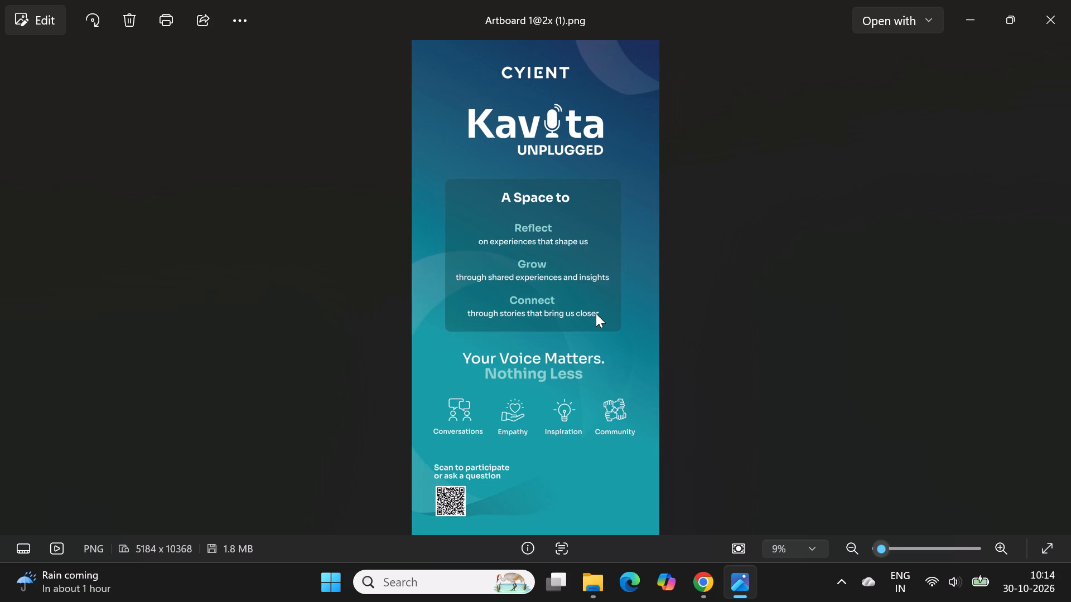
scroll(596, 313, "down", 1)
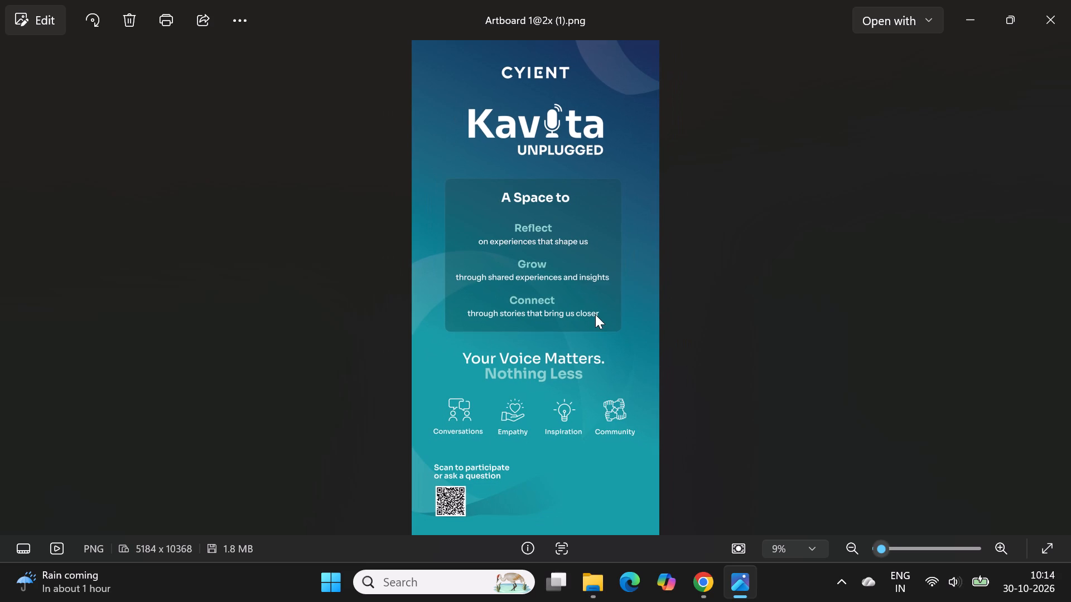
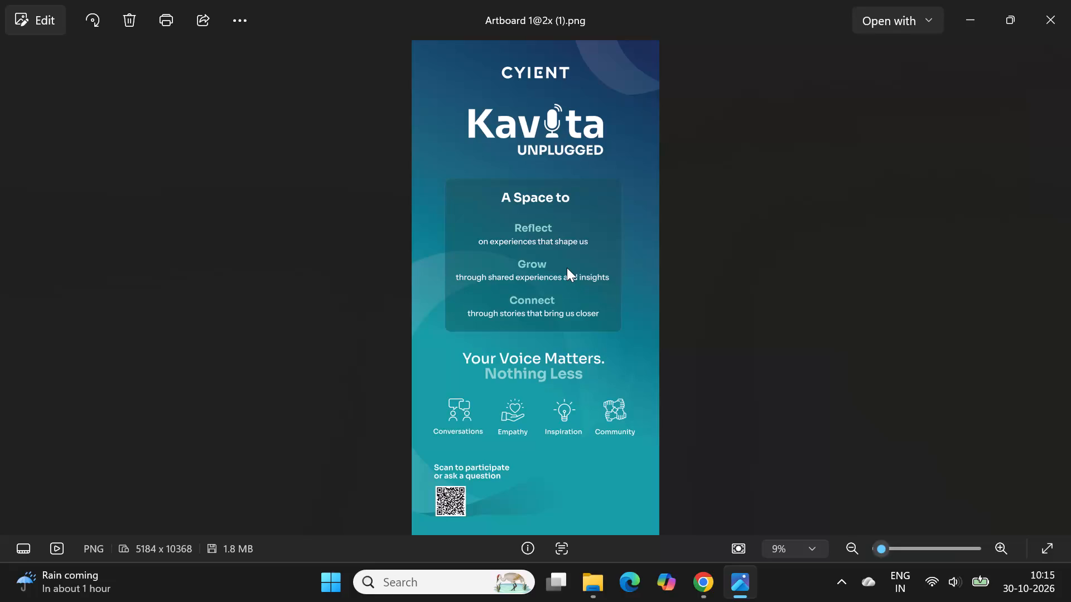
Close the Kavita Unplugged poster image and return to the Downloads folder.
scroll(567, 268, "down", 5)
left_click(1057, 25)
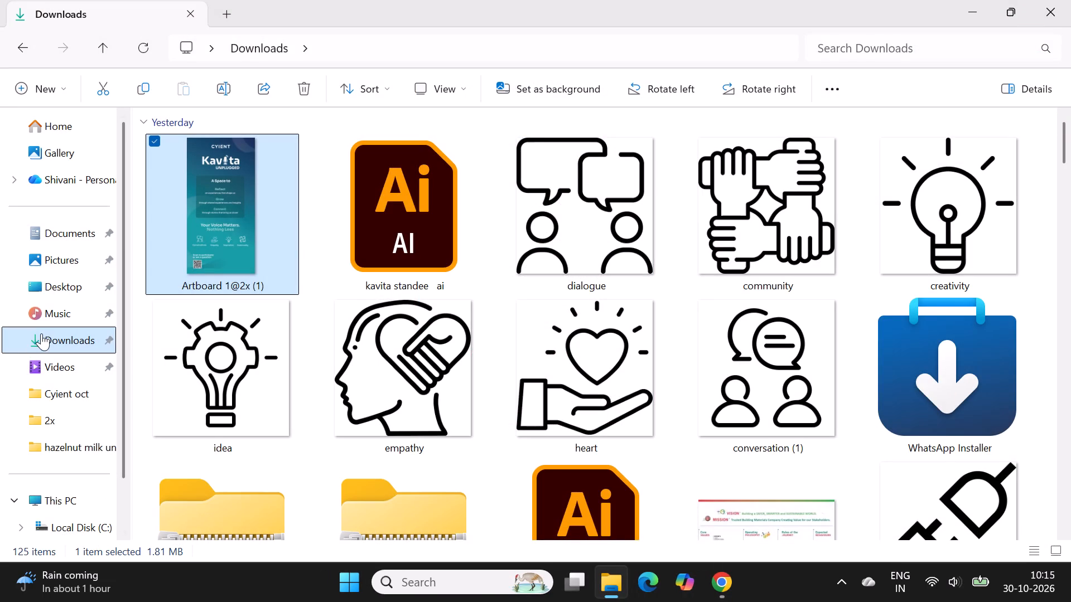
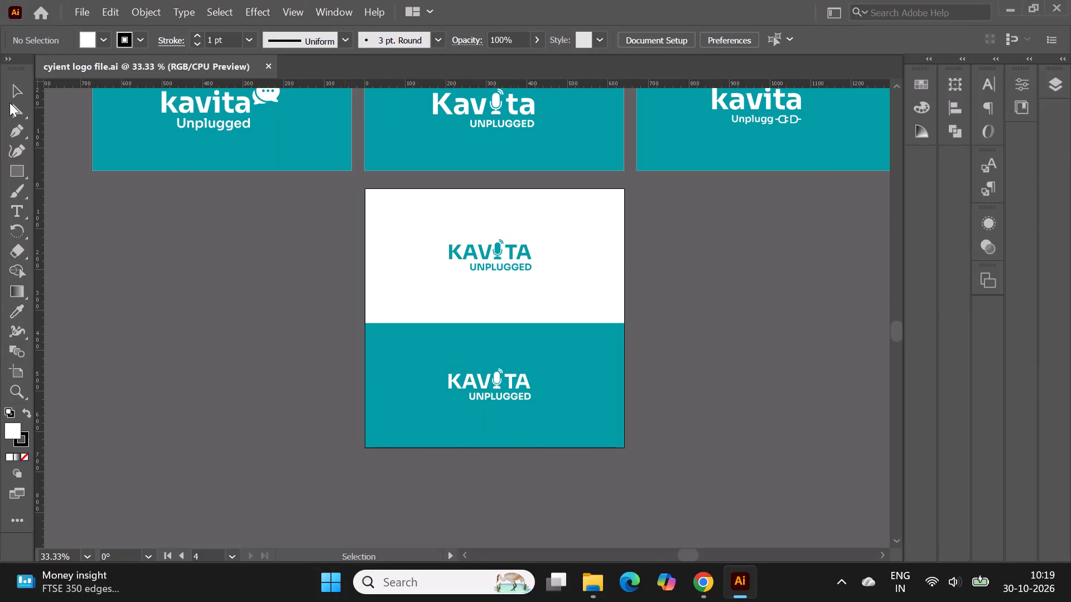
Move the "Artboard 1 copy" artboard with its Kavita logos to the right of "Artboard 1 copy 3", at about X 1685, Y 1010 px.
scroll(441, 347, "down", 3, "alt")
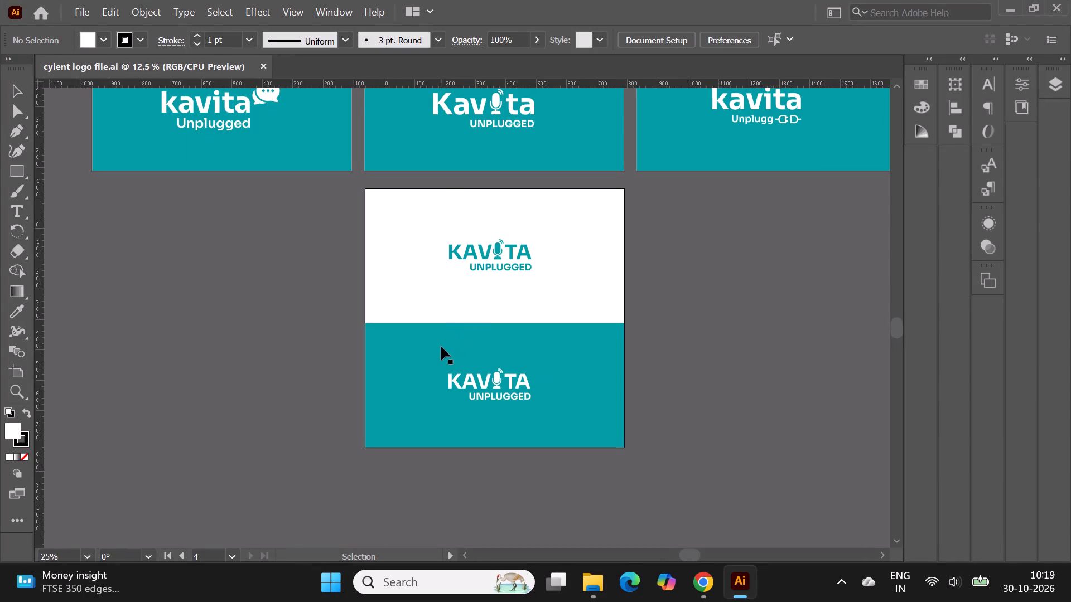
scroll(441, 347, "up", 2)
scroll(441, 347, "up", 4, "alt")
scroll(528, 356, "up", 10)
scroll(470, 266, "down", 1, "alt")
scroll(498, 154, "up", 1, "alt")
scroll(485, 157, "down", 4, "alt")
scroll(511, 283, "up", 1)
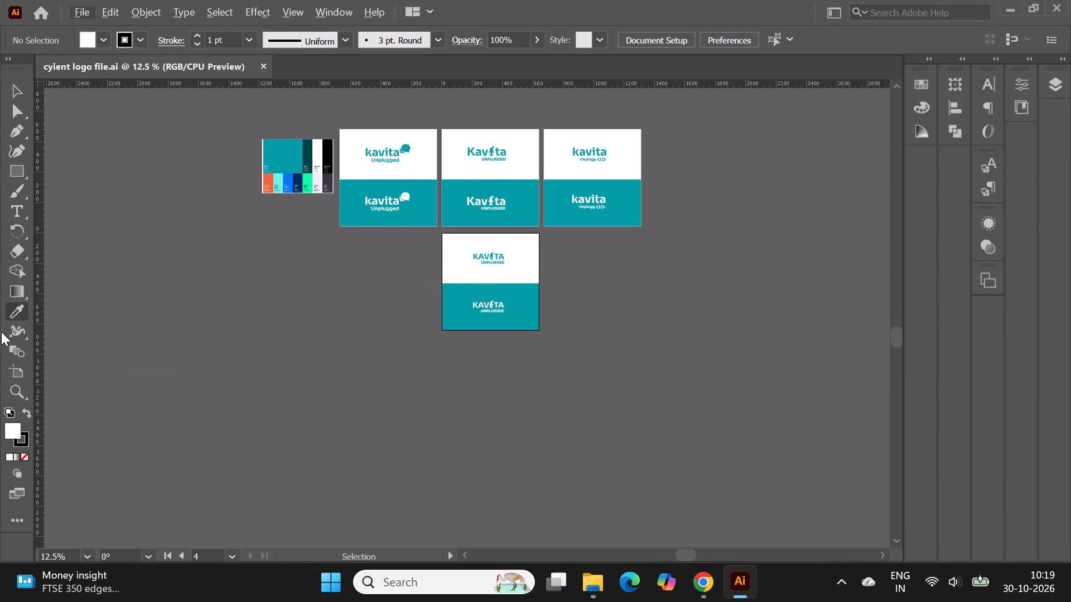
left_click(21, 372)
left_click_drag(467, 138, 489, 161)
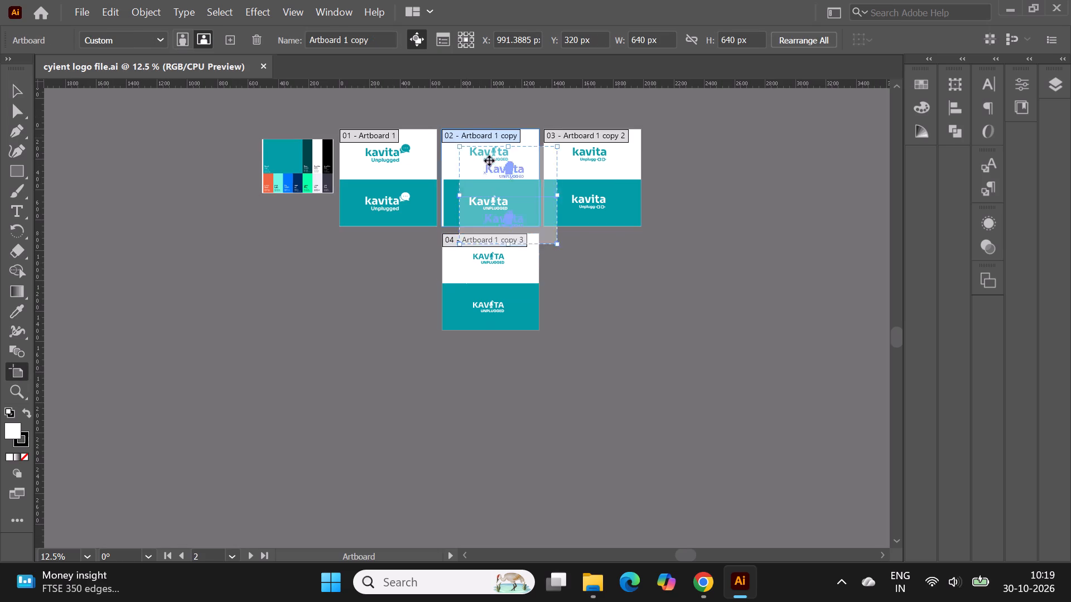
left_click_drag(489, 161, 574, 242)
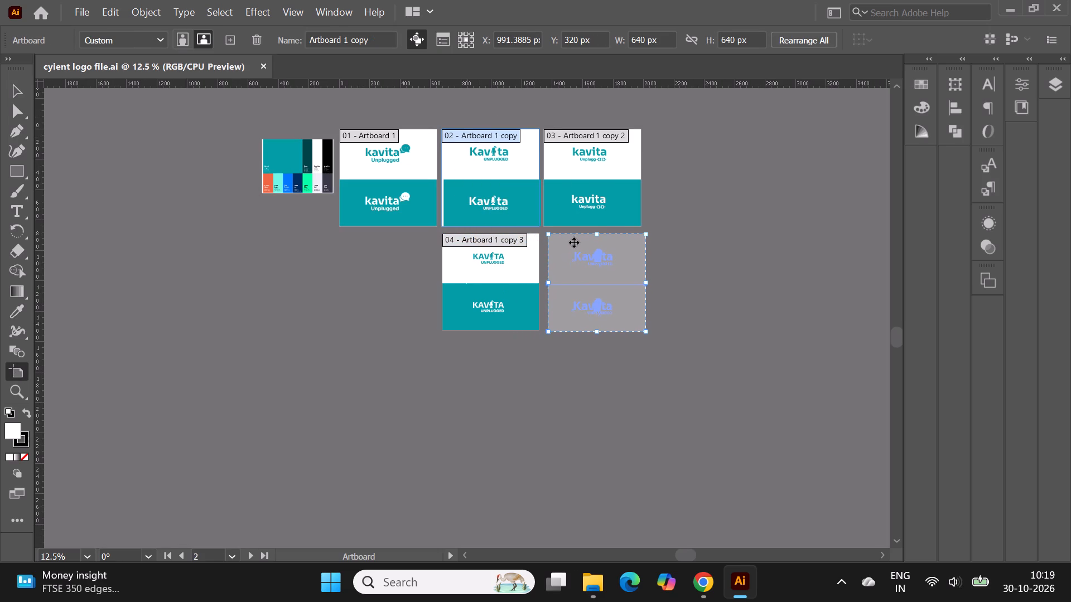
left_click_drag(574, 242, 573, 242)
scroll(566, 255, "up", 1, "alt")
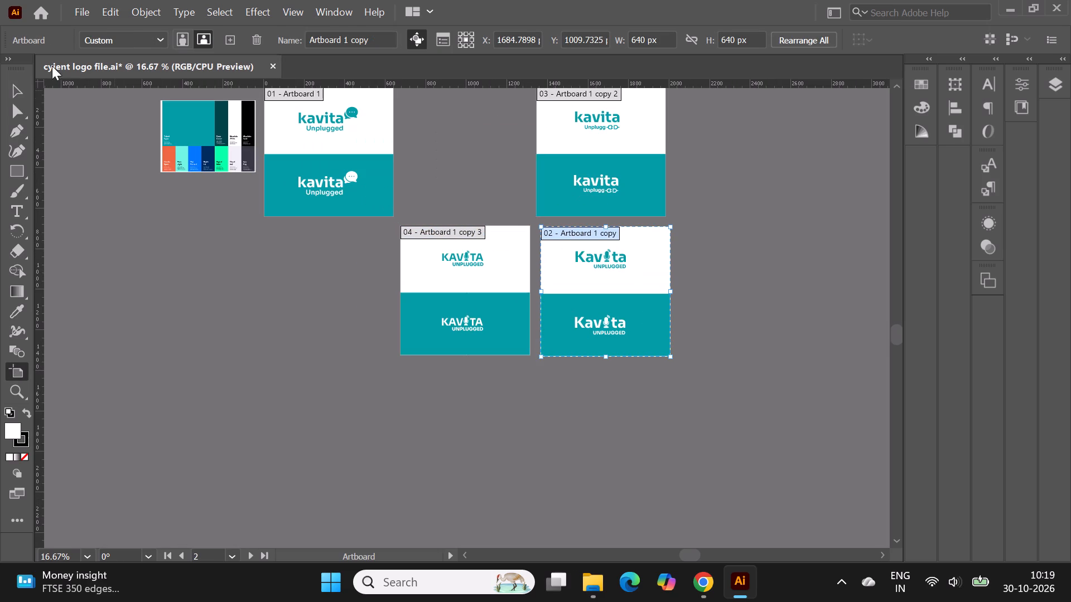
left_click(17, 89)
left_click(216, 260)
Nudge "Artboard 1 copy" closer to and level with "Artboard 1 copy 3", at about X 1666, Y 1006 px.
scroll(559, 308, "up", 1, "alt")
scroll(527, 231, "up", 1, "alt")
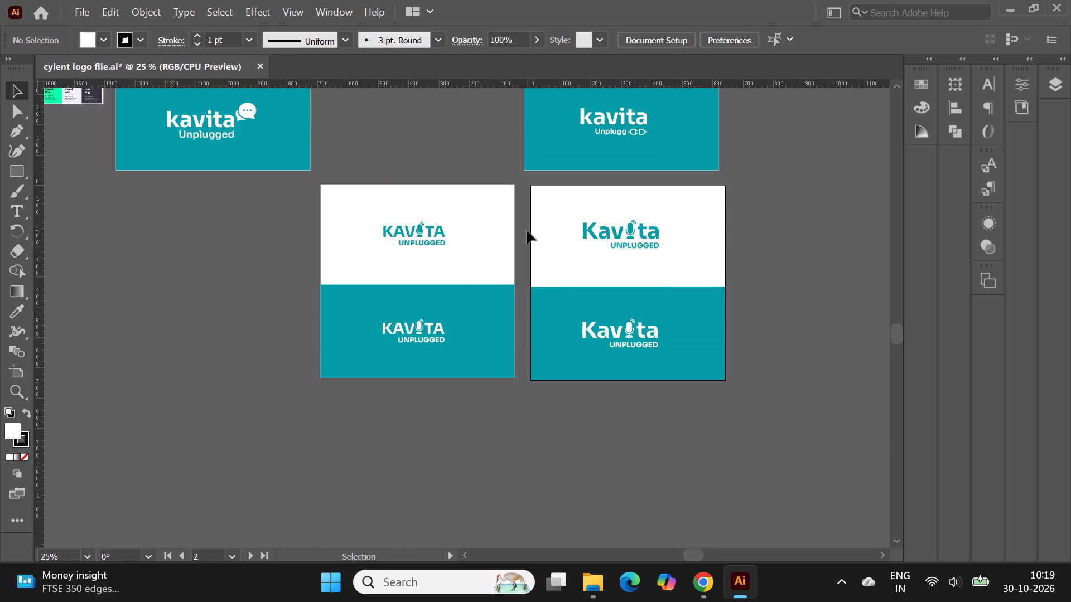
scroll(553, 202, "up", 1, "alt")
scroll(520, 177, "down", 1, "alt")
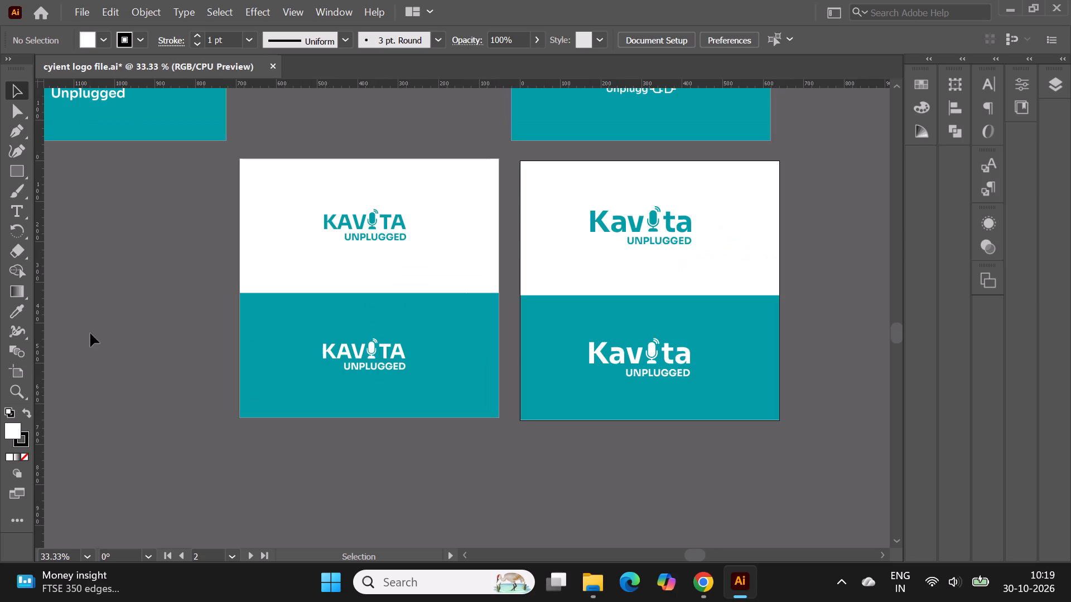
left_click(17, 377)
left_click_drag(533, 171, 528, 171)
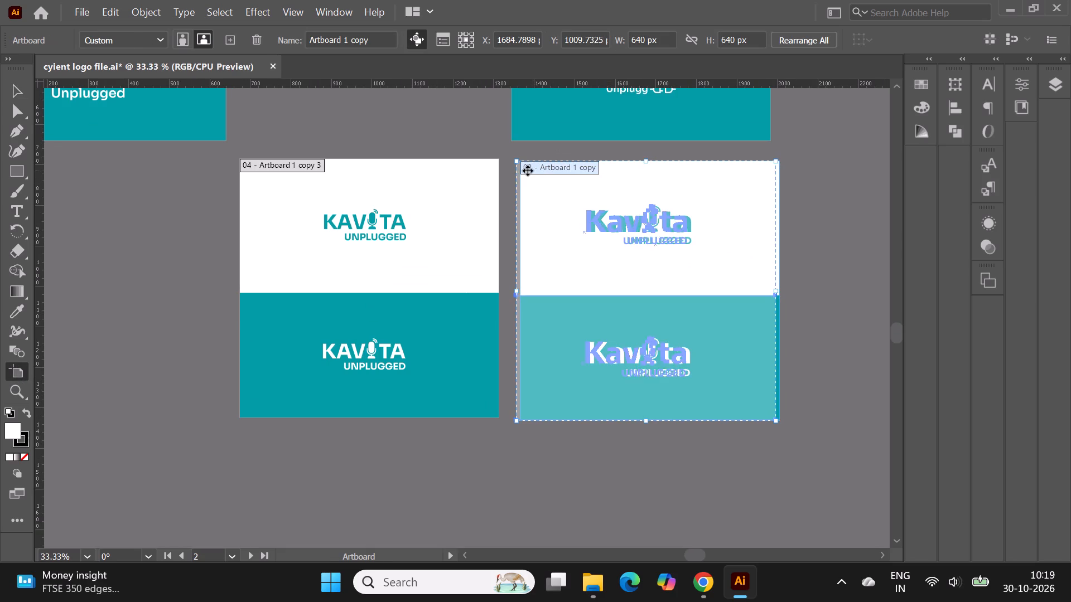
left_click_drag(528, 171, 524, 169)
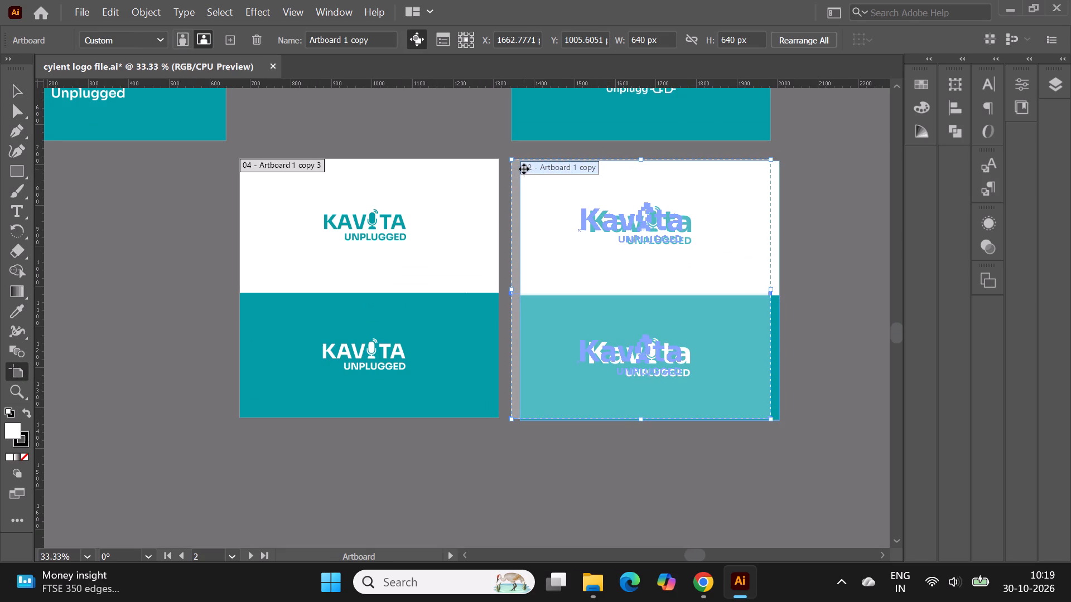
left_click(524, 169)
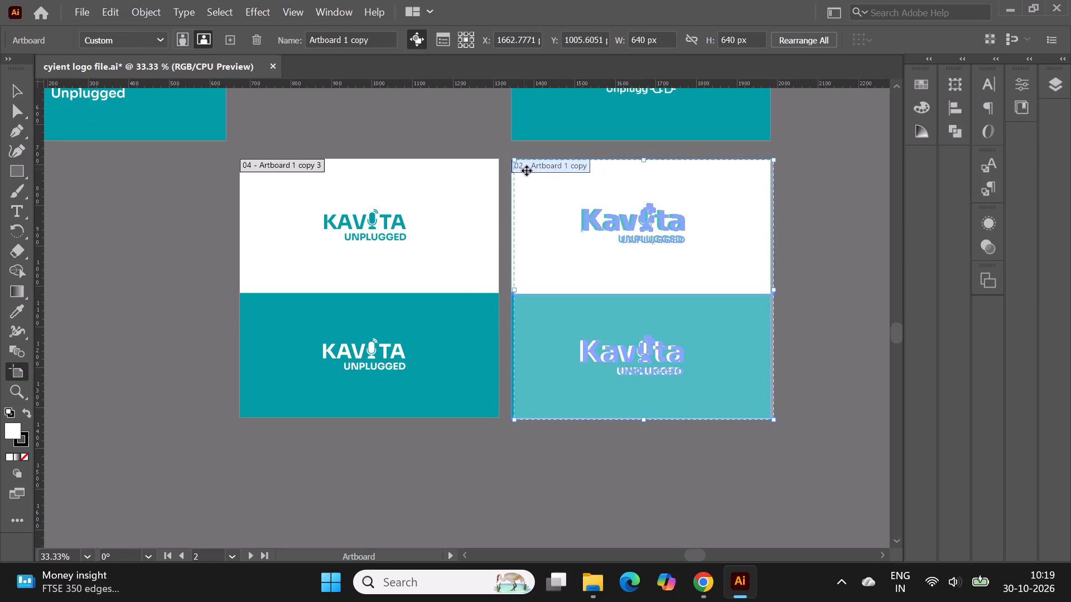
left_click(21, 87)
left_click(100, 226)
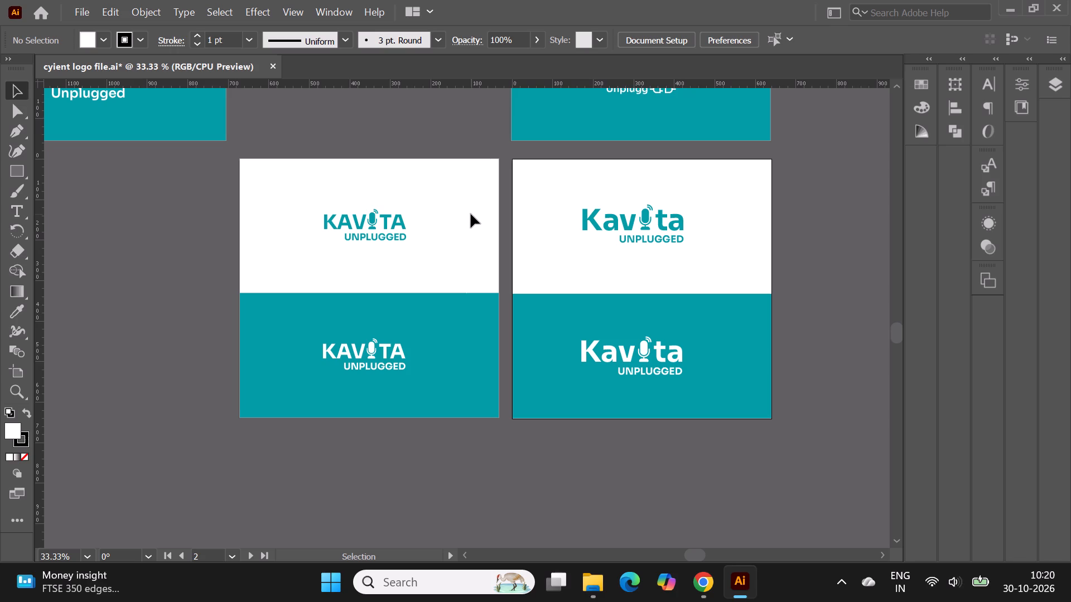
Switch to File Explorer and open the poster image "Artboard 1@2x (1)" from the Downloads folder to view it.
left_click(596, 600)
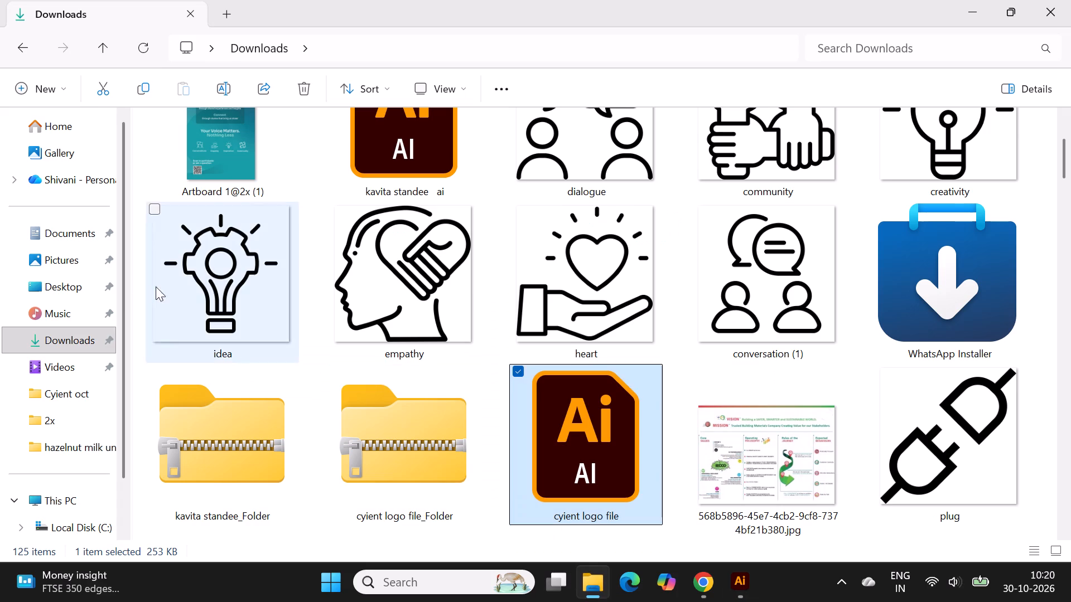
left_click(89, 337)
scroll(269, 358, "up", 3)
double_click(210, 229)
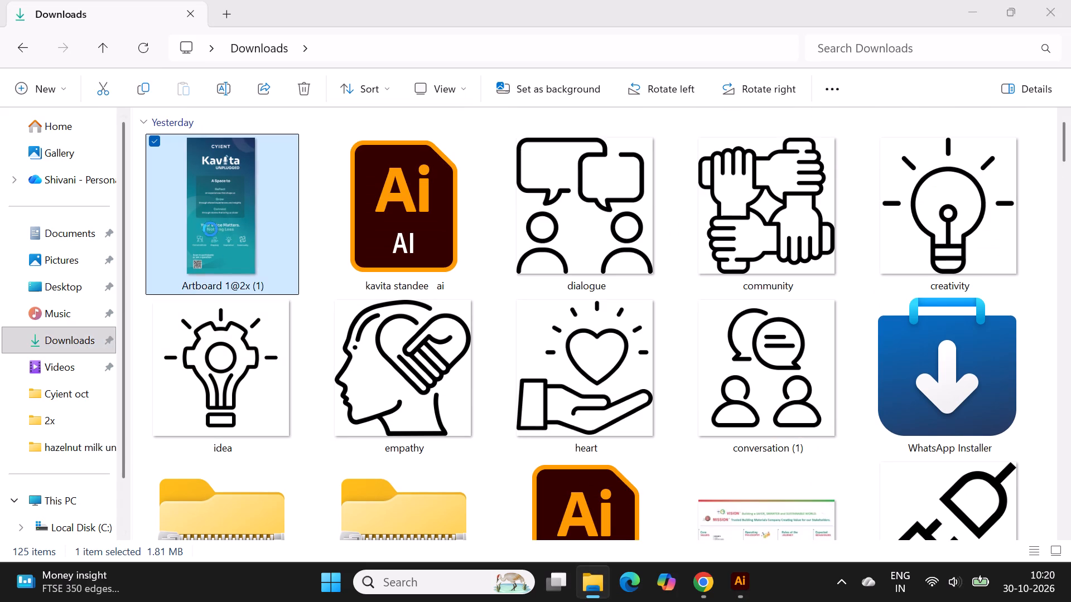
left_click(558, 219)
scroll(759, 318, "down", 2)
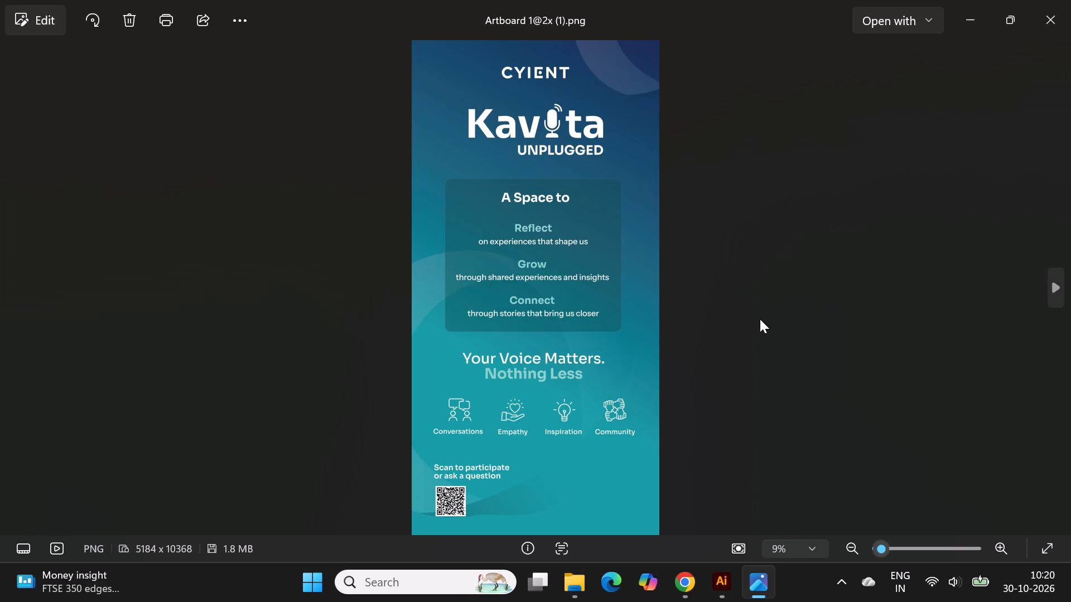
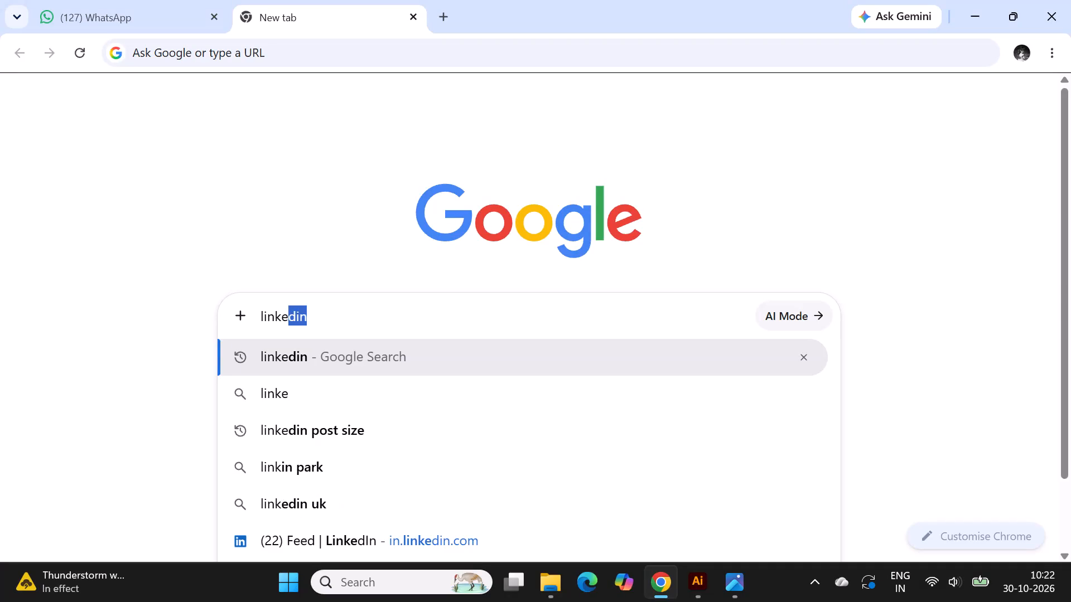
Search Google for linkedin and open the LinkedIn India site from the results.
key("Return")
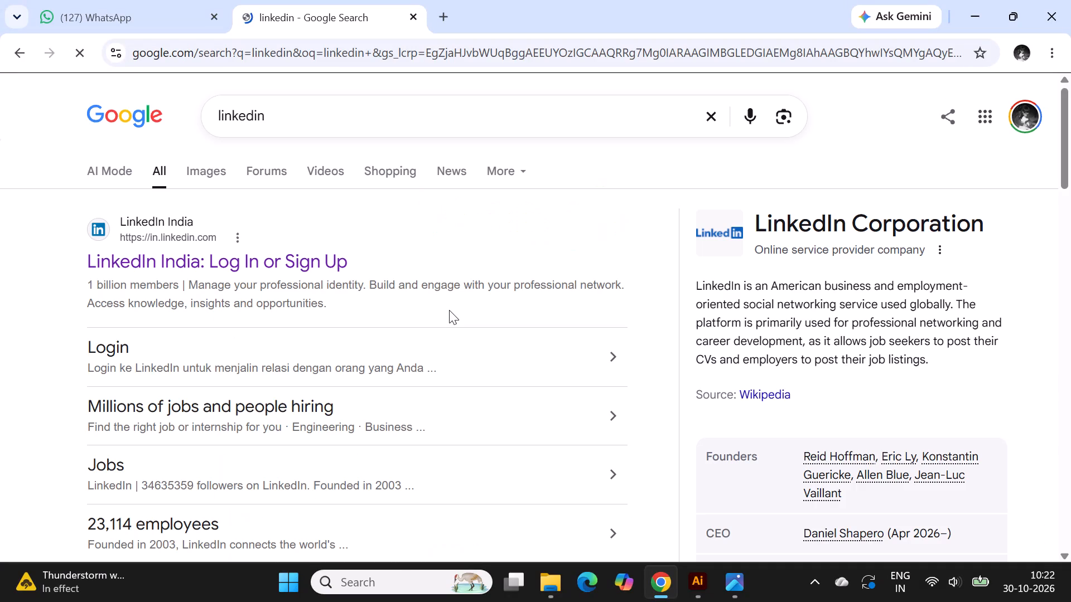
left_click(175, 229)
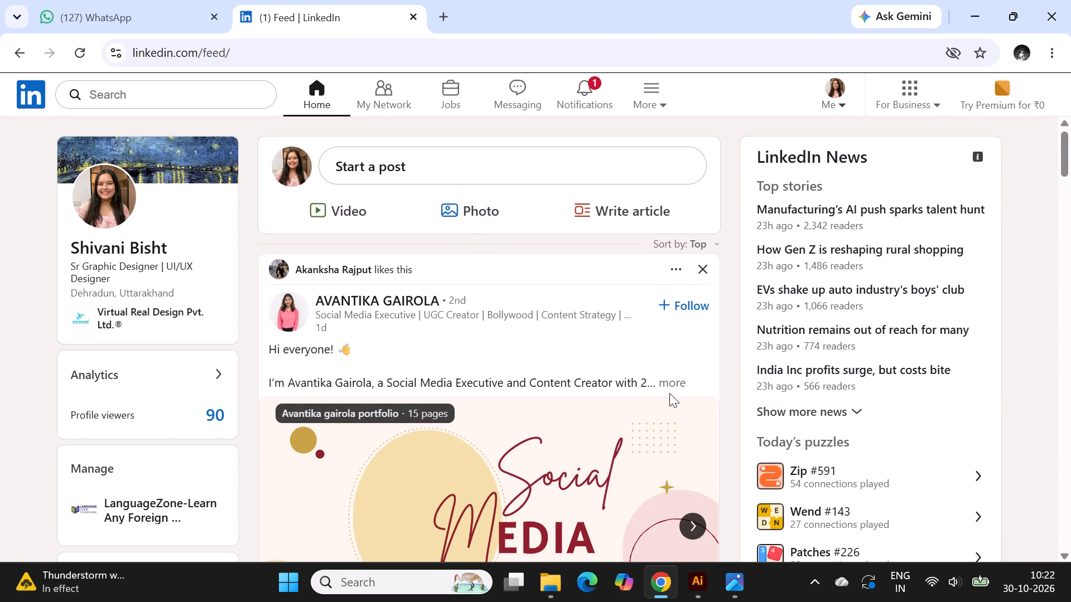
Expand the first post in the LinkedIn feed and look over its text and social media portfolio cover.
left_click(667, 377)
scroll(479, 285, "down", 4)
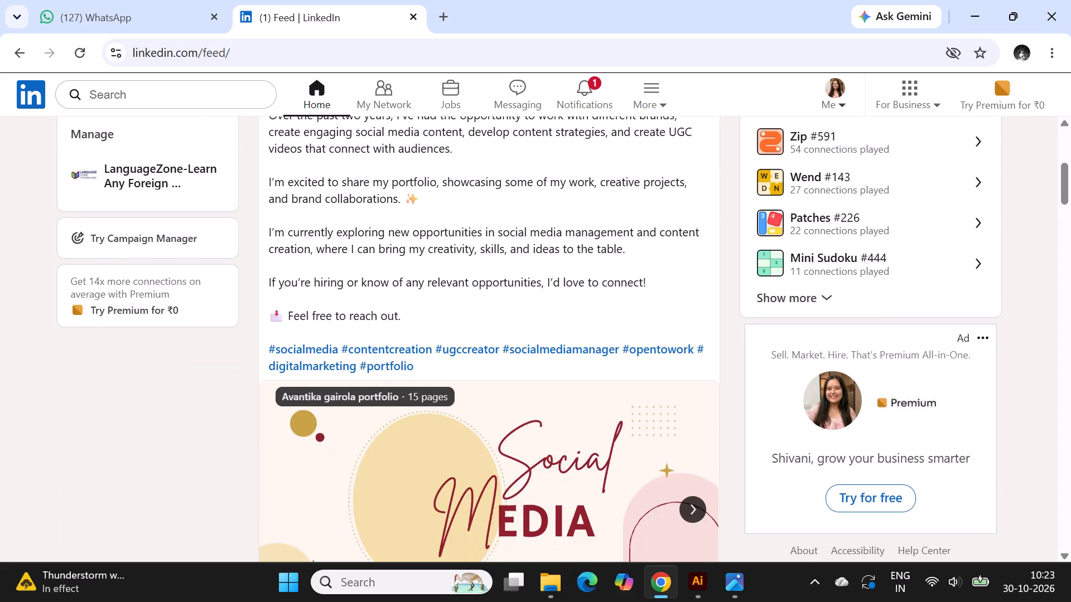
scroll(479, 285, "down", 5)
scroll(479, 285, "up", 8)
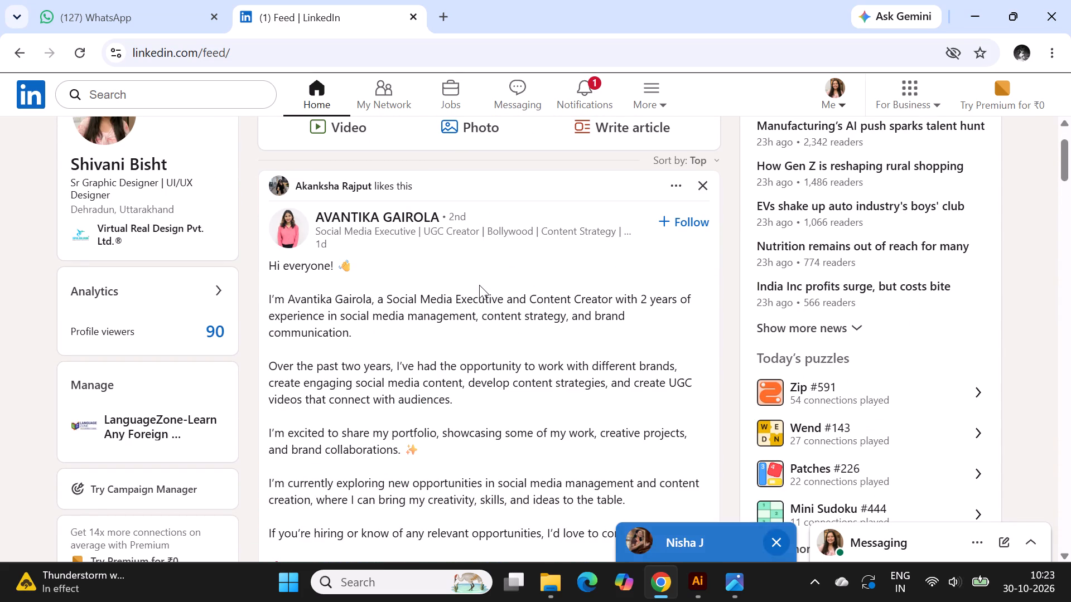
scroll(479, 285, "down", 4)
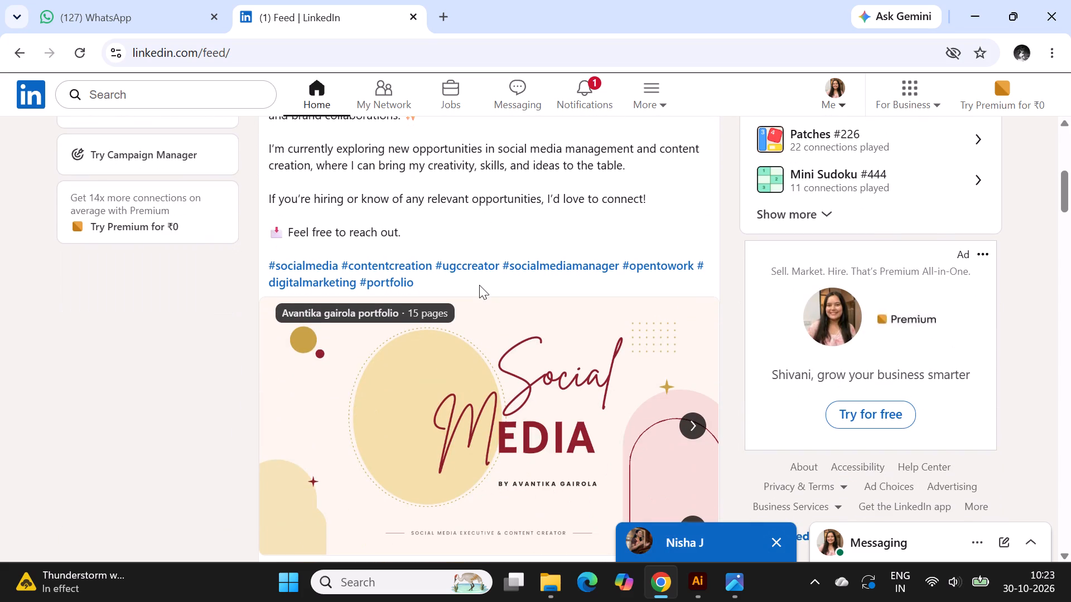
scroll(479, 285, "down", 2)
scroll(479, 285, "up", 1)
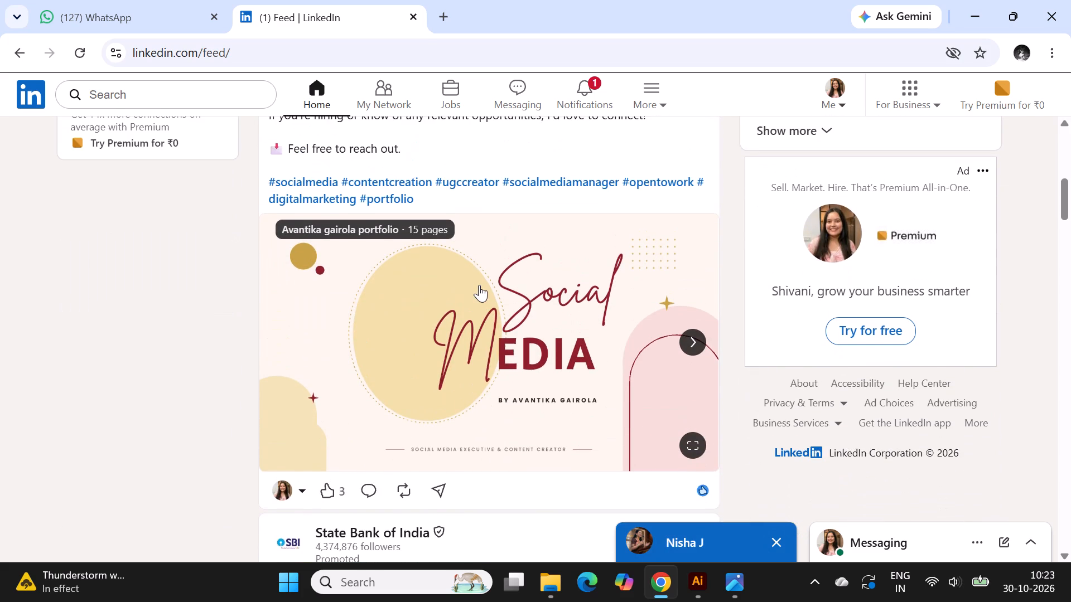
scroll(479, 285, "up", 6)
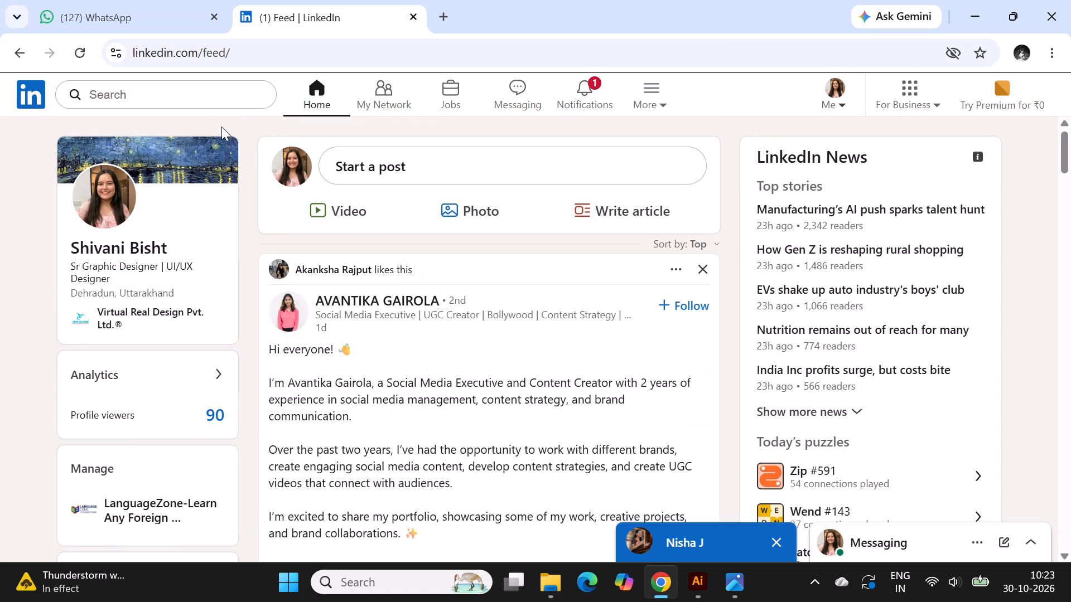
Open Cyient's LinkedIn company page from the recent searches and look over its overview and featured content.
left_click(197, 88)
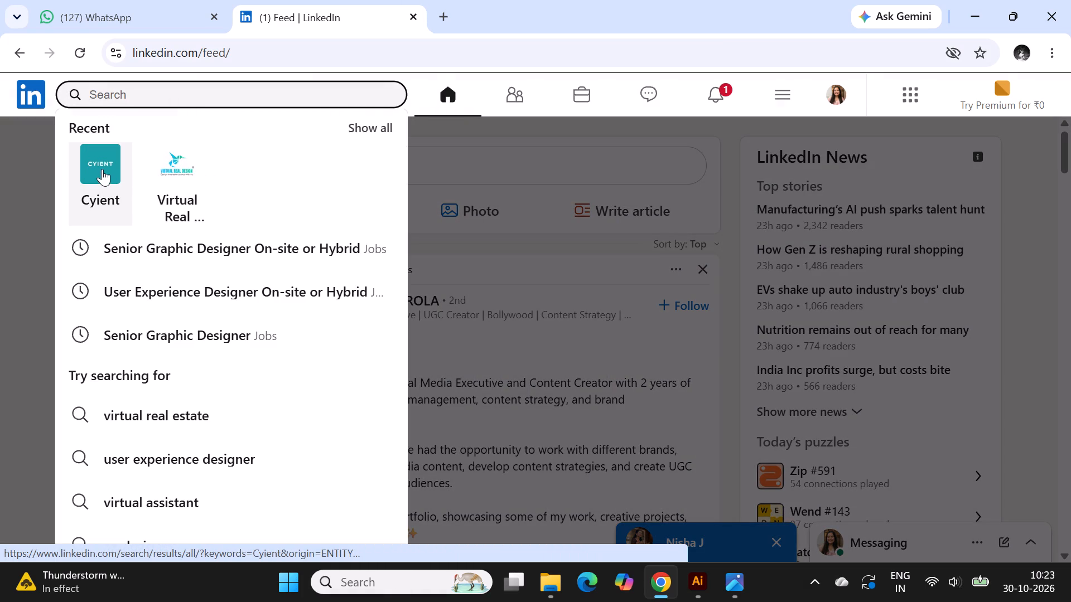
left_click(102, 169)
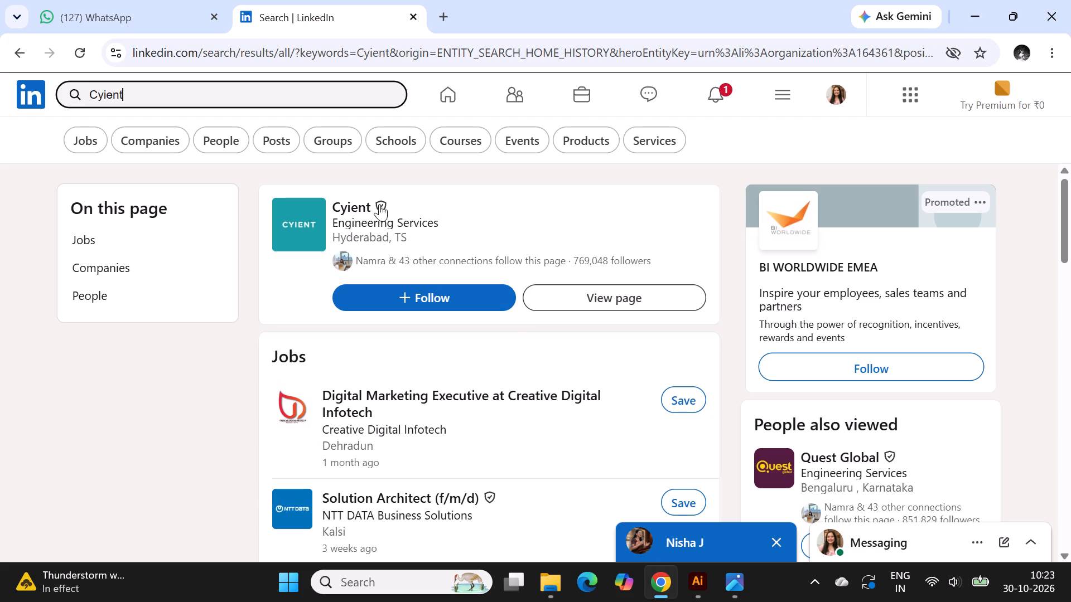
left_click(370, 205)
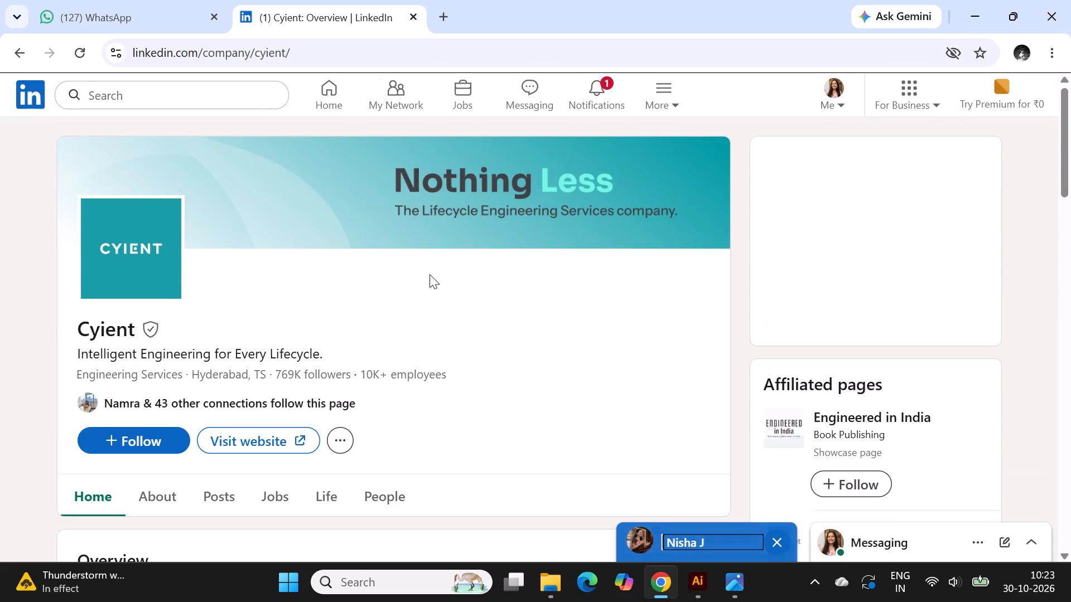
scroll(464, 315, "down", 6)
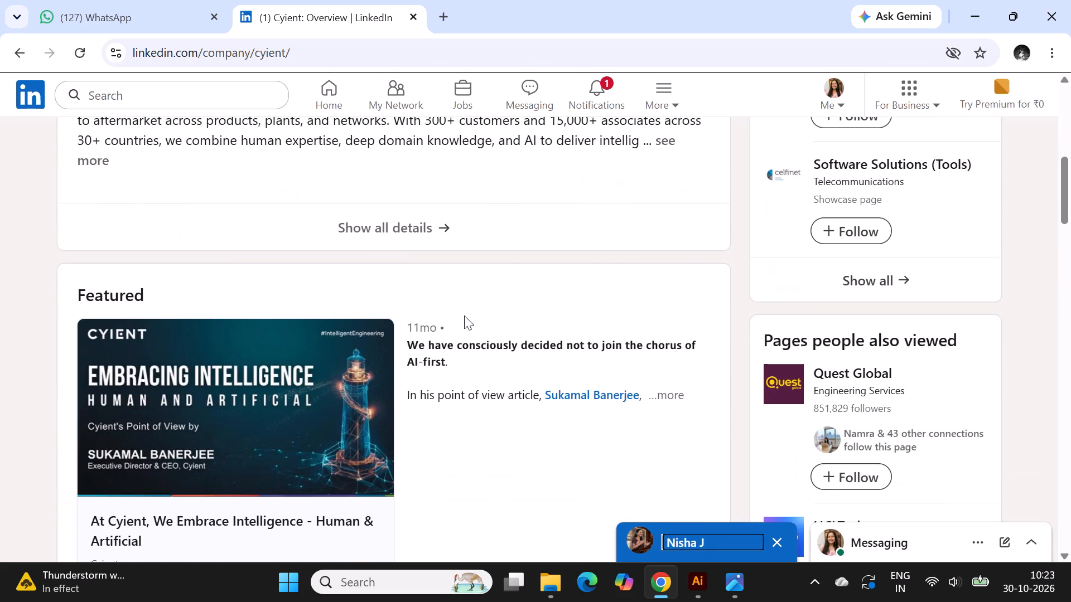
scroll(438, 314, "up", 2)
scroll(319, 342, "up", 2)
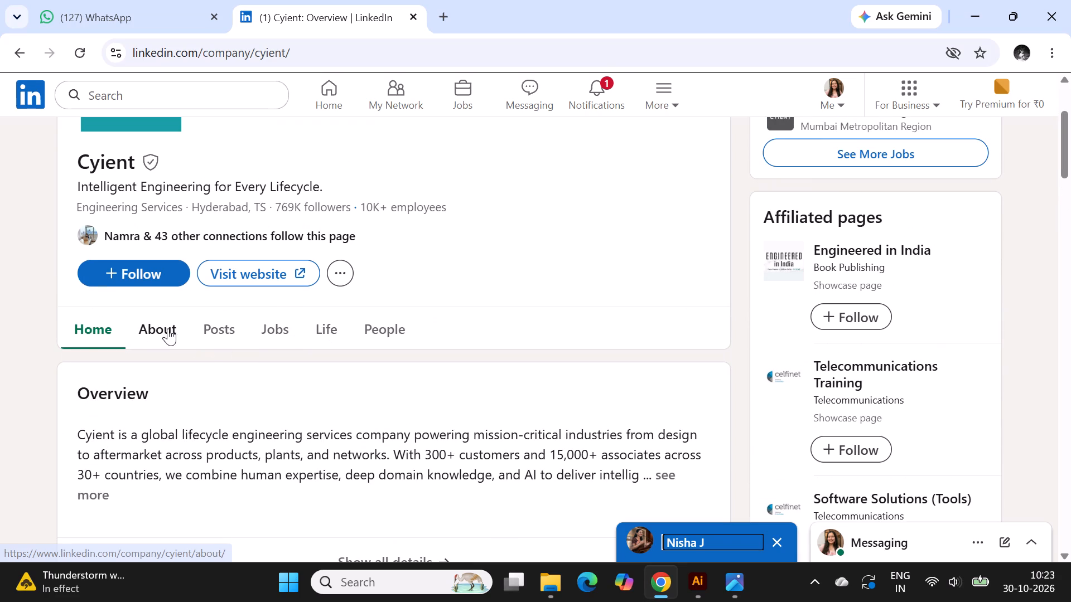
Open Cyient's company posts and browse them, examining the layout and branding of their graphics.
left_click(210, 332)
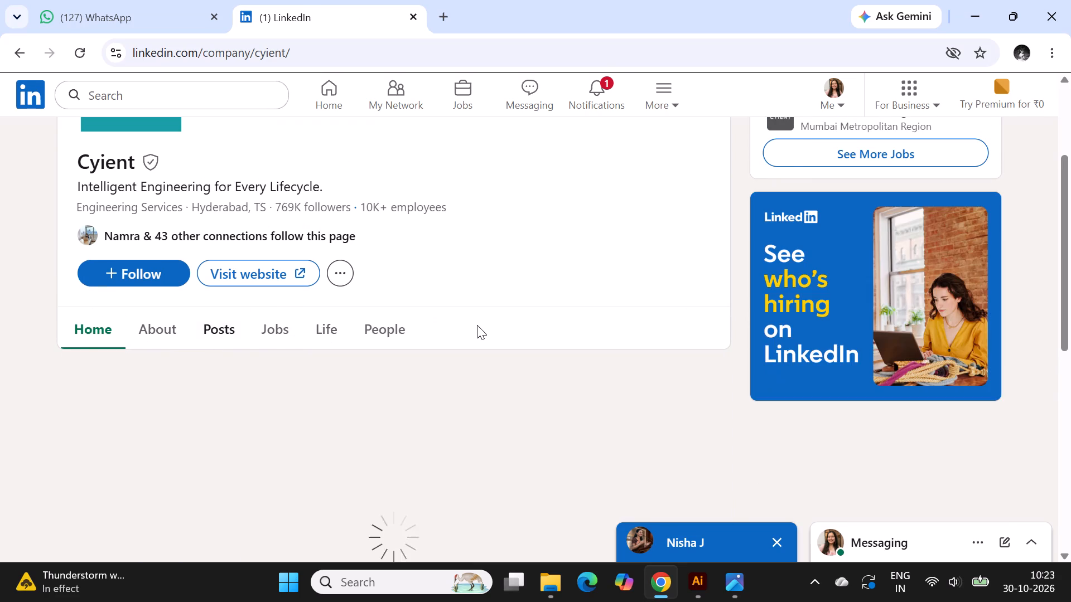
scroll(477, 325, "down", 9)
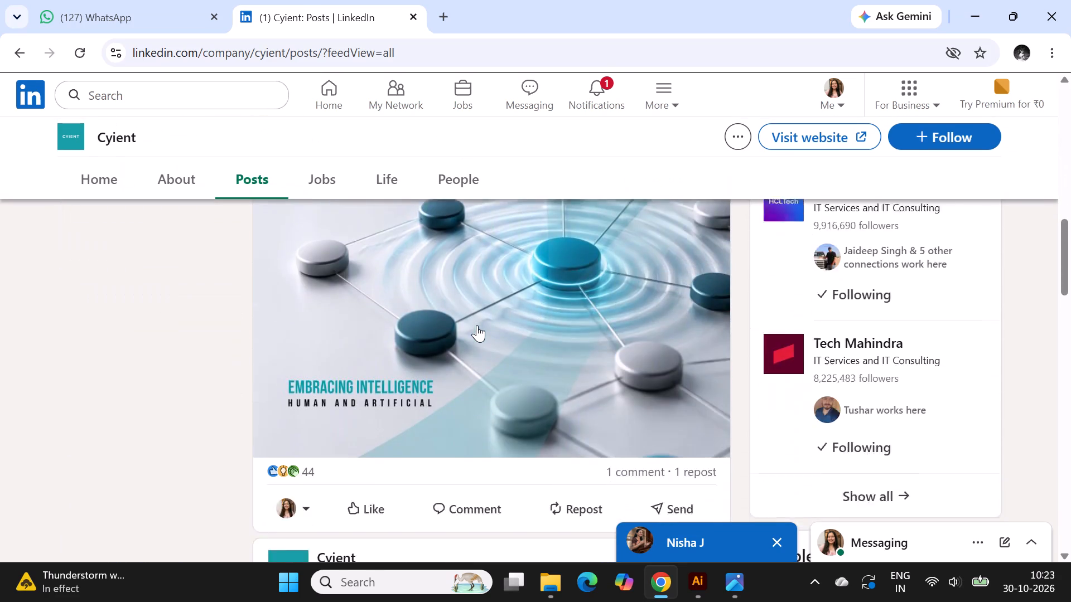
scroll(477, 325, "down", 12)
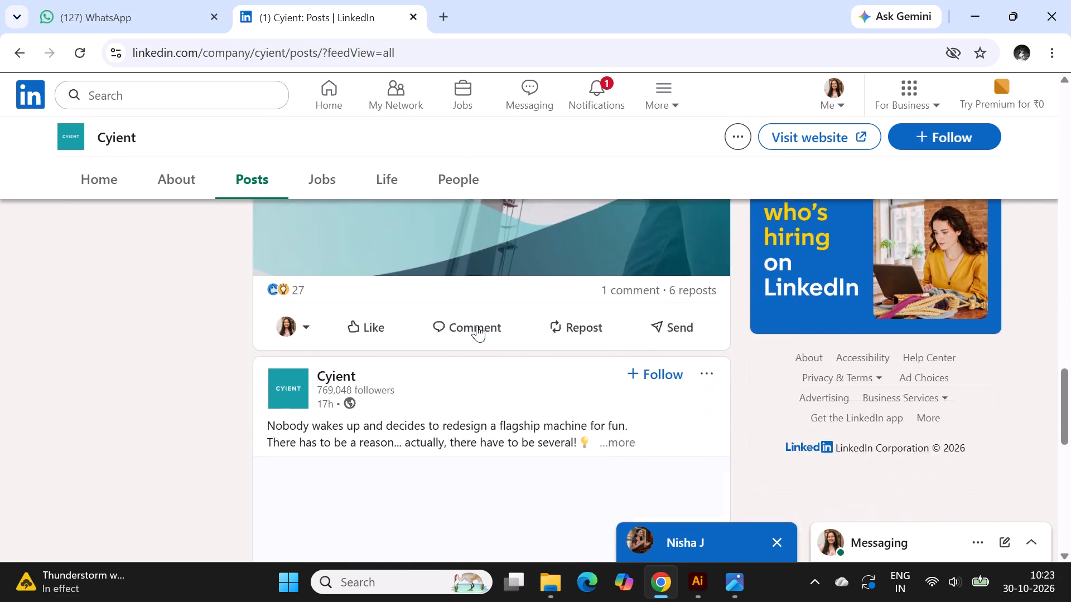
scroll(477, 325, "down", 2)
scroll(477, 325, "up", 1)
scroll(477, 325, "down", 3)
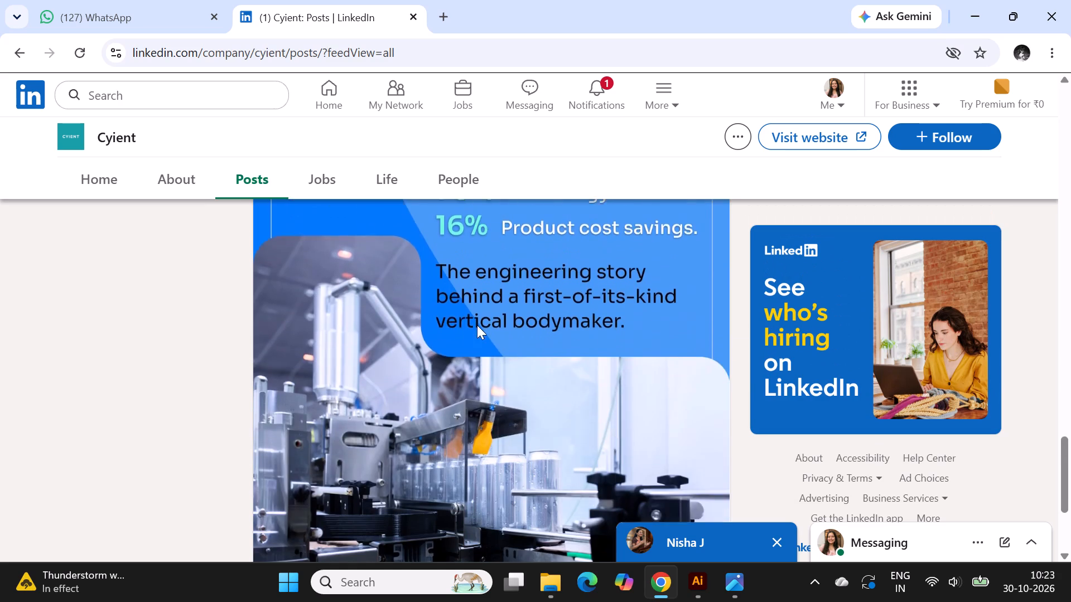
scroll(477, 325, "down", 6)
scroll(542, 348, "down", 3)
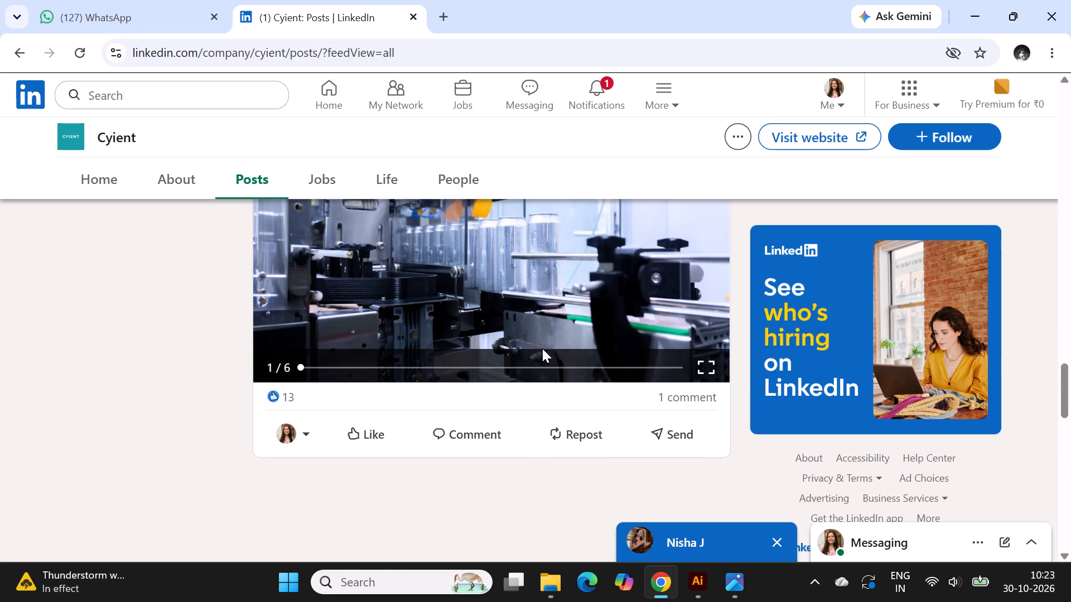
scroll(656, 355, "down", 3)
scroll(315, 354, "down", 3)
scroll(510, 342, "up", 7)
scroll(510, 342, "down", 17)
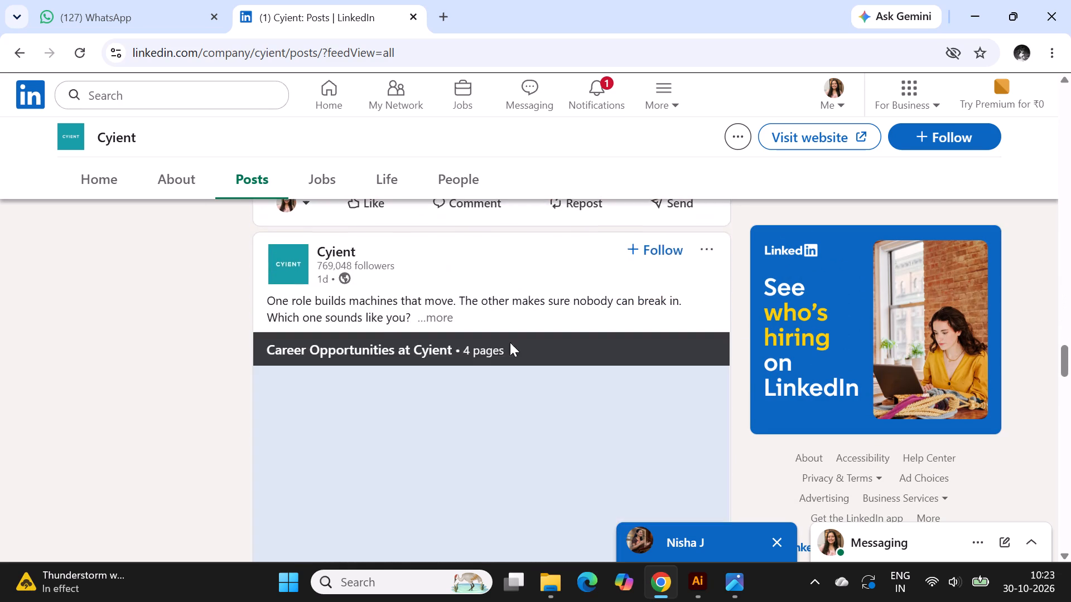
scroll(510, 342, "down", 2)
scroll(510, 342, "up", 2)
scroll(510, 342, "down", 9)
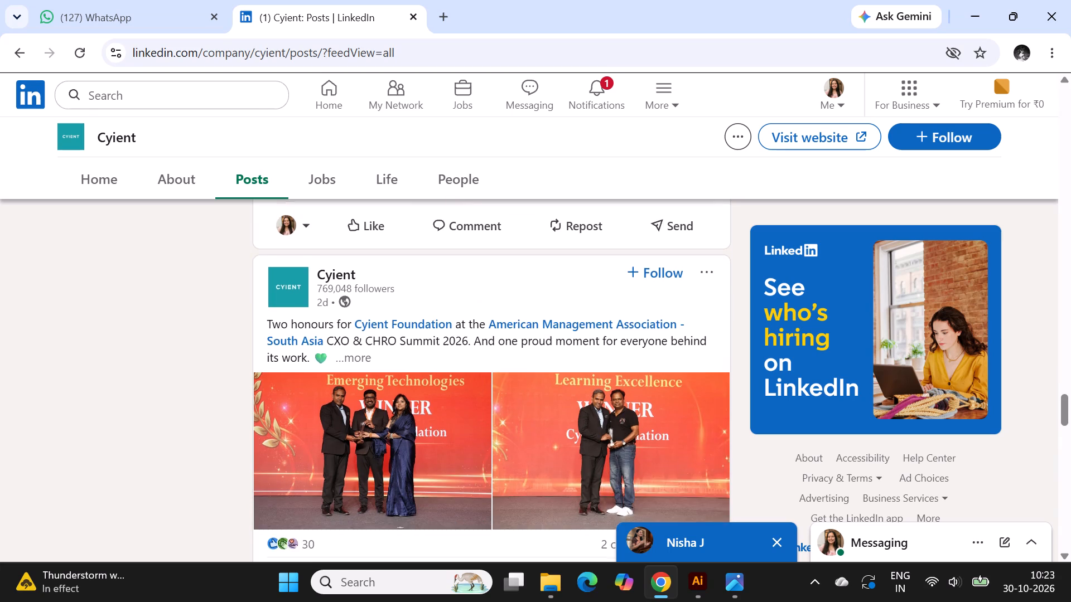
scroll(510, 342, "down", 14)
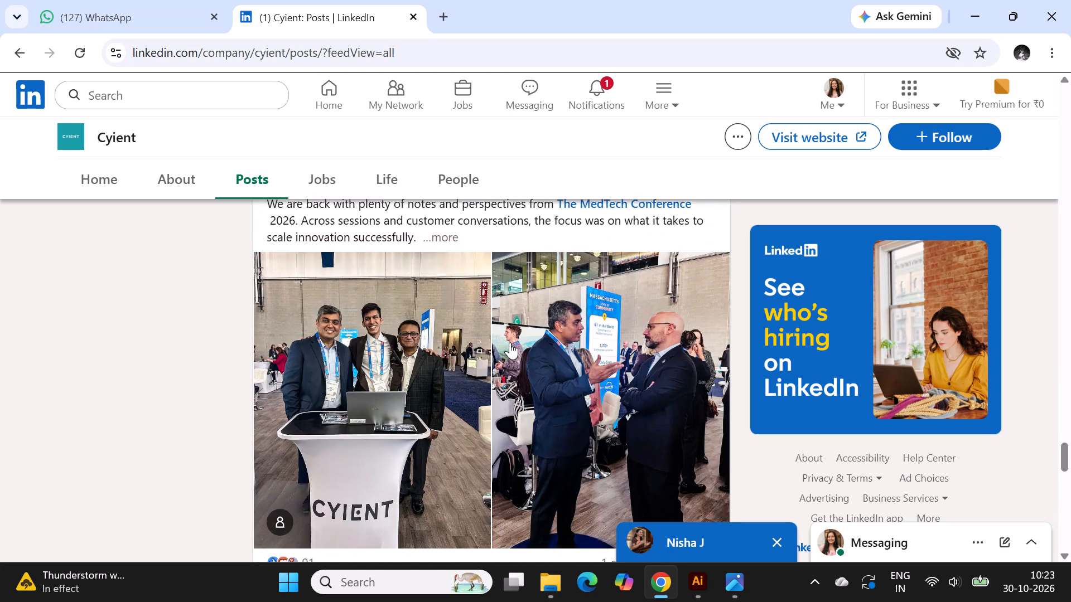
scroll(510, 342, "down", 8)
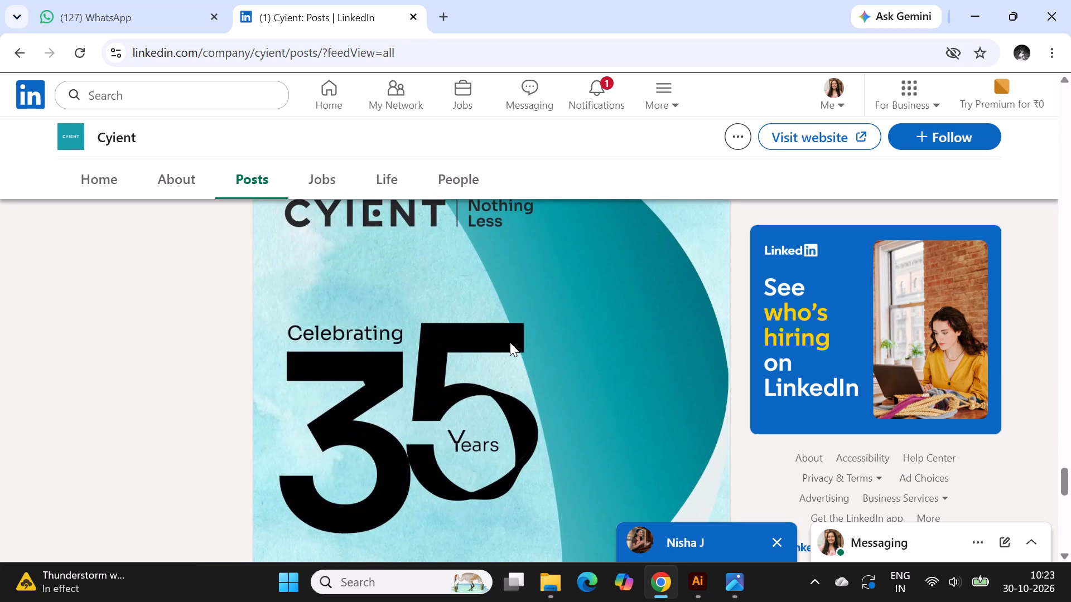
scroll(511, 343, "down", 1)
scroll(752, 392, "up", 1)
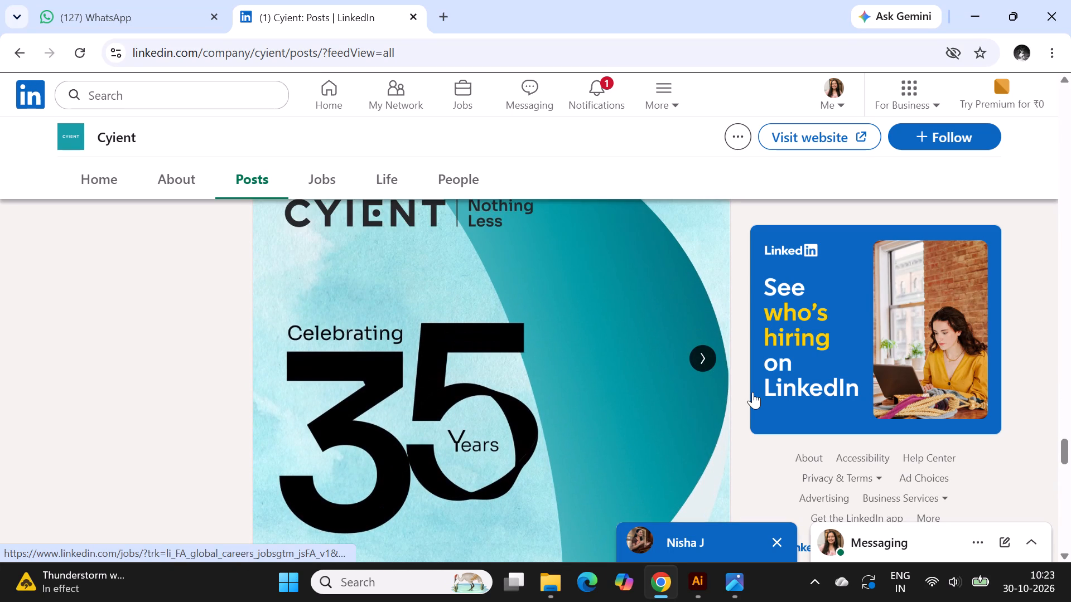
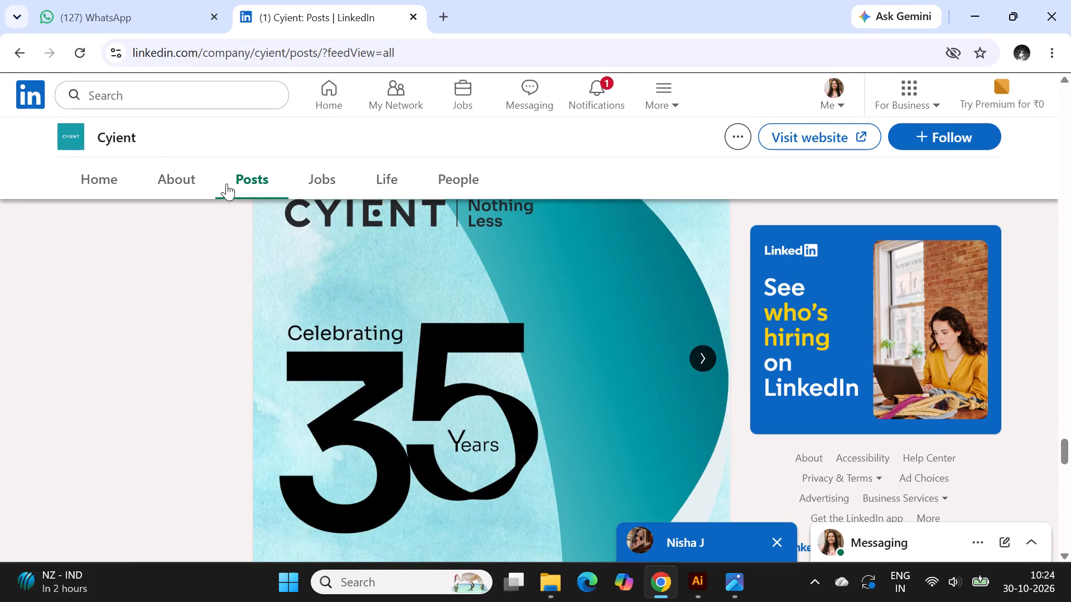
Switch to File Explorer's Downloads folder and open the image Artboard 1@2x (1) to view the Kavita Unplugged standee design.
left_click(548, 585)
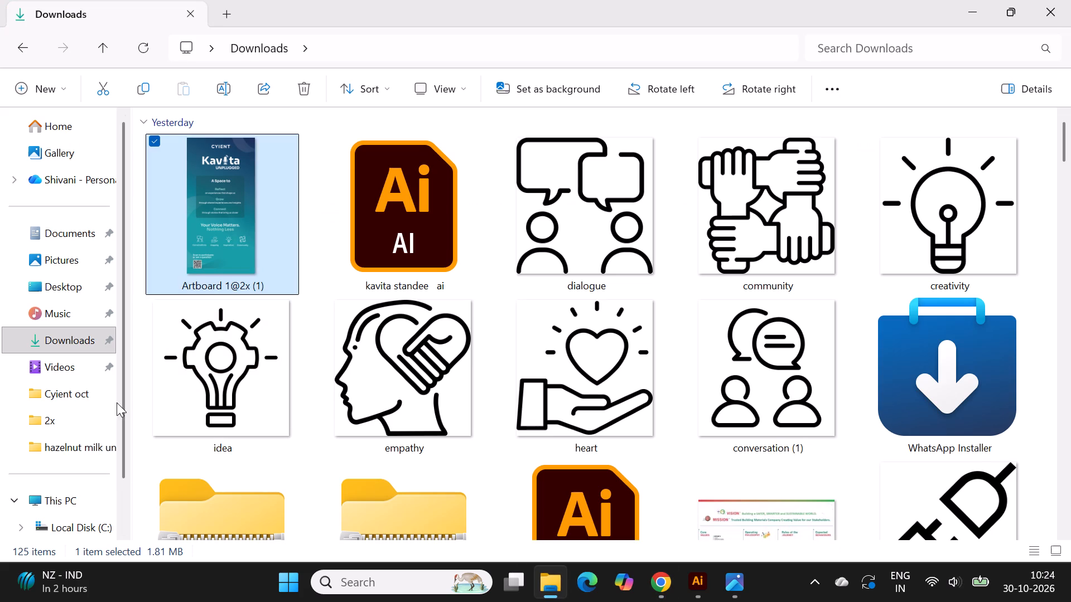
left_click(74, 342)
scroll(269, 376, "up", 2)
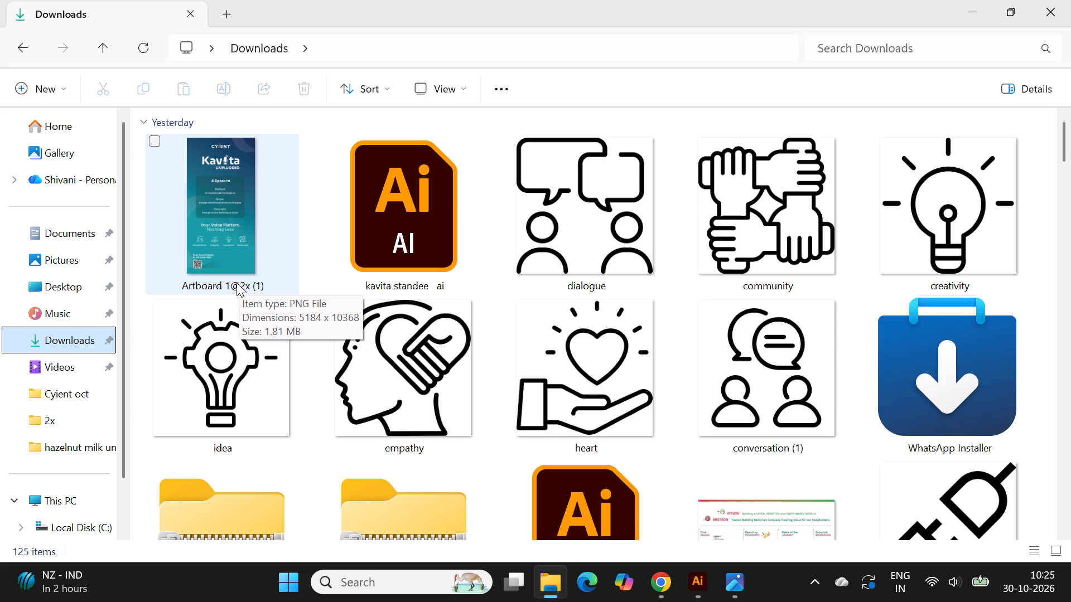
left_click(56, 342)
scroll(210, 283, "up", 2)
double_click(193, 210)
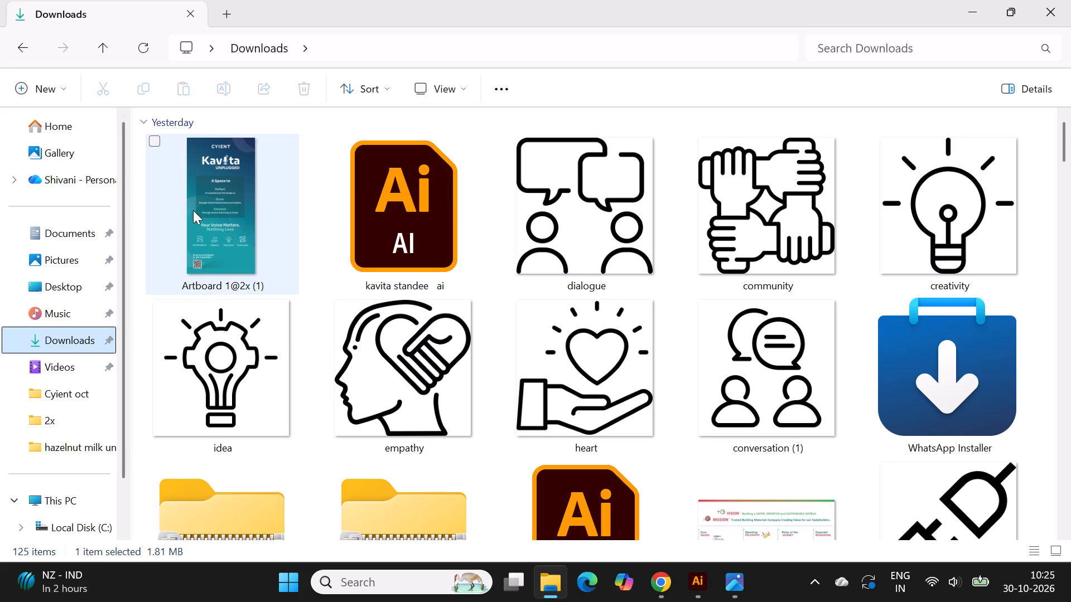
left_click(472, 232)
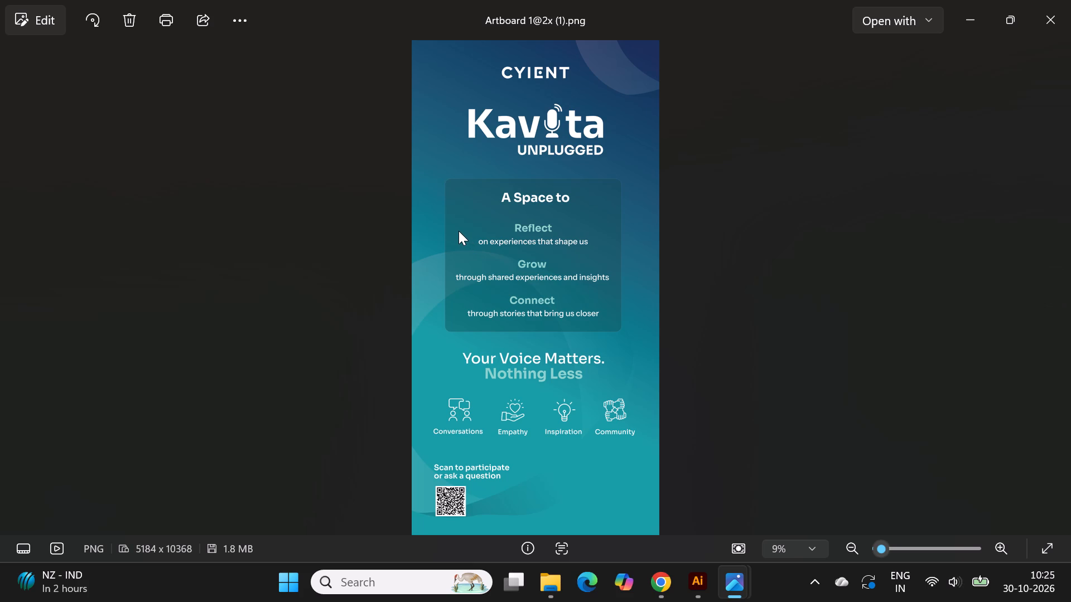
Close the Kavita Unplugged poster image and show the Downloads folder in File Explorer.
scroll(459, 231, "down", 2)
left_click(1065, 0)
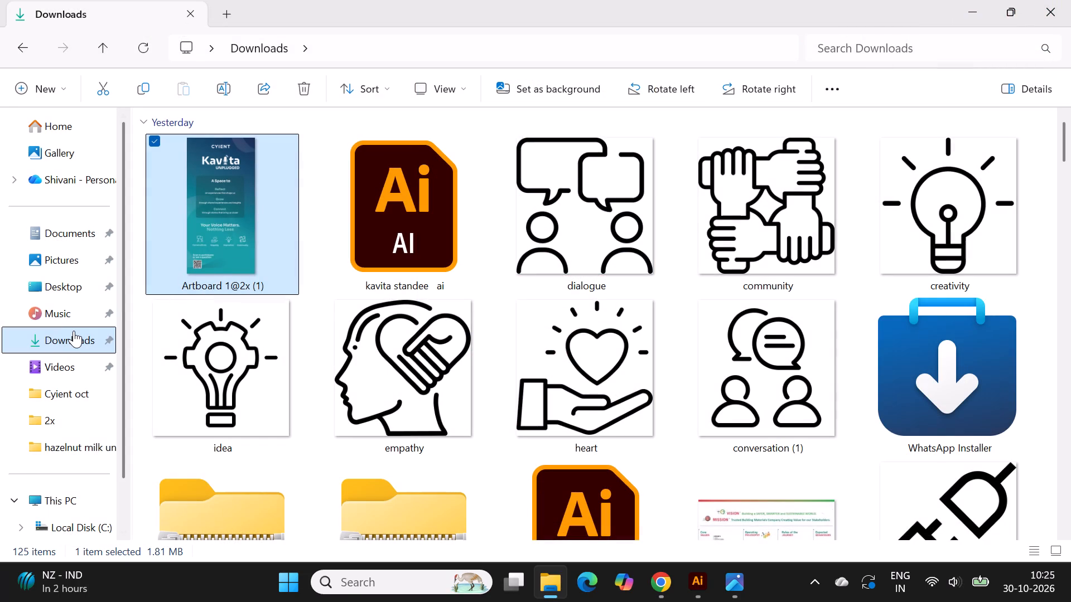
left_click(74, 331)
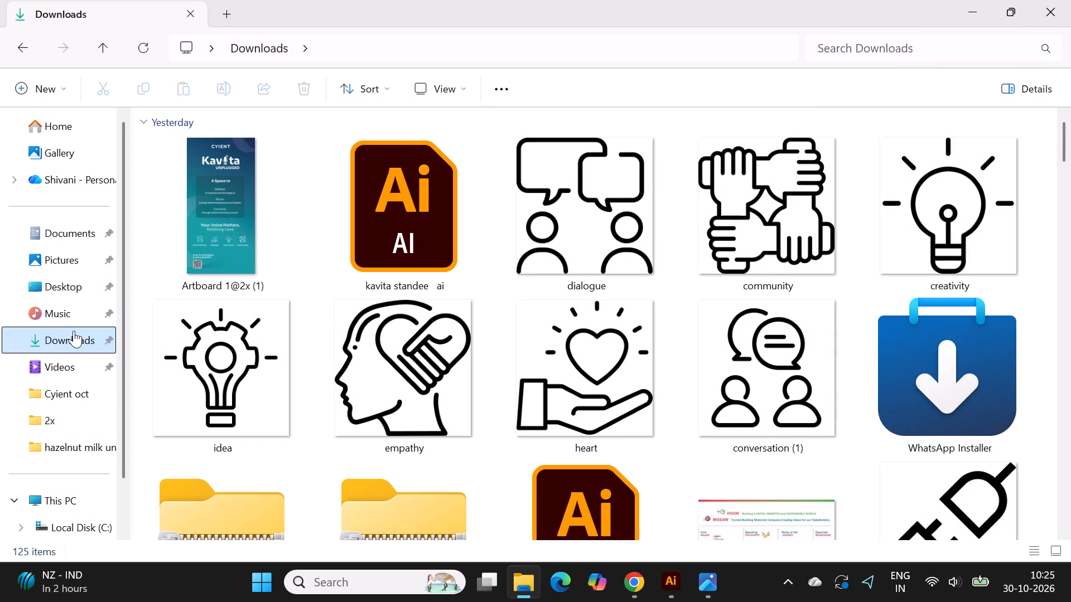
left_click(69, 331)
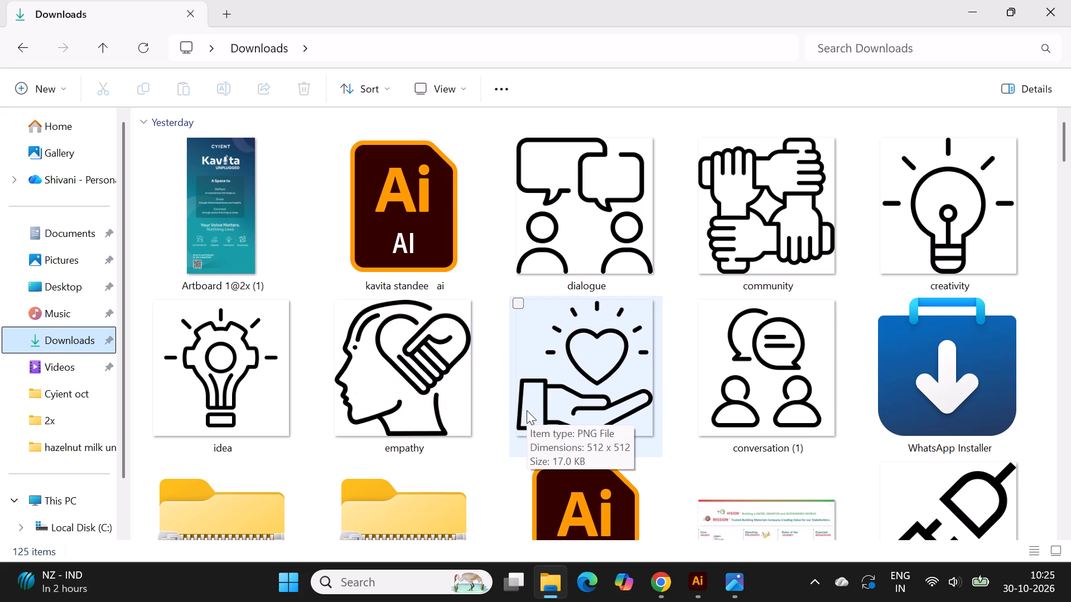
Switch to the cyient logo file in Illustrator and activate the Artboard tool beside the Kavita Unplugged logo artboards.
left_click(701, 590)
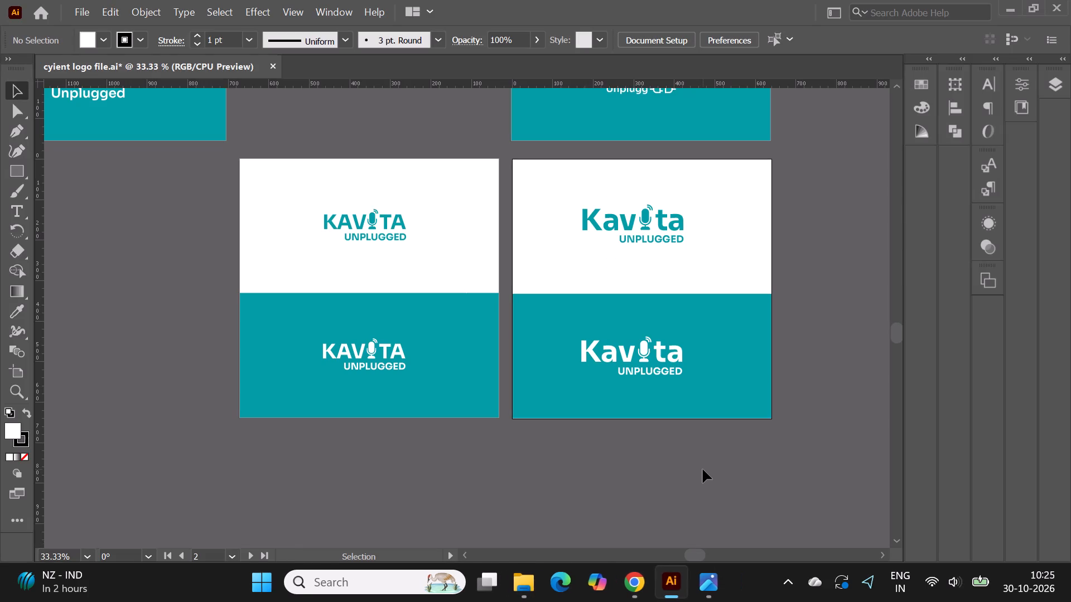
scroll(645, 164, "down", 2, "alt")
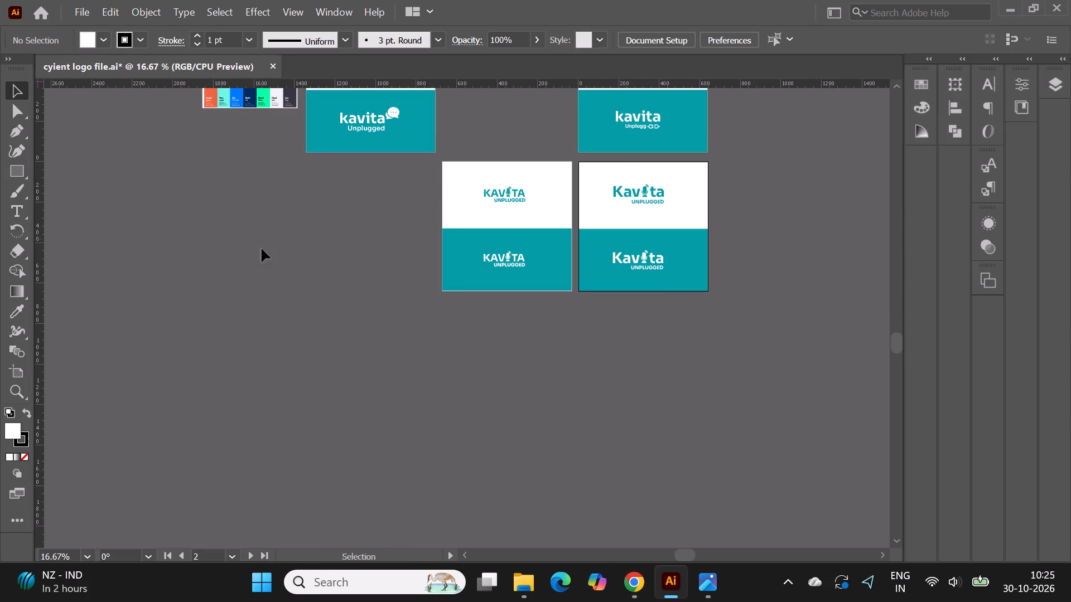
left_click(17, 373)
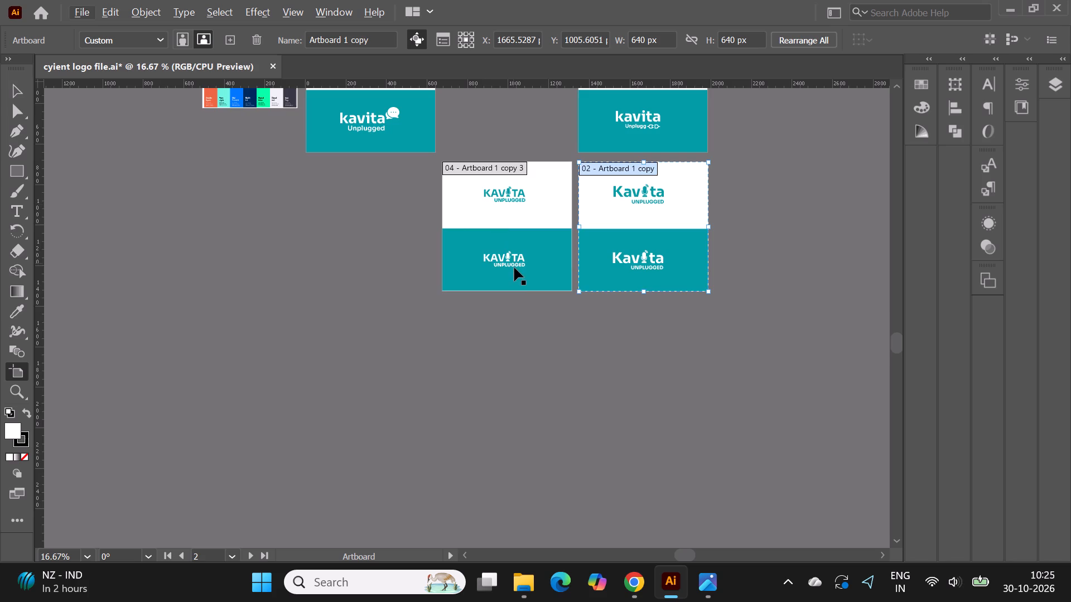
scroll(516, 270, "up", 5)
scroll(338, 244, "down", 1, "alt")
scroll(529, 284, "up", 1, "alt")
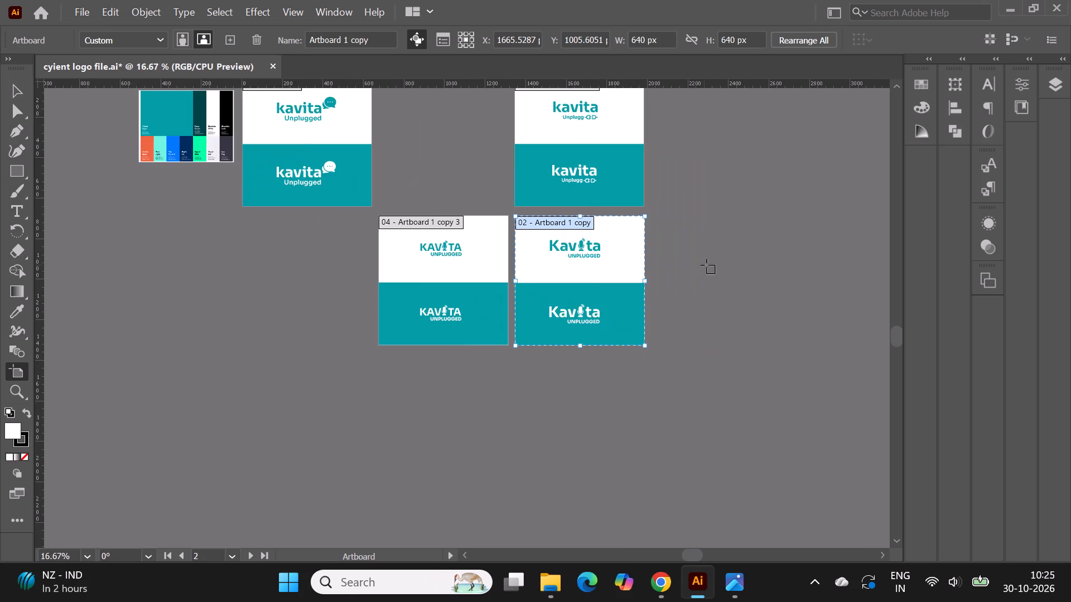
Duplicate the uppercase and mixed-case Kavita Unplugged microphone artboards with their artwork, placing the two copies side by side after the originals in the same row.
scroll(706, 265, "up", 1, "alt")
scroll(306, 263, "down", 1, "alt")
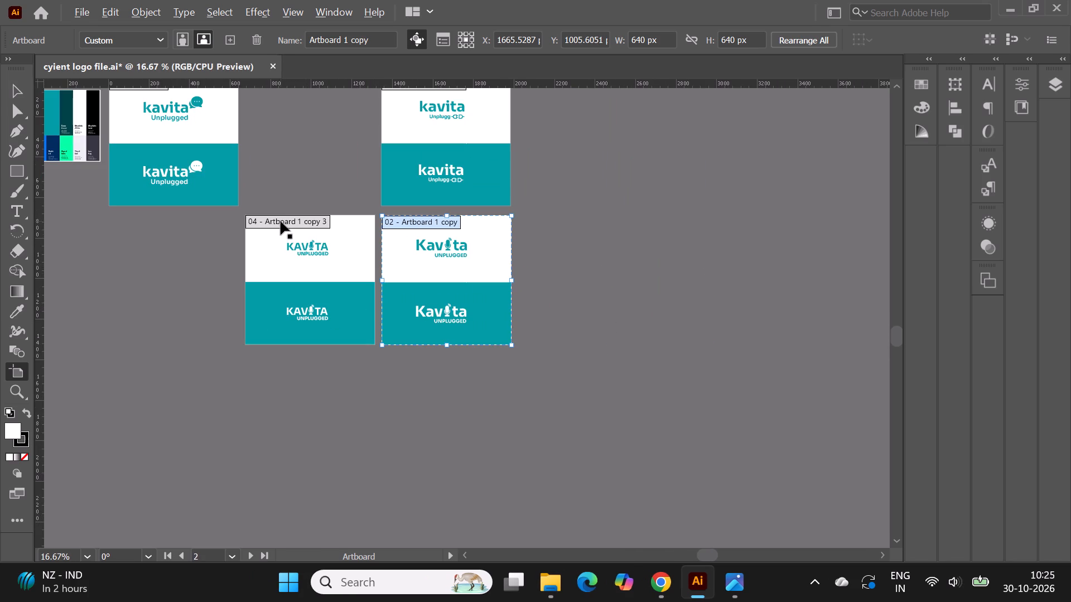
left_click_drag(281, 221, 557, 222, "alt")
left_click(414, 219)
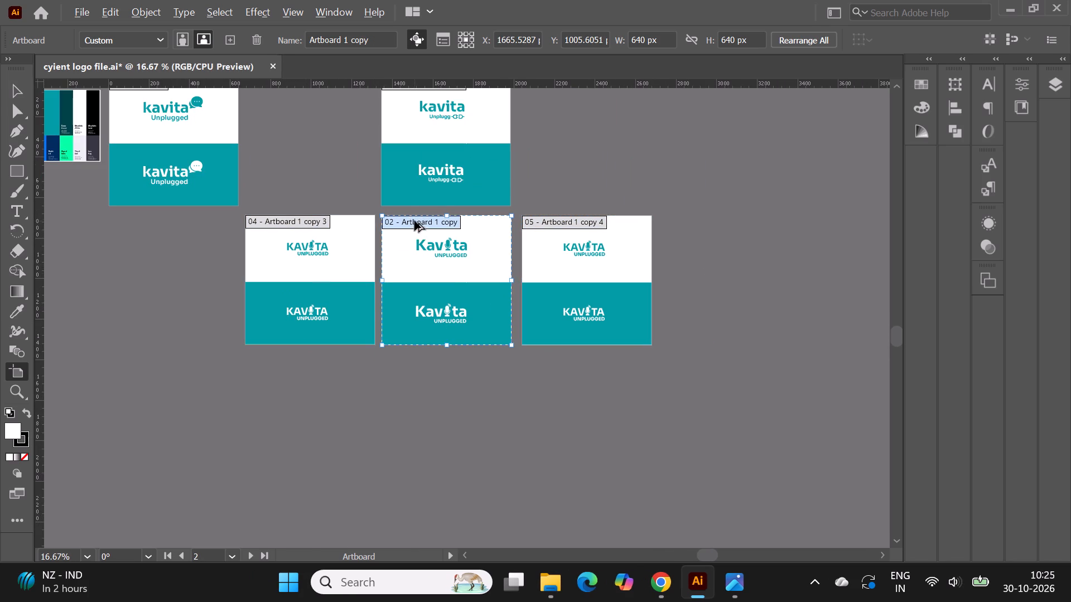
left_click_drag(414, 221, 692, 221, "alt")
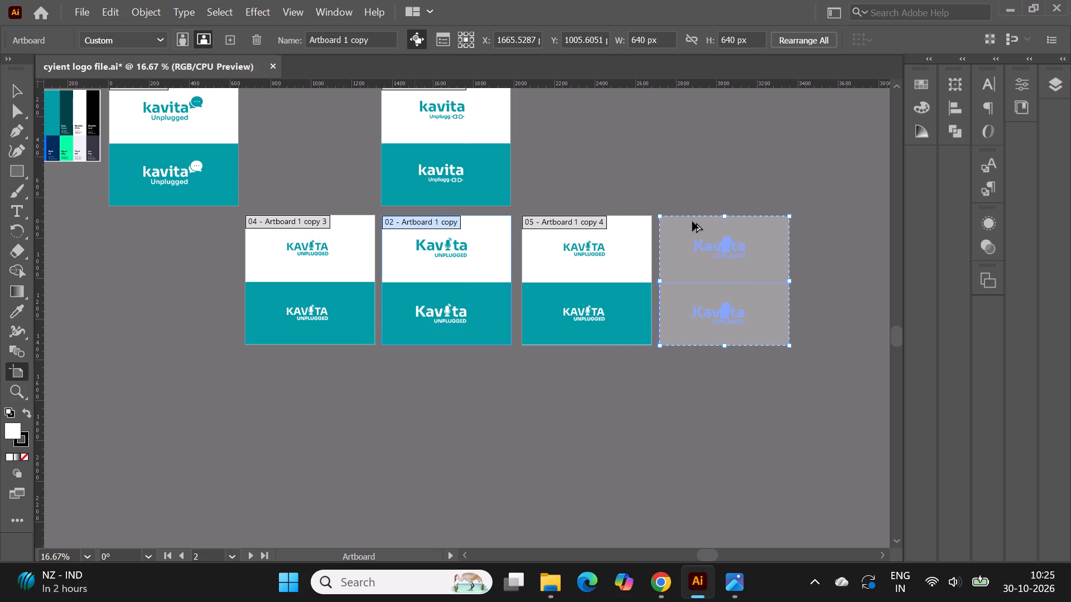
left_click_drag(692, 221, 693, 221, "alt")
Move the copied mixed-case Kavita artboard slightly closer to the uppercase copy, level with the row at about X 3023, Y 1006 px, and leave artboard editing.
scroll(801, 260, "up", 1, "alt")
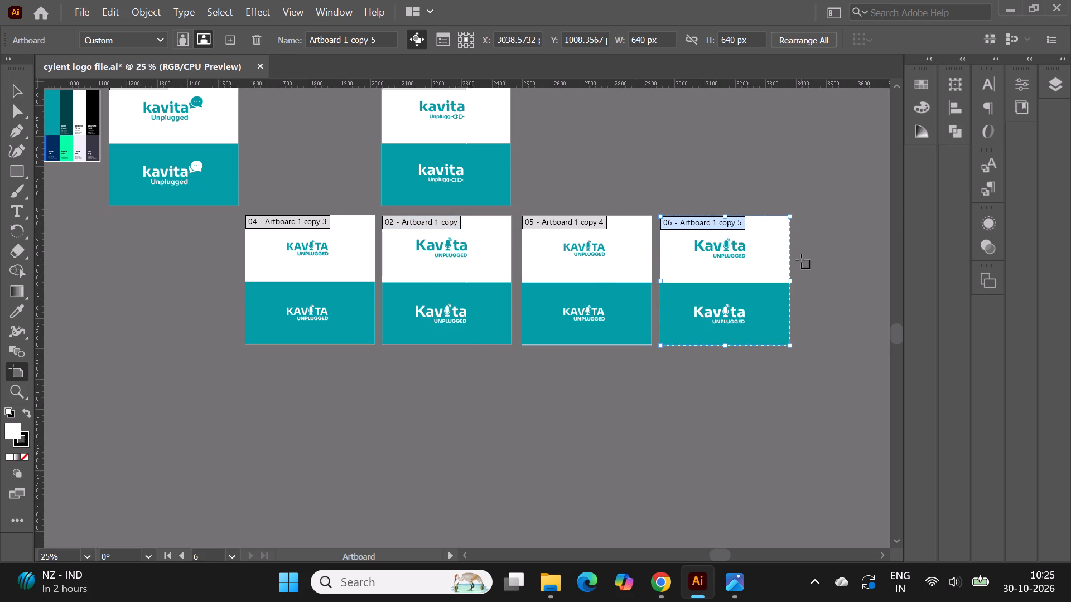
scroll(667, 235, "up", 1, "alt")
left_click_drag(576, 188, 571, 188)
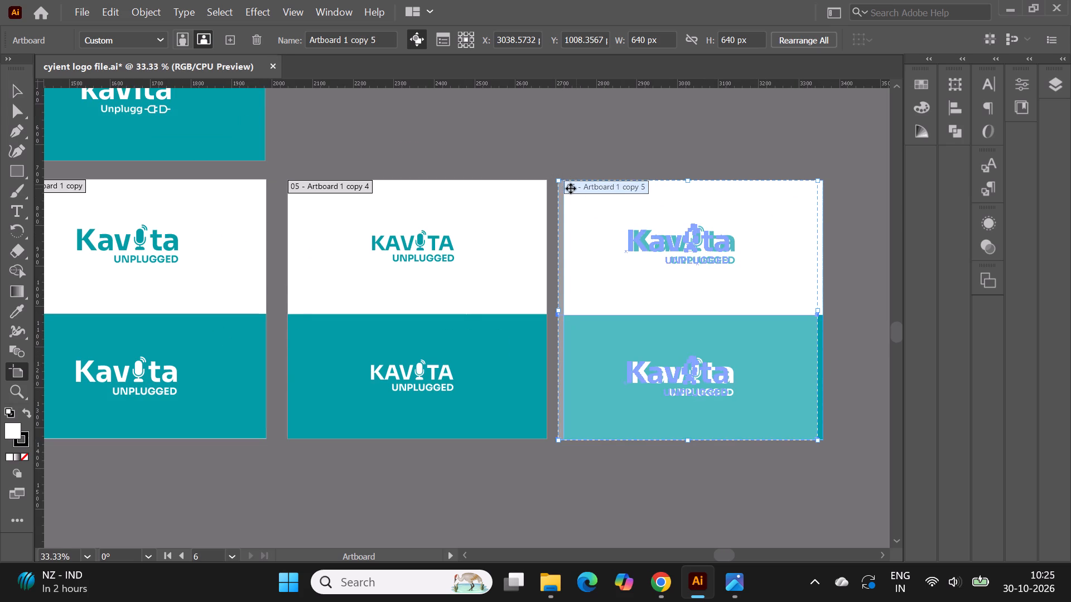
left_click_drag(571, 188, 570, 187)
scroll(692, 215, "down", 1, "alt")
scroll(692, 215, "up", 1, "alt")
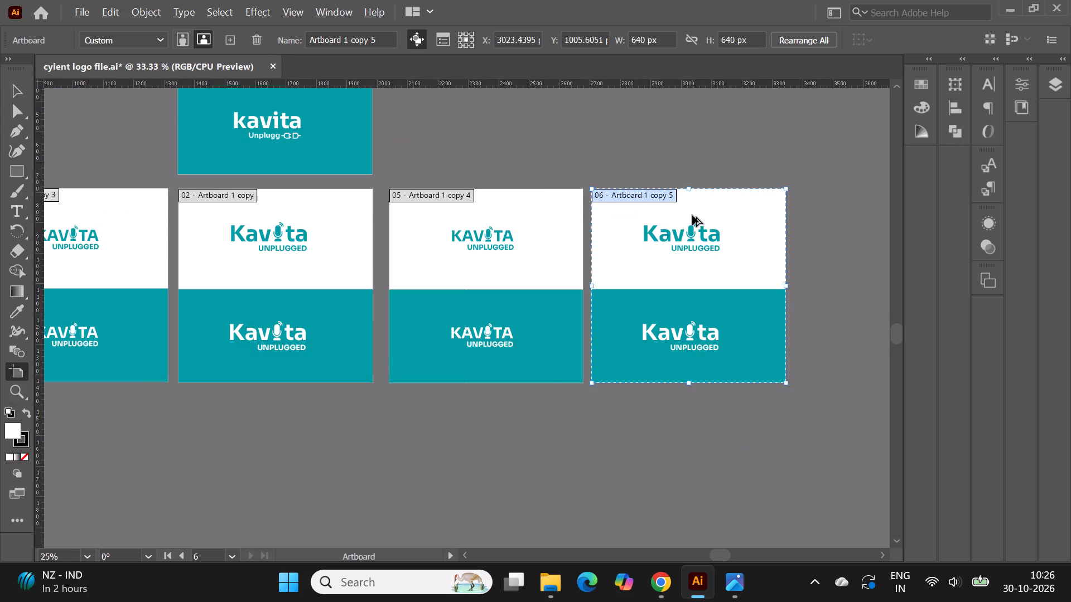
left_click(12, 90)
left_click(424, 129)
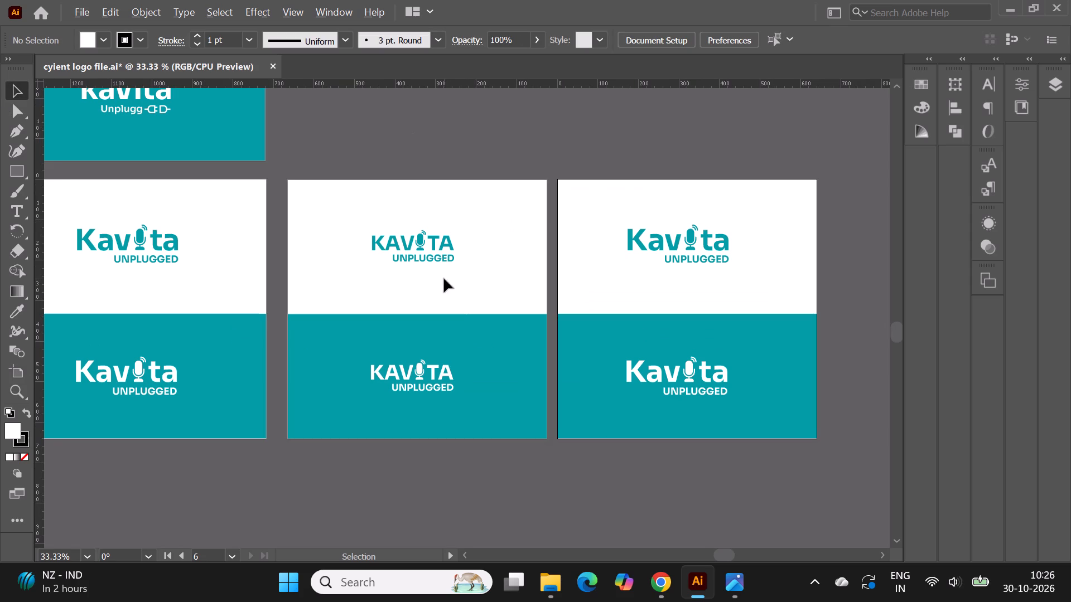
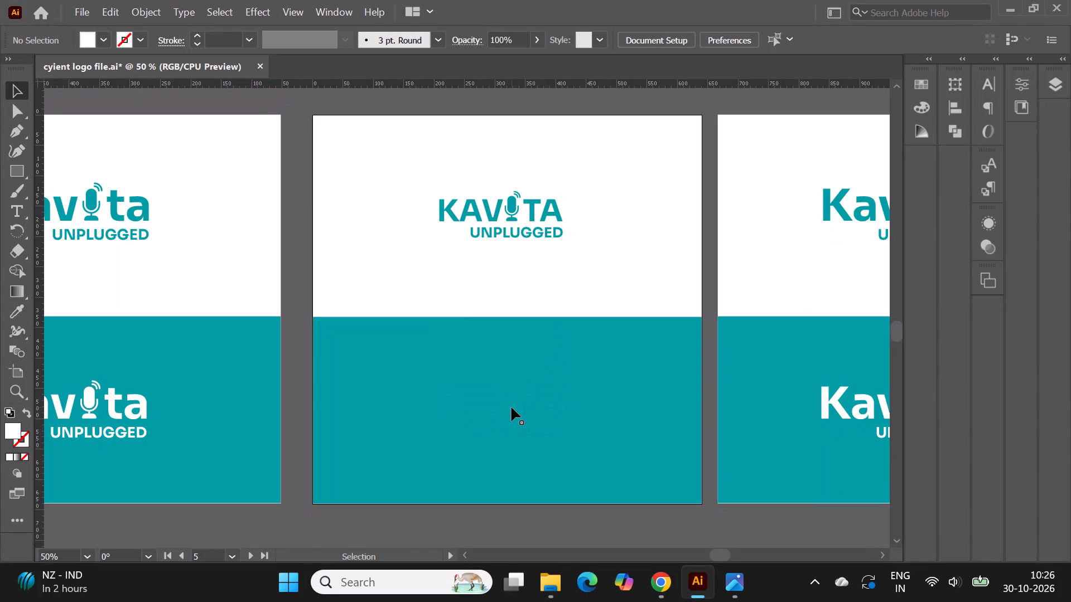
Delete the white Kavita Unplugged logo from the teal half of the rightmost artboard.
scroll(397, 213, "down", 1, "alt")
scroll(759, 213, "up", 1, "alt")
left_click(736, 412)
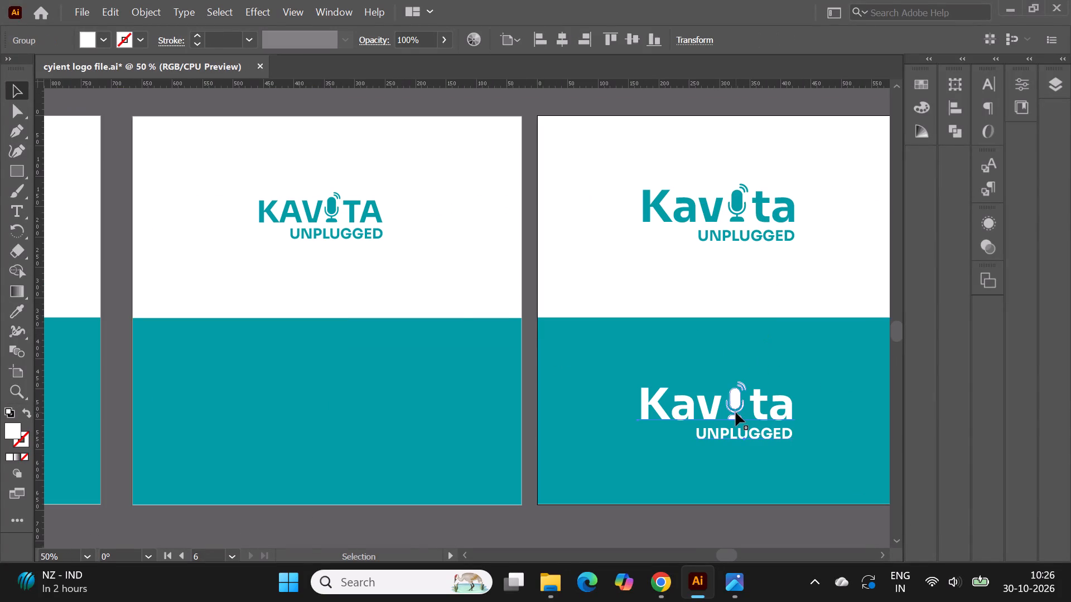
key("Delete")
Ungroup the teal all-caps KAVITA UNPLUGGED logo on the middle artboard and deselect it.
scroll(749, 264, "down", 1, "alt")
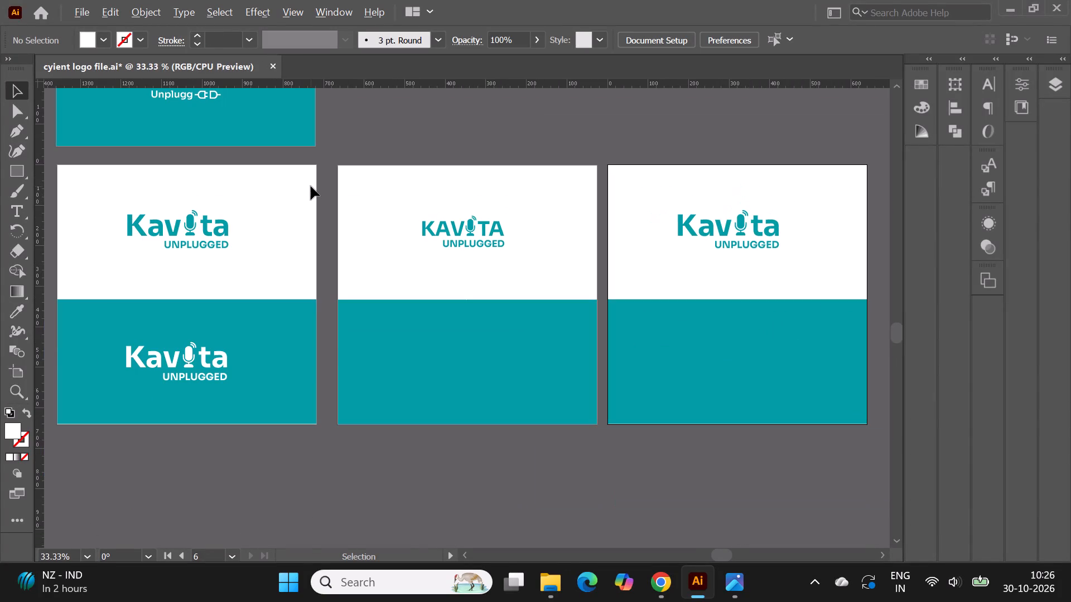
scroll(311, 186, "up", 1, "alt")
scroll(423, 222, "up", 1, "alt")
scroll(691, 268, "up", 1, "alt")
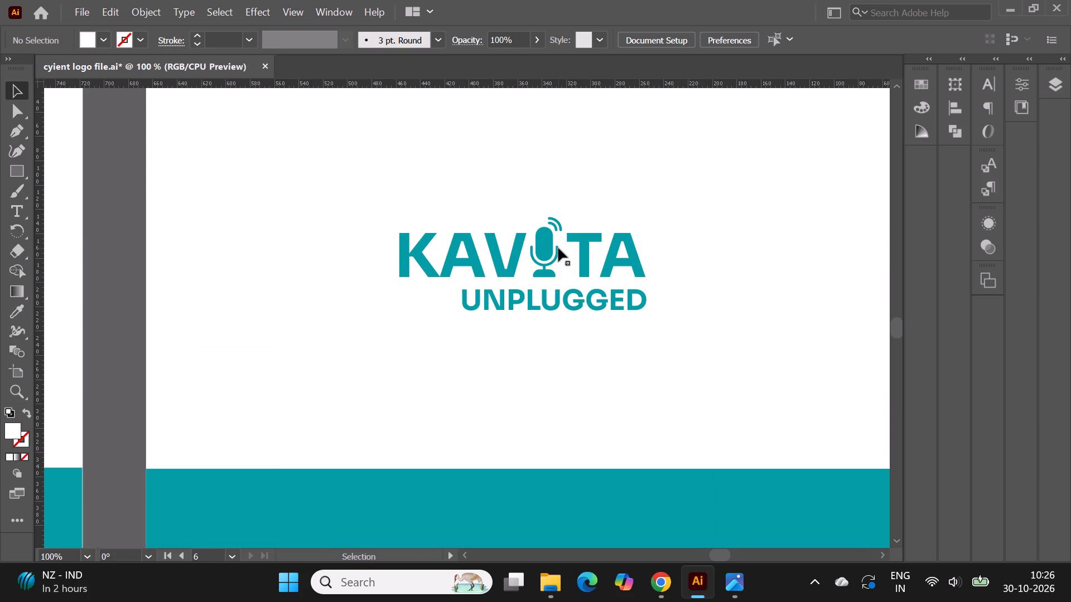
left_click(543, 246)
right_click(543, 240)
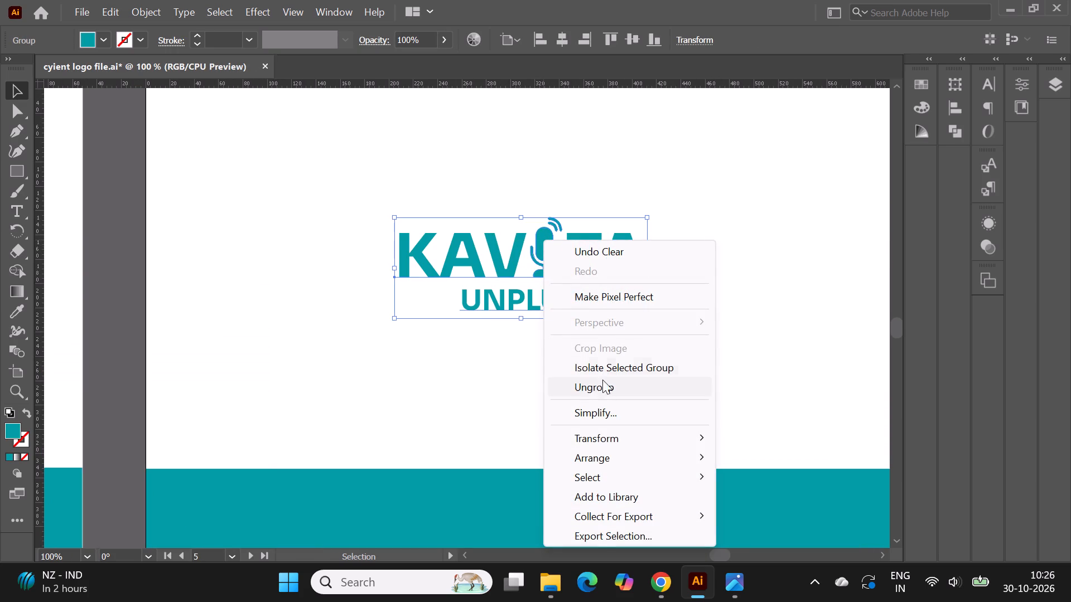
left_click(603, 390)
scroll(536, 251, "down", 1, "alt")
left_click(259, 253)
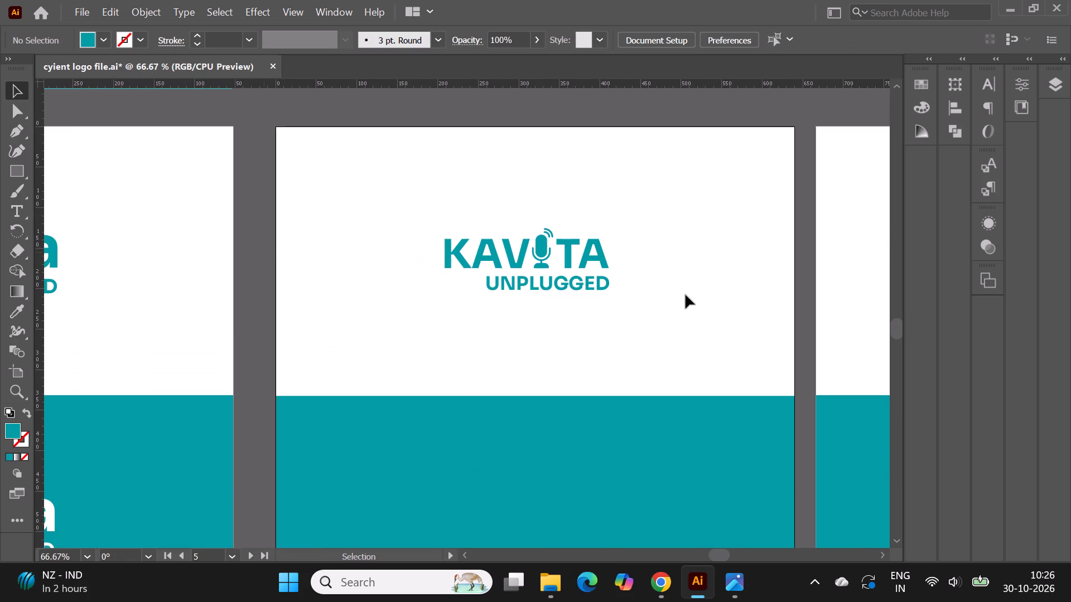
Place a horizontal ruler guide along the baseline of the UNPLUGGED text in the all-caps logo.
scroll(673, 294, "up", 1, "alt")
left_click(470, 278)
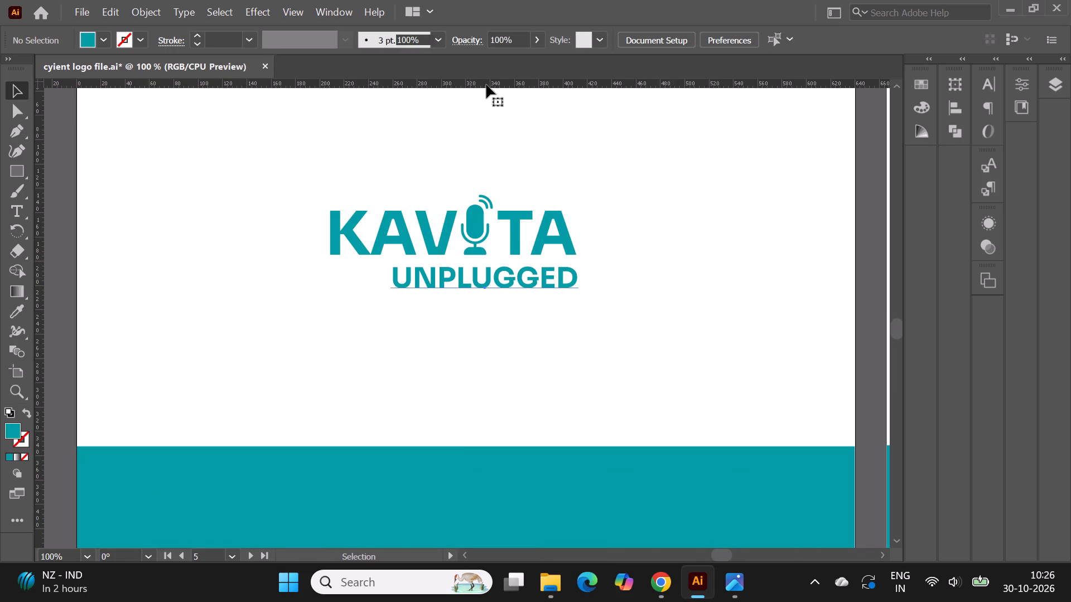
left_click_drag(486, 85, 520, 289)
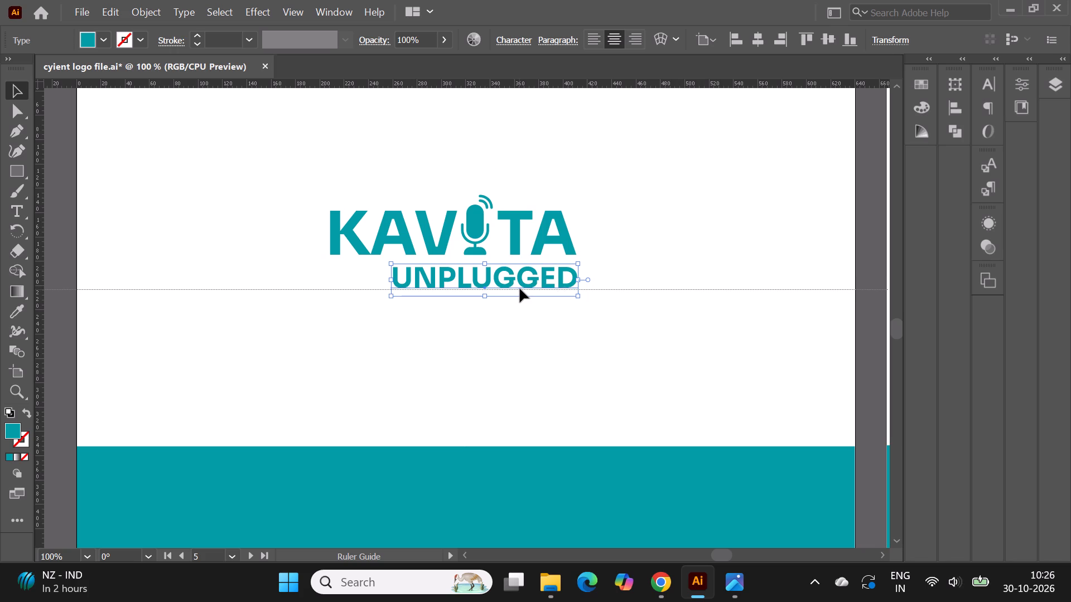
left_click_drag(520, 289, 522, 287)
scroll(487, 280, "up", 1, "alt")
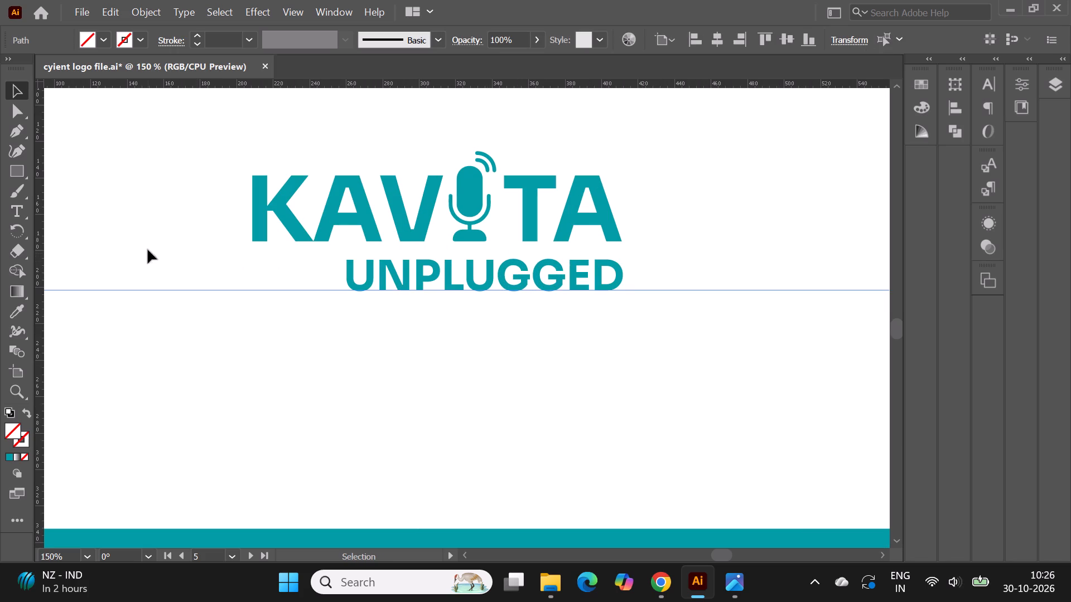
Place two vertical guides at the left and right edges of the UNPLUGGED text below KAVITA.
left_click_drag(42, 266, 341, 274)
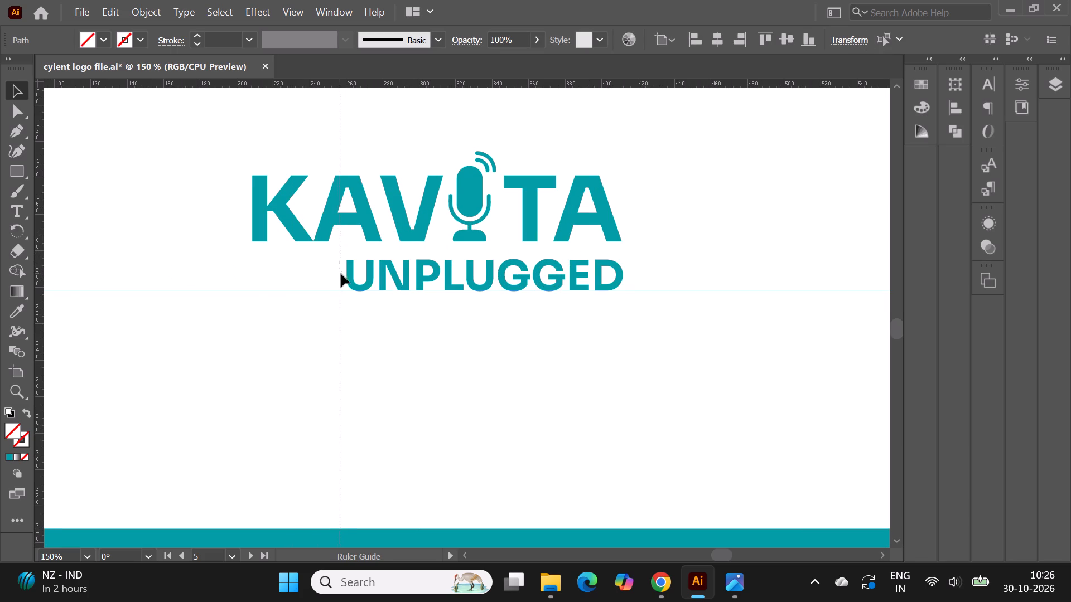
left_click_drag(341, 274, 345, 278)
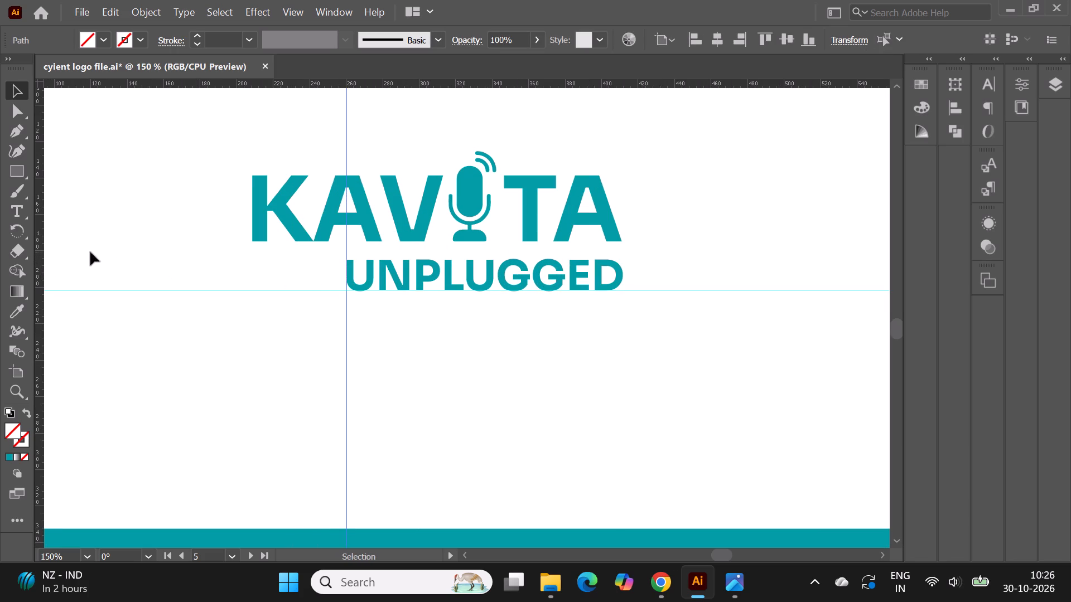
left_click_drag(41, 262, 605, 293)
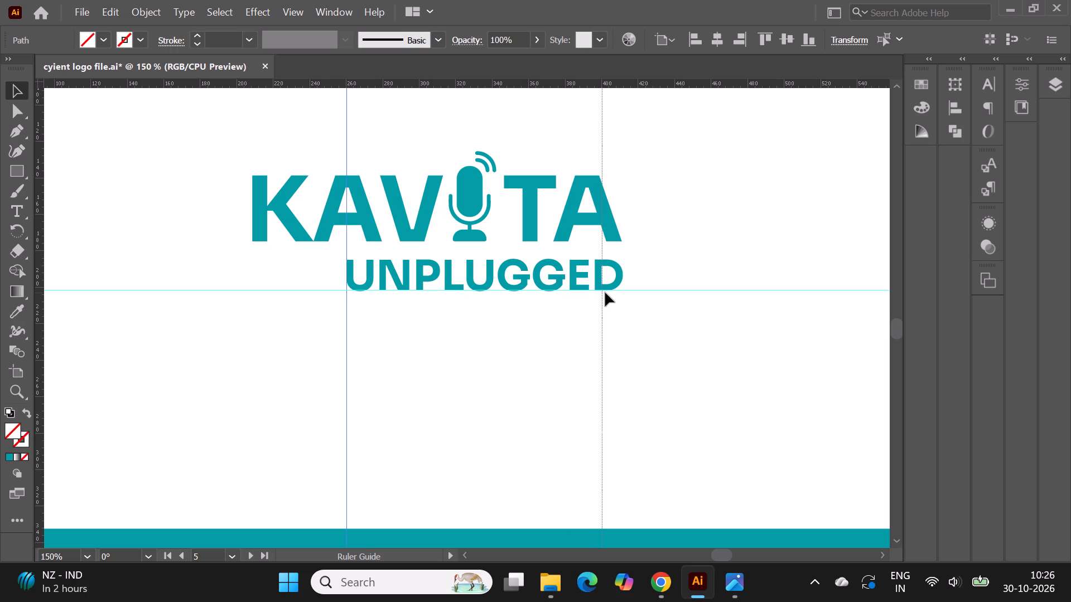
left_click_drag(605, 293, 623, 295)
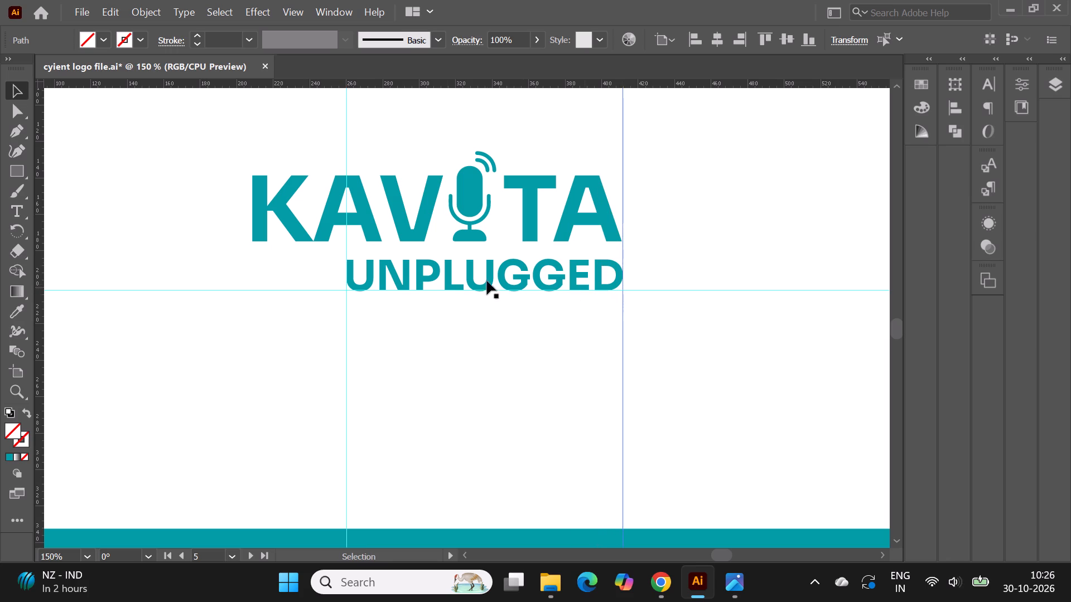
scroll(436, 281, "up", 2, "alt")
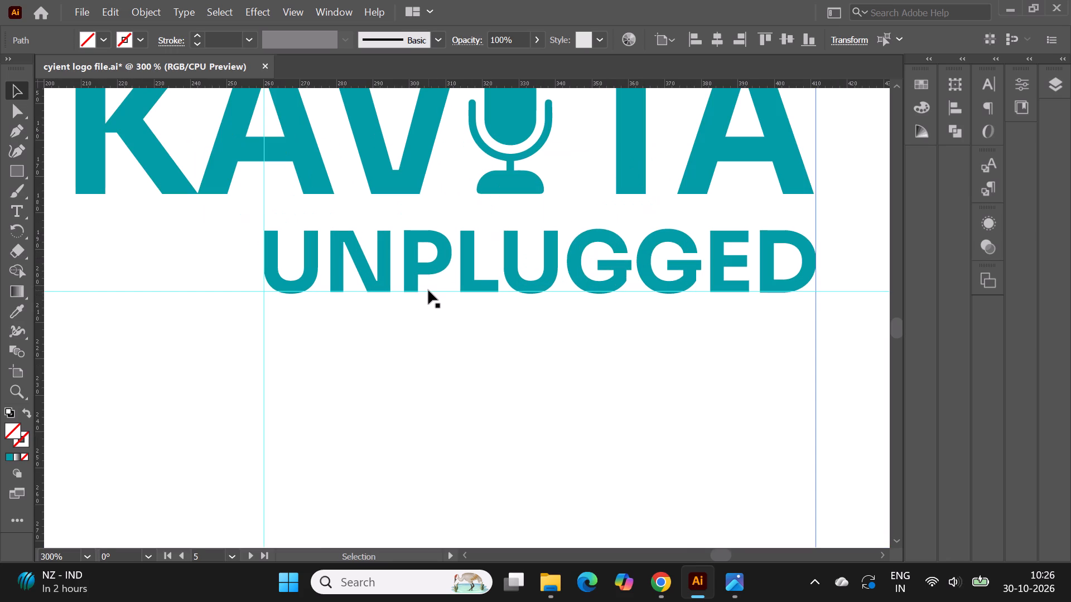
left_click(428, 290)
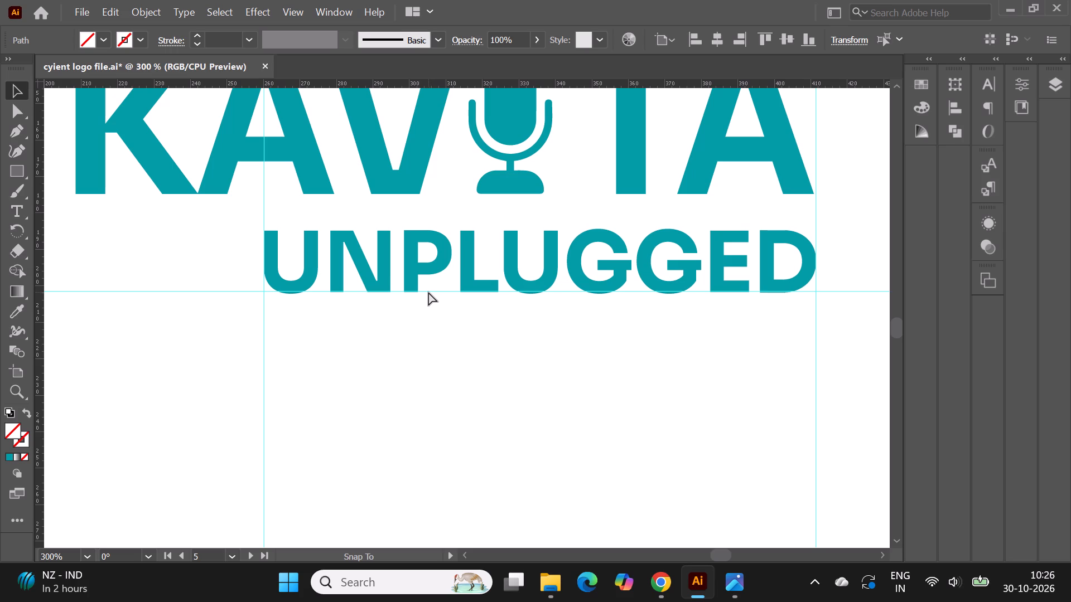
Change the UNPLUGGED text below KAVITA to "Unplugged", keeping only the U capitalised.
scroll(479, 269, "down", 1, "alt")
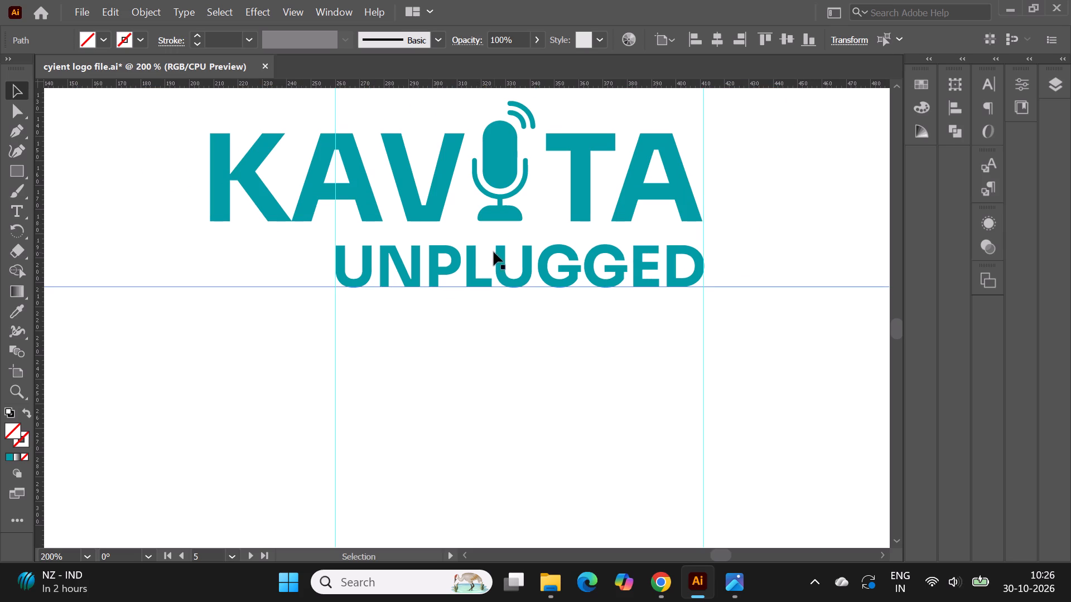
double_click(600, 261)
left_click(661, 270)
left_click(685, 270)
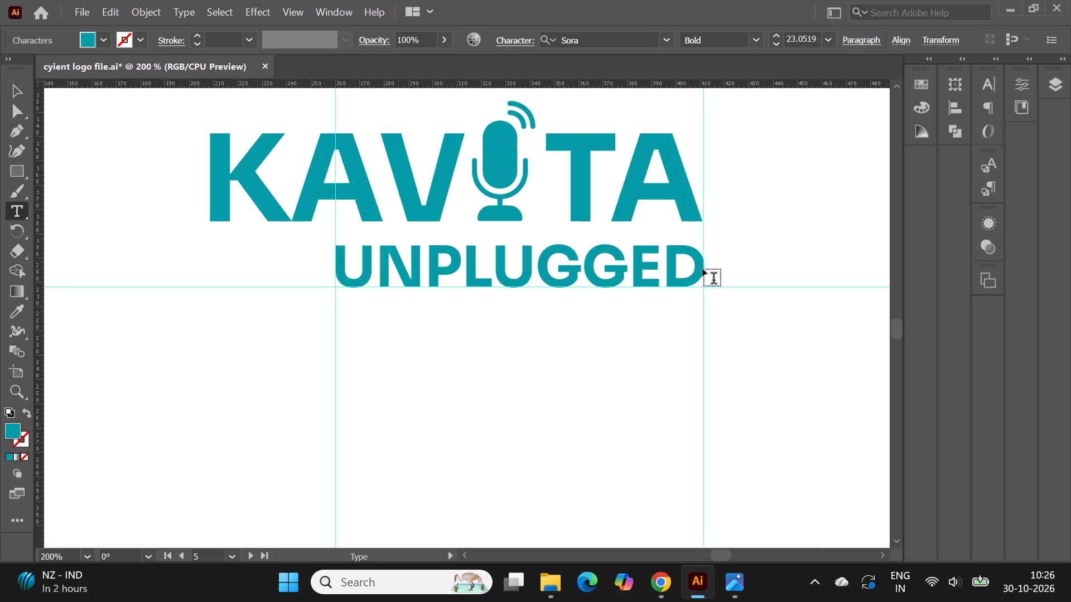
left_click_drag(701, 261, 378, 262)
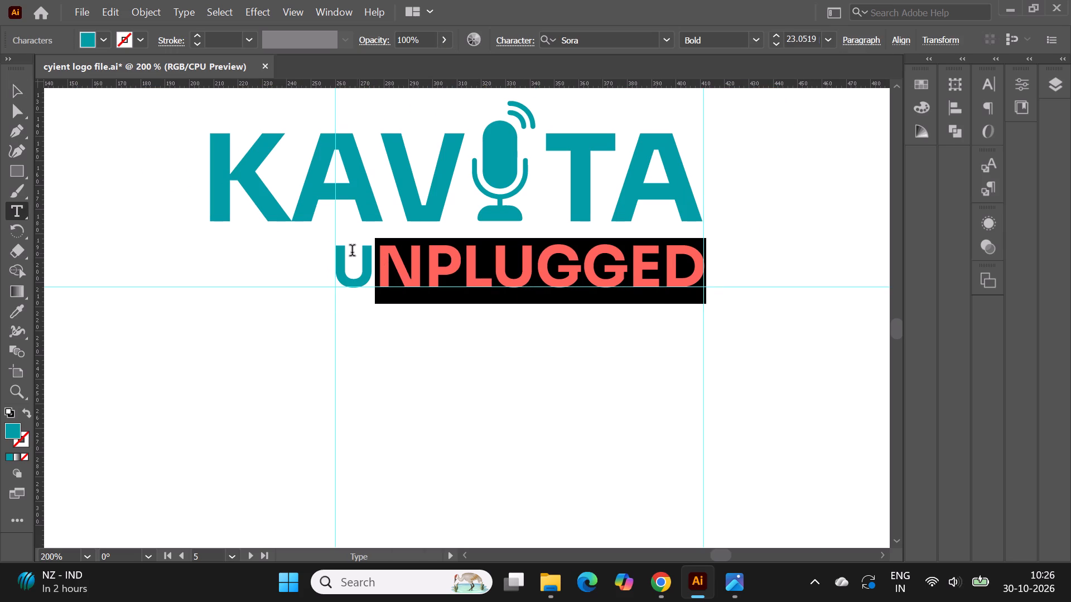
key("BackSpace")
key("n")
type("plugged")
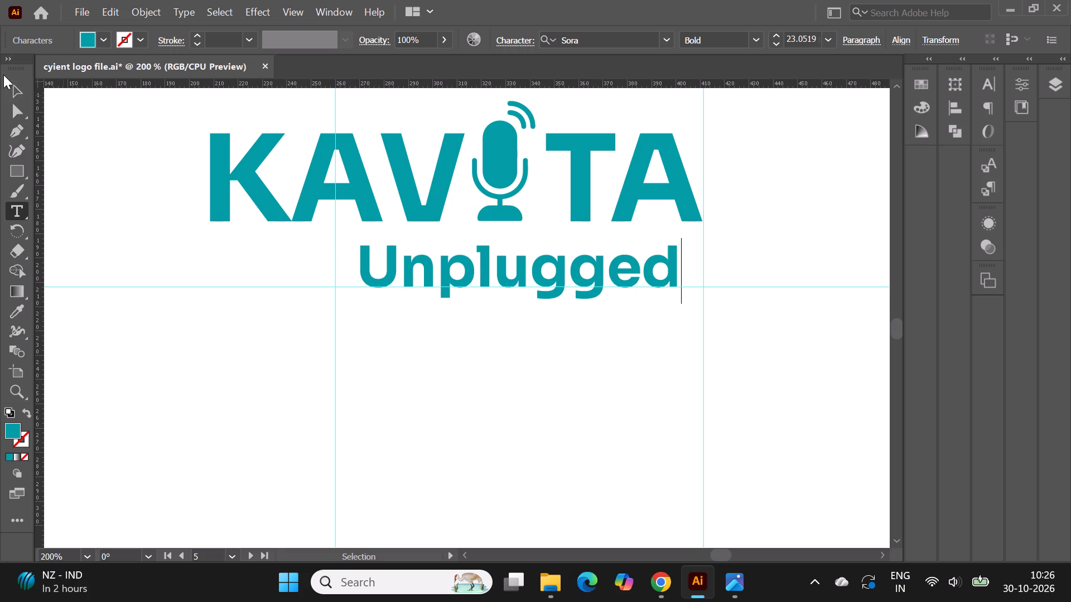
Move the Unplugged text so its right end lines up with the guide at KAVITA's right edge, and deselect it.
left_click(13, 90)
left_click_drag(675, 283, 698, 283)
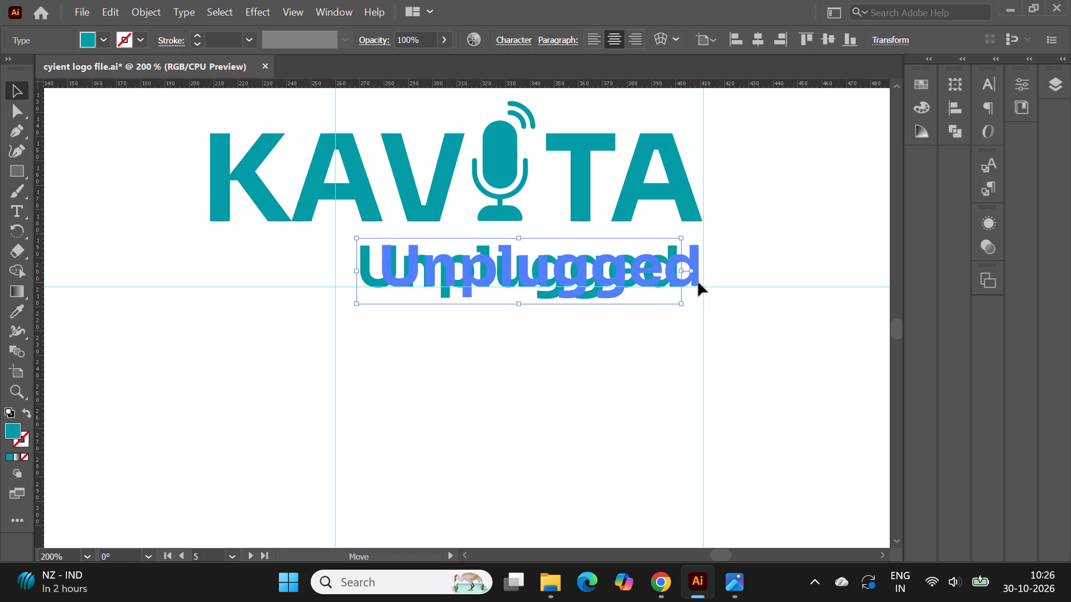
left_click_drag(698, 283, 701, 283)
scroll(649, 280, "down", 1, "alt")
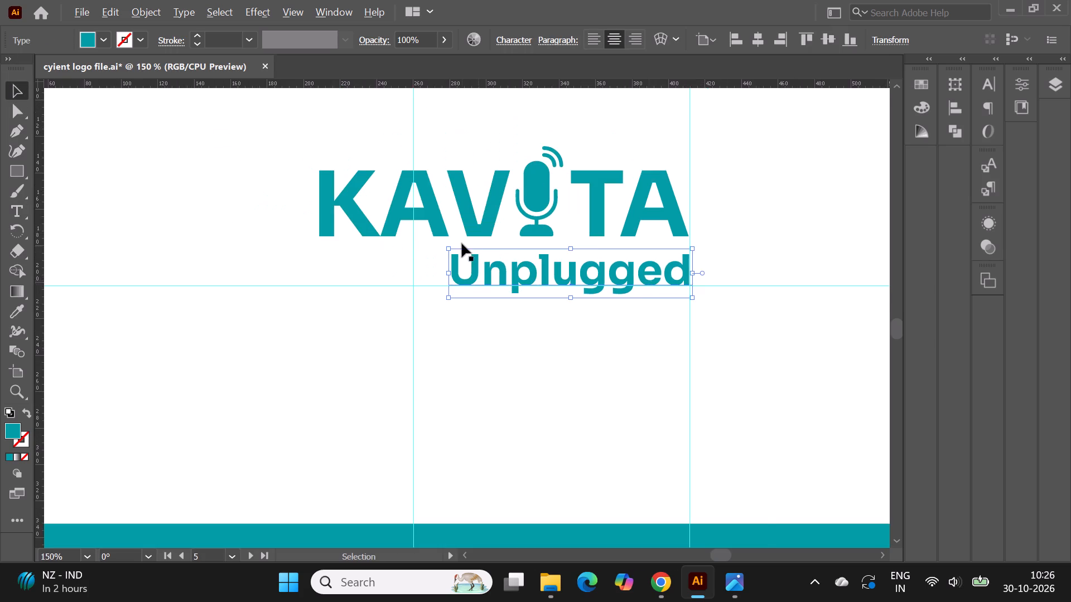
scroll(462, 244, "down", 3, "alt")
left_click(580, 112)
scroll(467, 225, "up", 1, "alt")
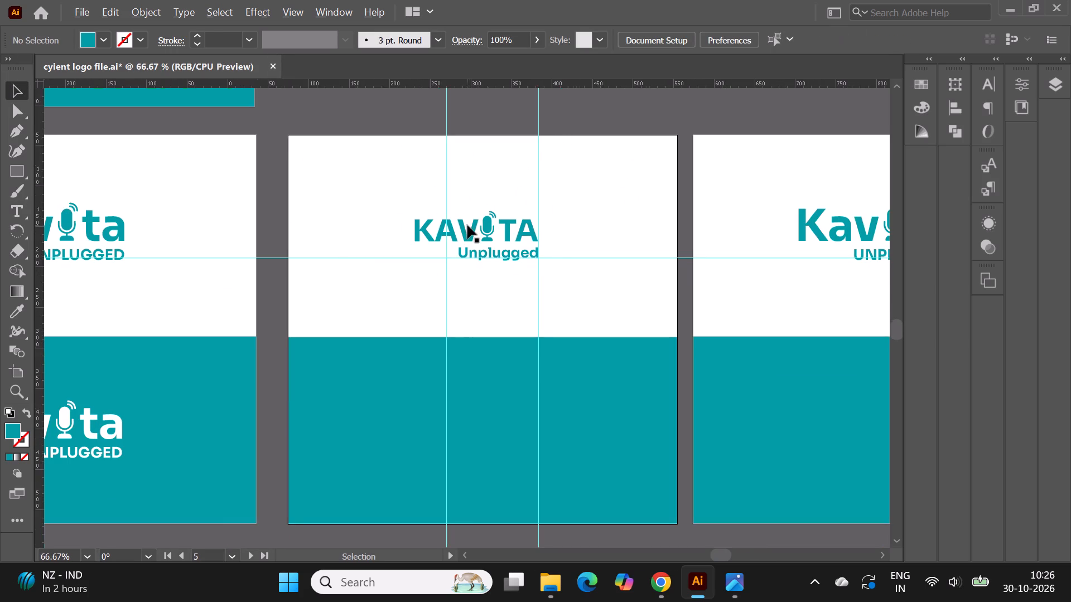
scroll(467, 225, "up", 1, "alt")
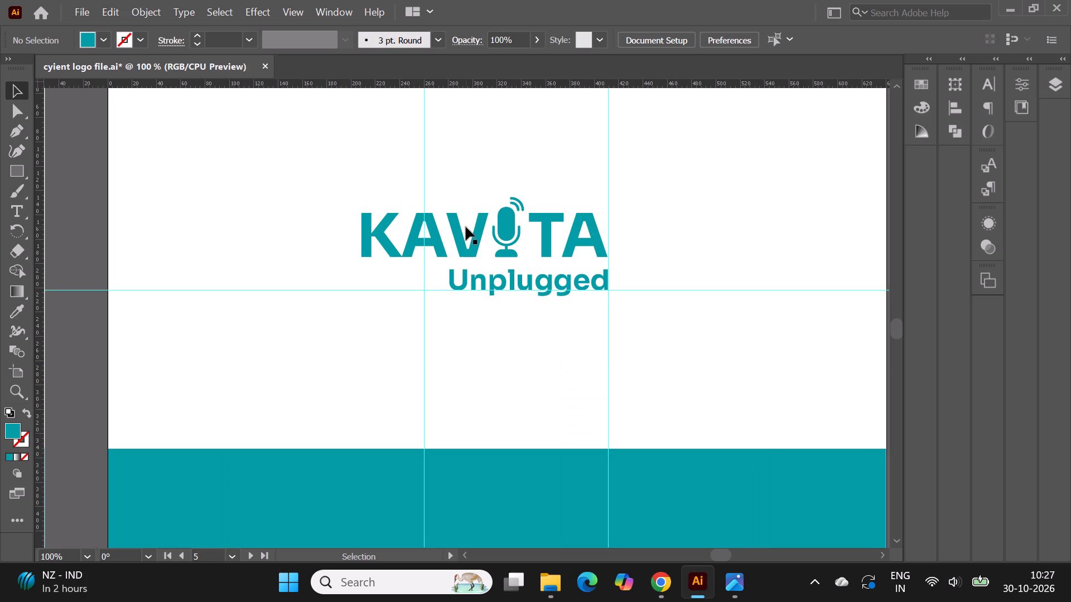
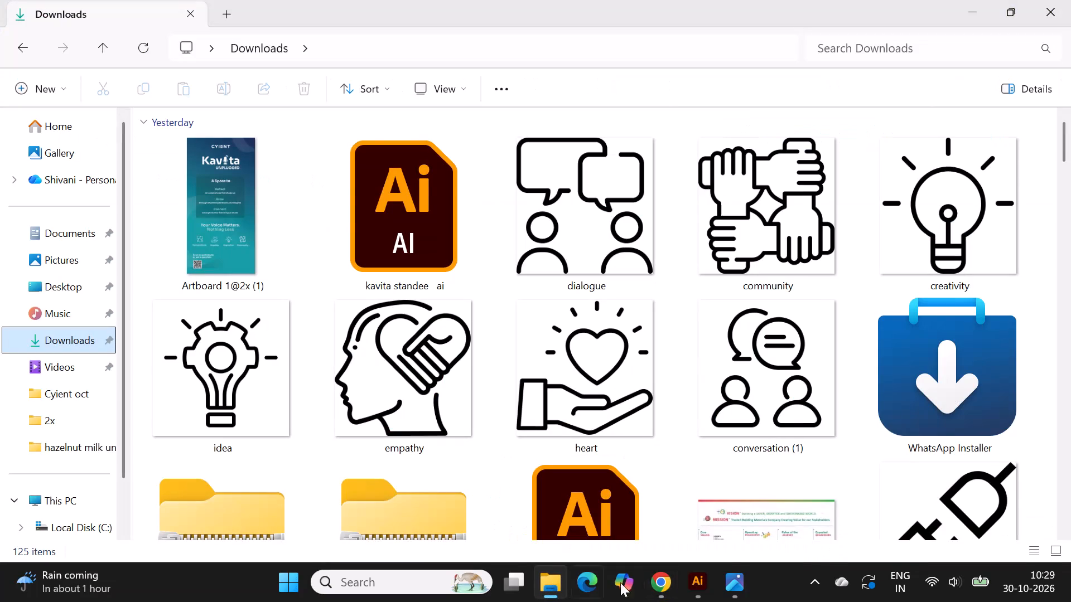
Switch to Illustrator and enlarge the Unplugged text to about 155 px wide so it reaches the left vertical guide, and deselect it.
left_click(695, 581)
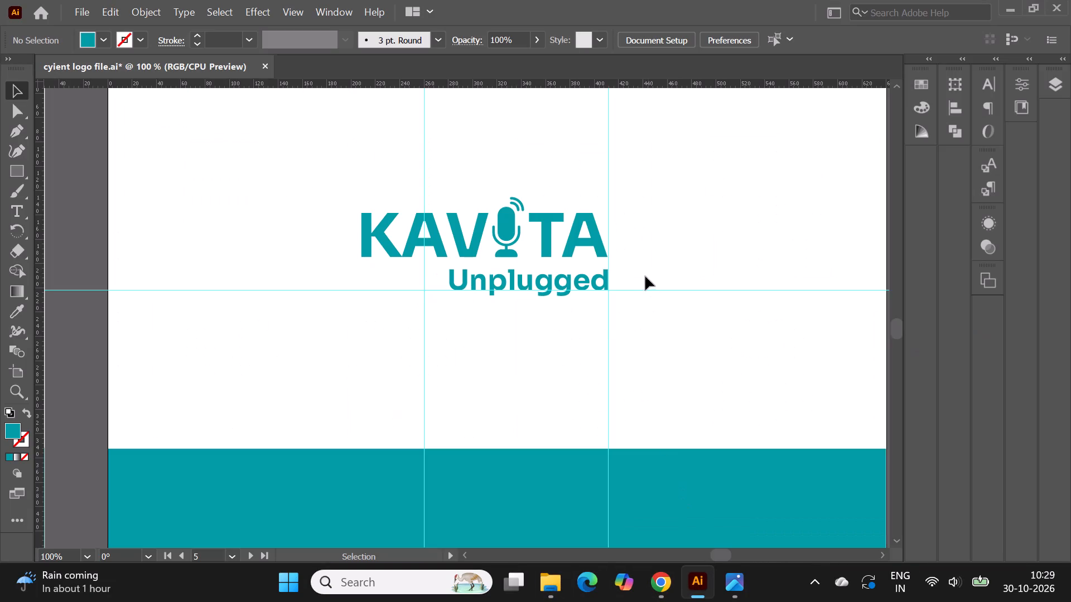
scroll(403, 274, "up", 1, "alt")
left_click(477, 285)
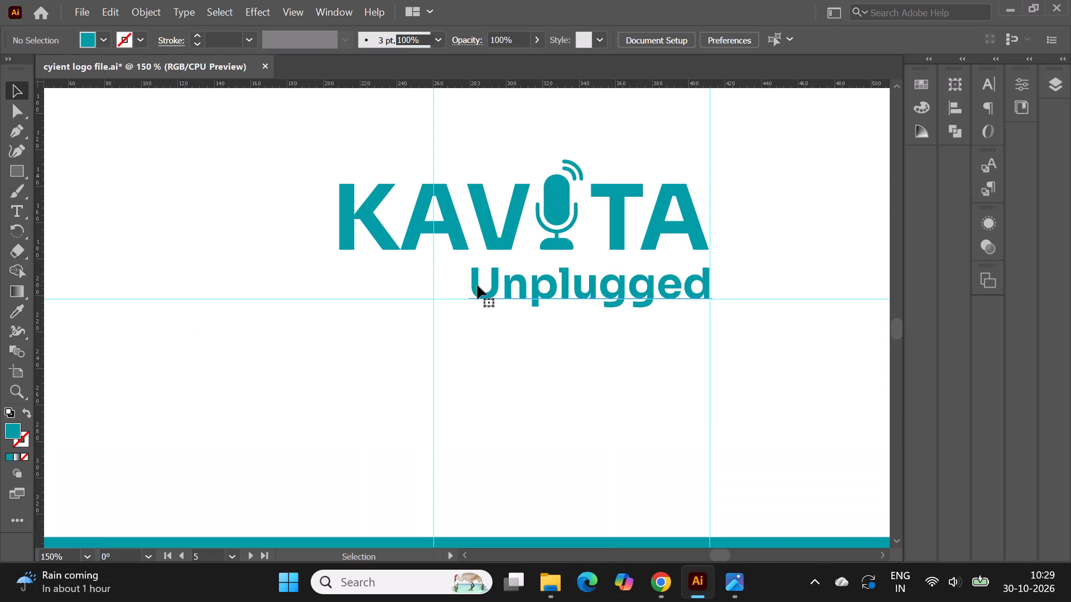
scroll(484, 315, "up", 2, "alt")
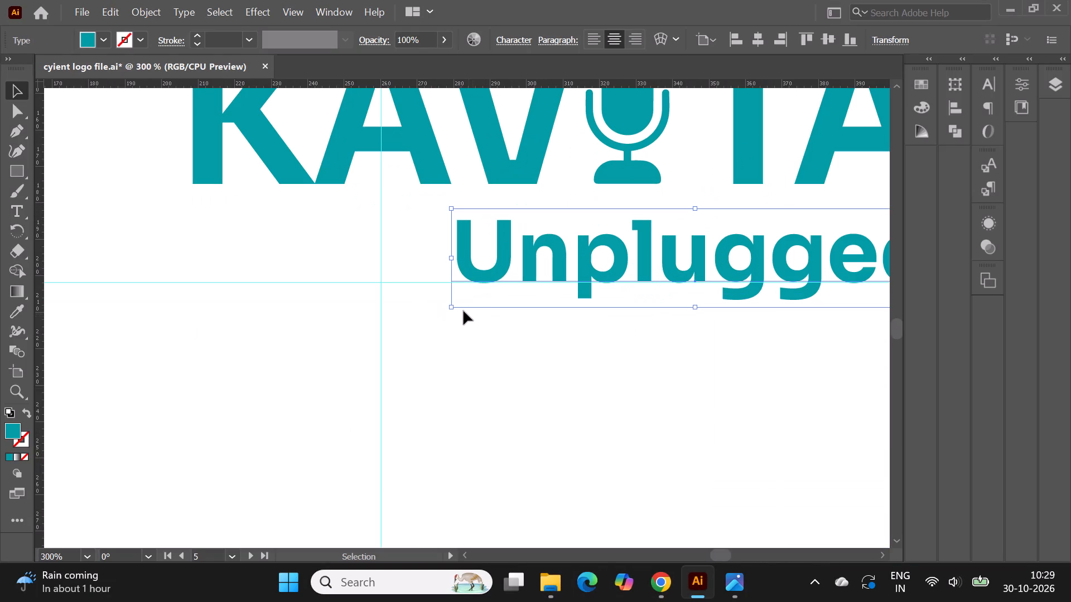
left_click_drag(451, 310, 389, 321, "shift")
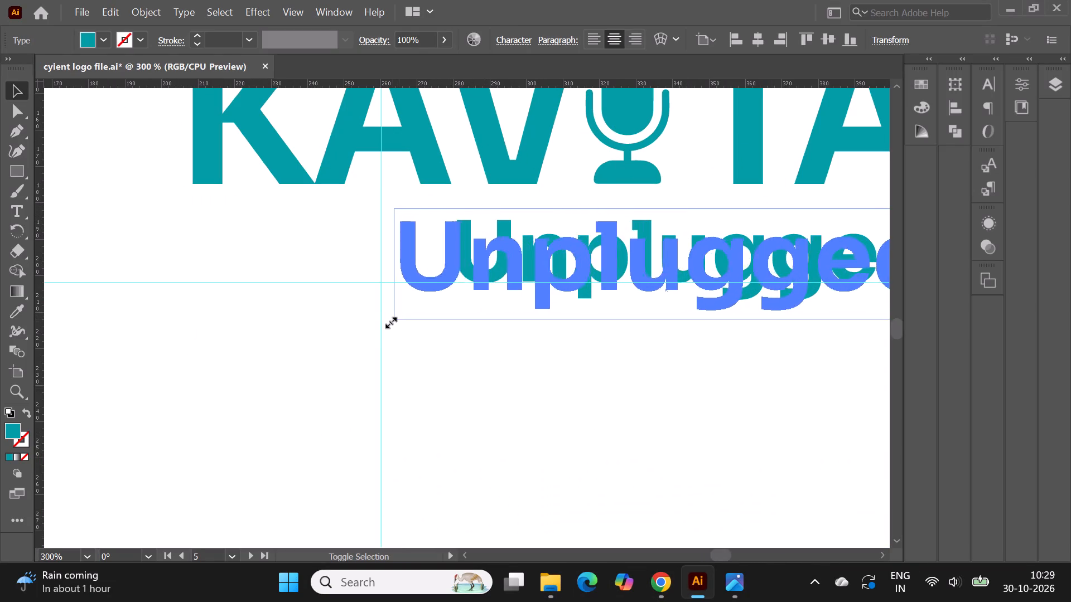
left_click_drag(389, 321, 374, 326, "shift")
scroll(388, 313, "down", 1, "alt")
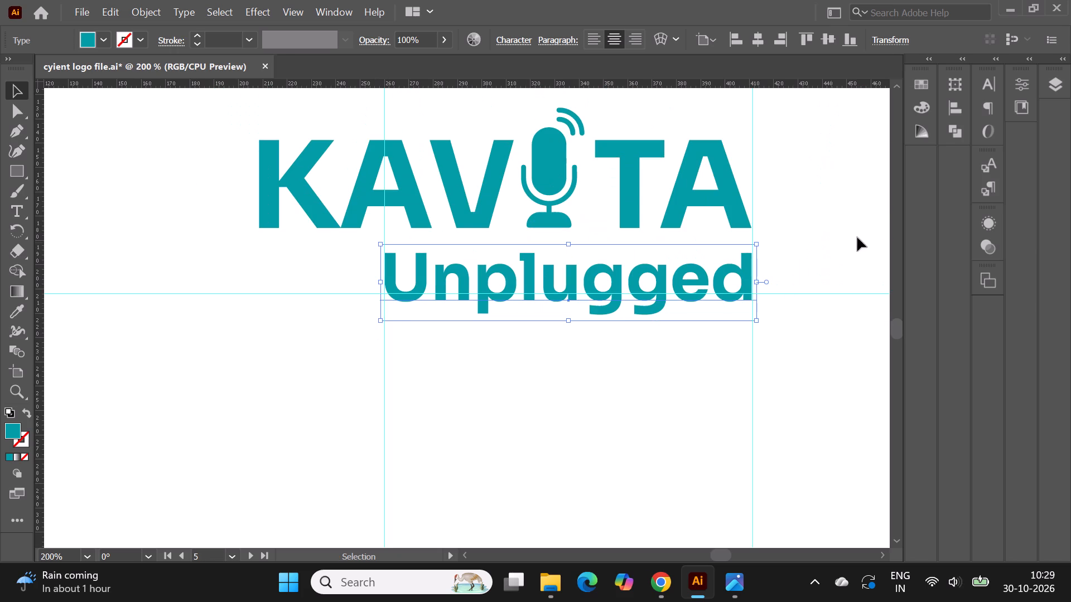
left_click(817, 252)
Move the horizontal guide down to the baseline of the enlarged Unplugged text.
left_click_drag(774, 293, 774, 302)
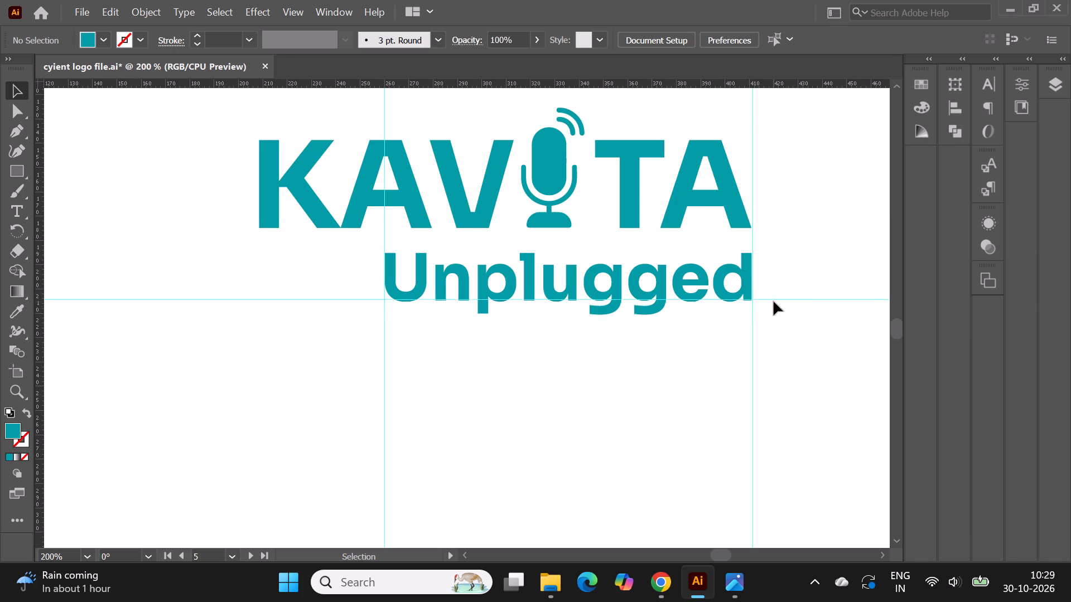
left_click_drag(774, 302, 776, 300)
Shift the Unplugged text slightly so the stem of its d meets the right vertical guide exactly.
scroll(765, 287, "up", 1, "alt")
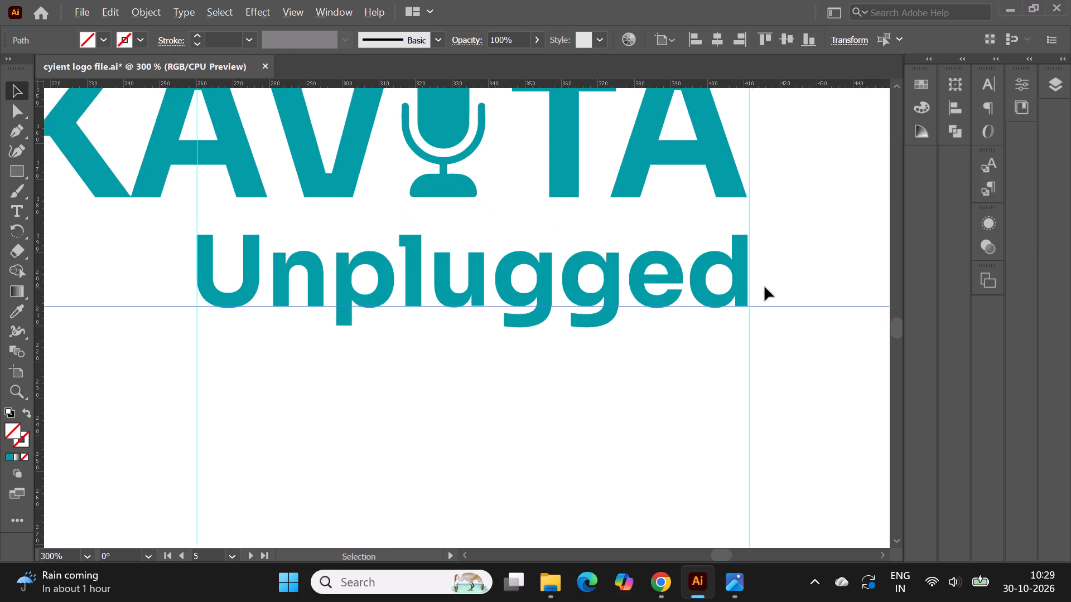
scroll(702, 276, "up", 1, "alt")
left_click(751, 263)
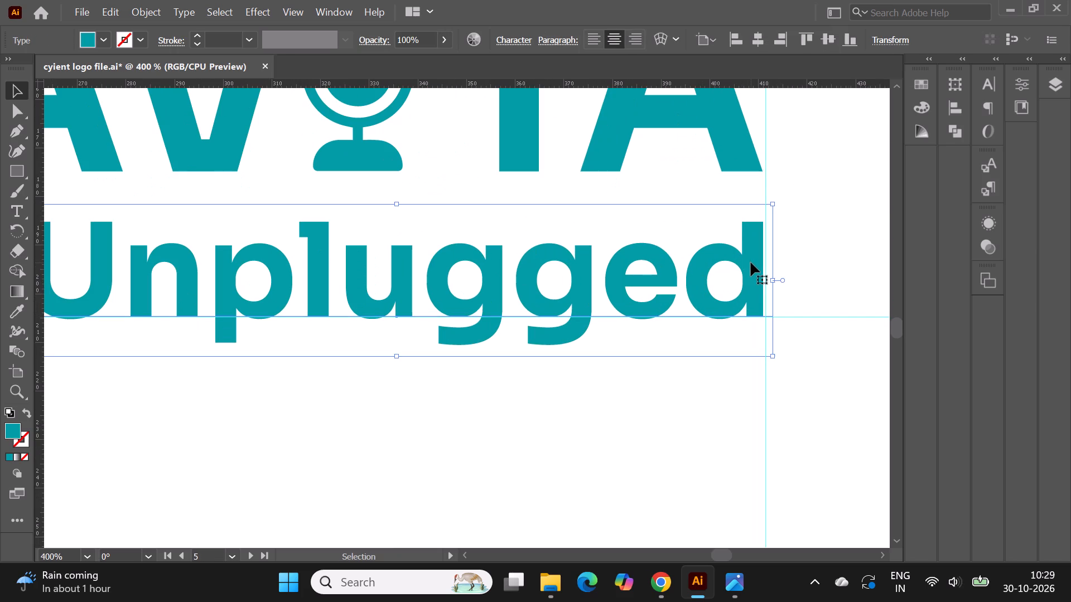
key("Right")
key("Right")
scroll(809, 256, "up", 1, "alt")
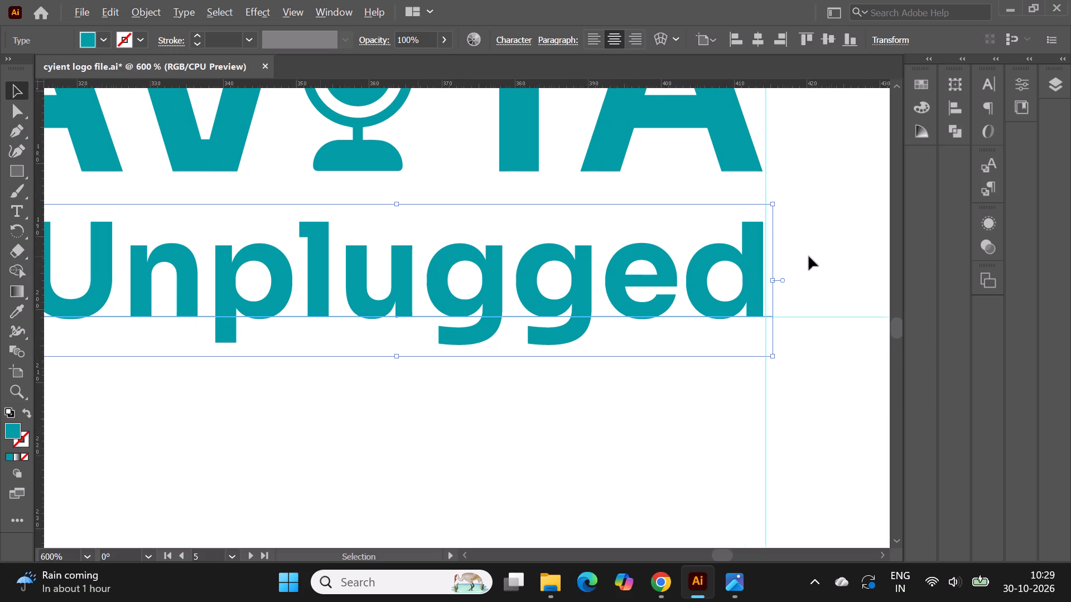
scroll(809, 256, "up", 2, "alt")
left_click(662, 230)
key("Right")
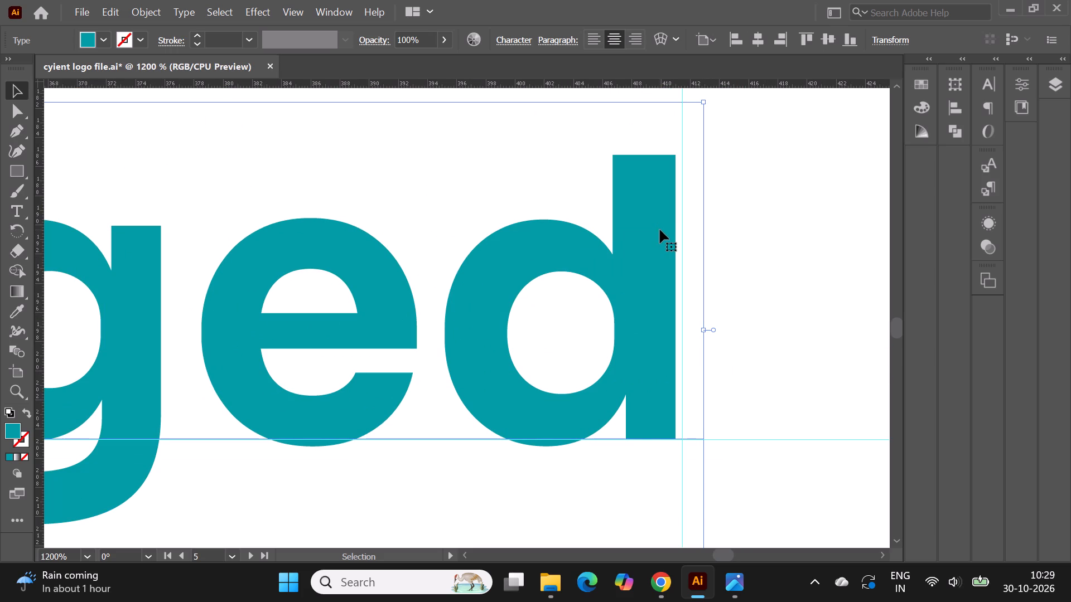
key("Right")
key("Right")
left_click_drag(660, 239, 668, 237)
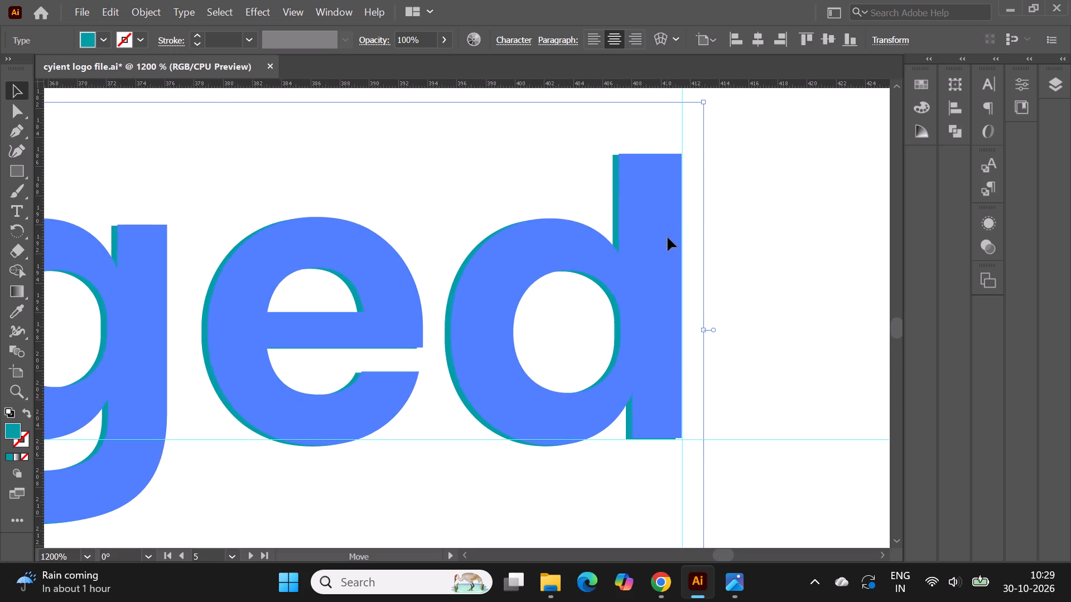
left_click_drag(668, 237, 667, 239)
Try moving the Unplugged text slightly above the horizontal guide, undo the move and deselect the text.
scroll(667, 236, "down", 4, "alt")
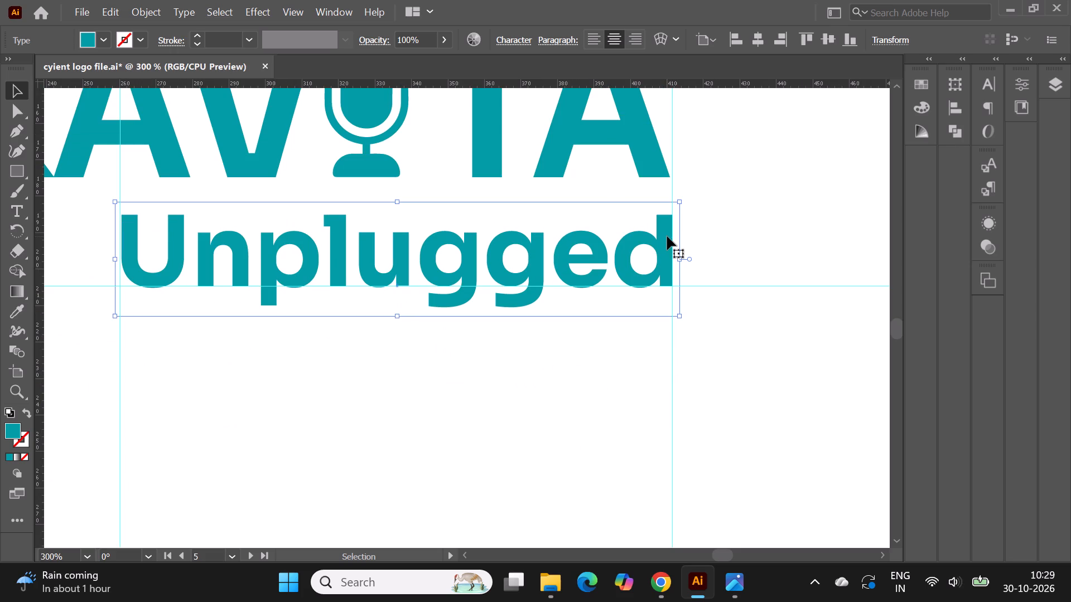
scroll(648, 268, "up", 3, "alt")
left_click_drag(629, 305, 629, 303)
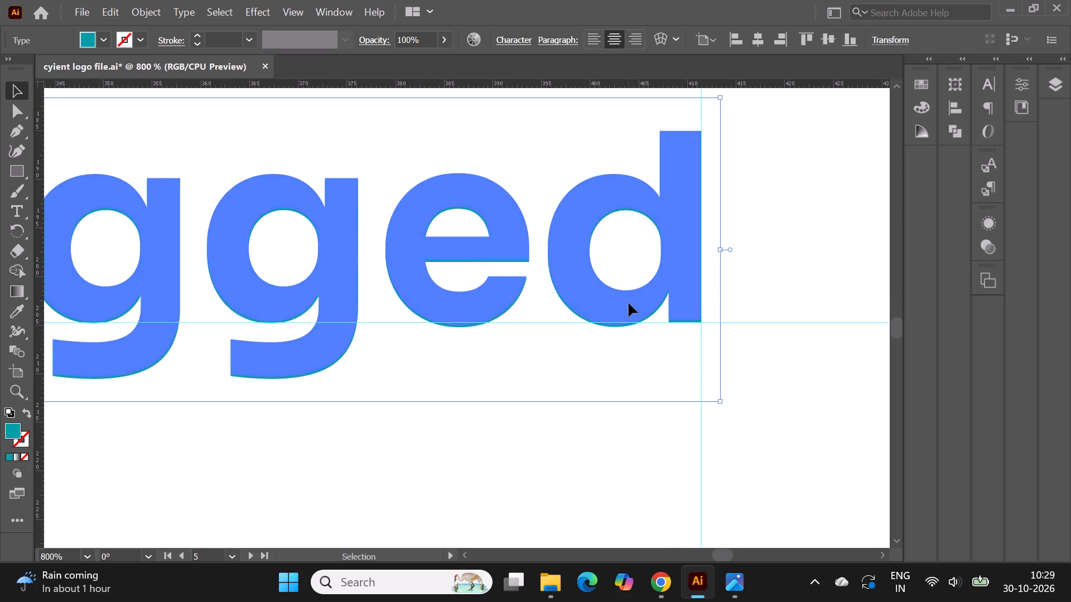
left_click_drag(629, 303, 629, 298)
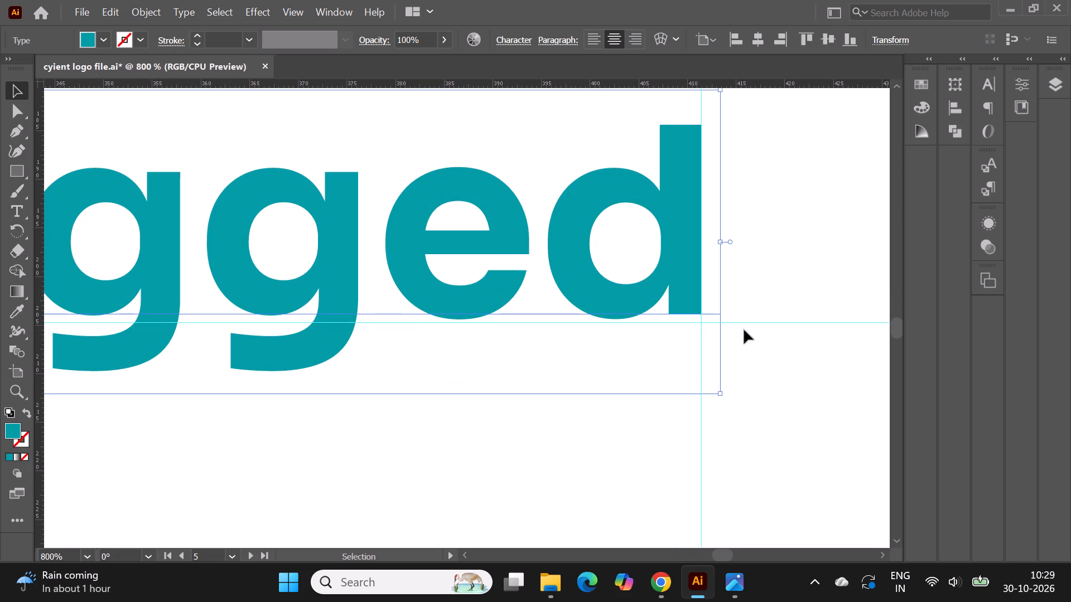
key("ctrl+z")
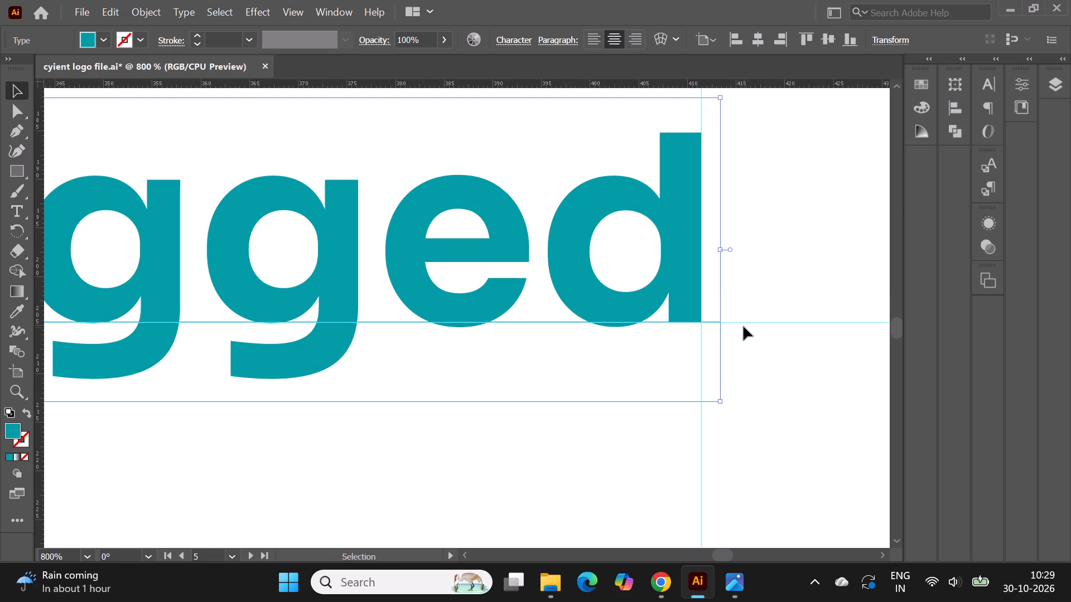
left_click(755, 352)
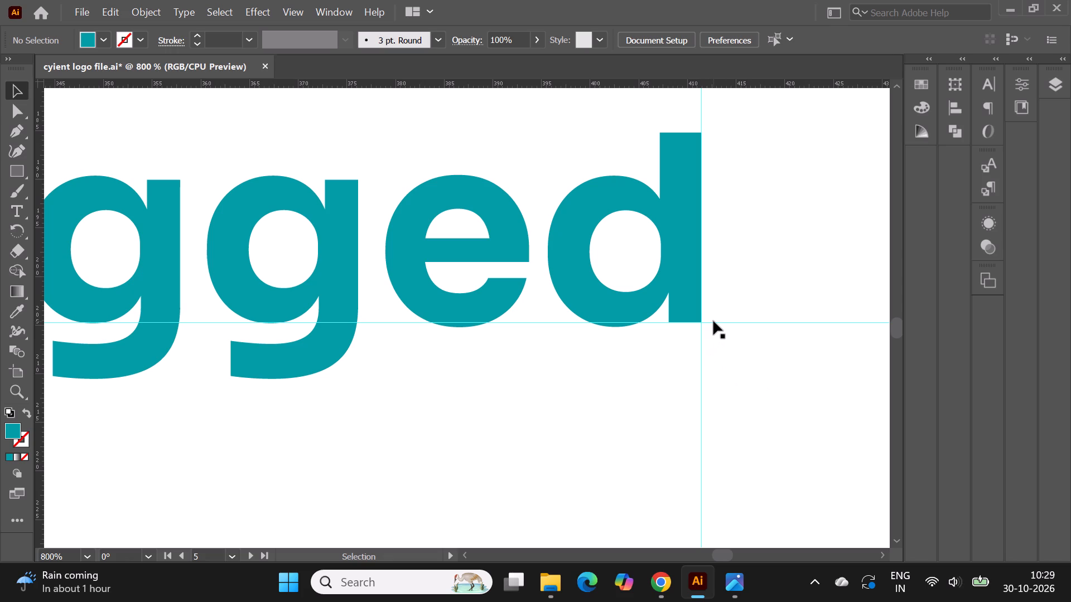
Lower the horizontal guide slightly to the bottom curves of the rounded letters e and d in Unplugged.
left_click(713, 321)
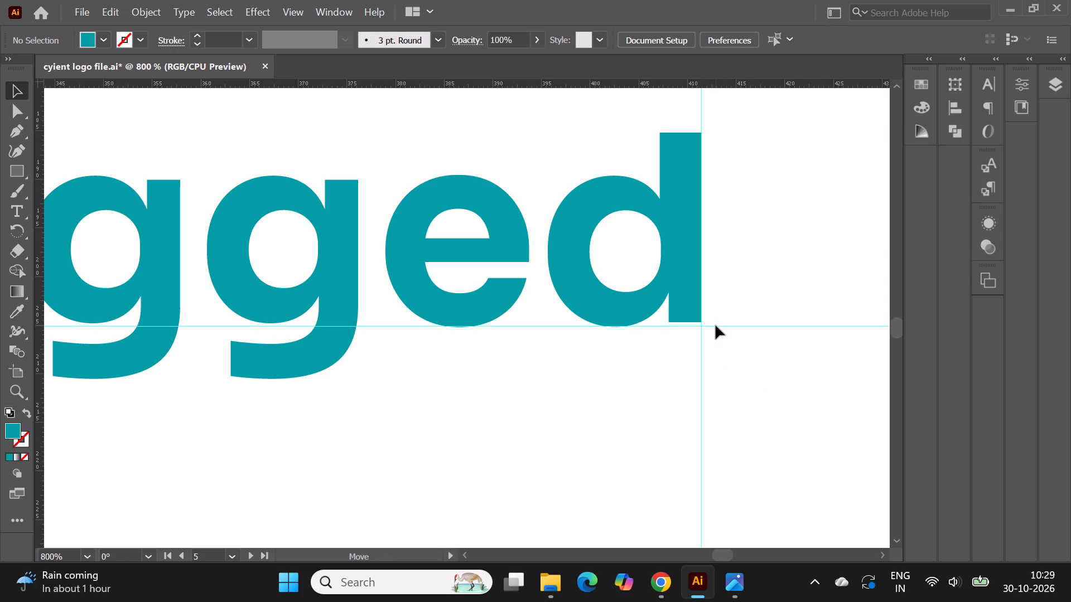
Change the font of the whole Unplugged text below KAVITA to BattiyanScript.
scroll(673, 312, "down", 5, "alt")
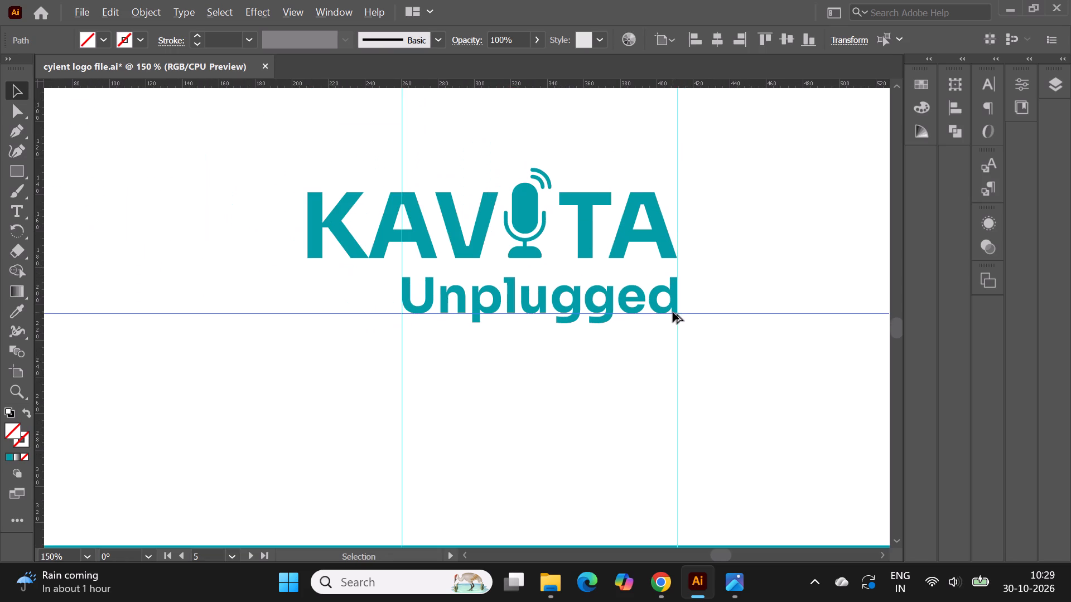
scroll(603, 268, "down", 2, "alt")
scroll(535, 255, "down", 1, "alt")
scroll(623, 268, "up", 1, "alt")
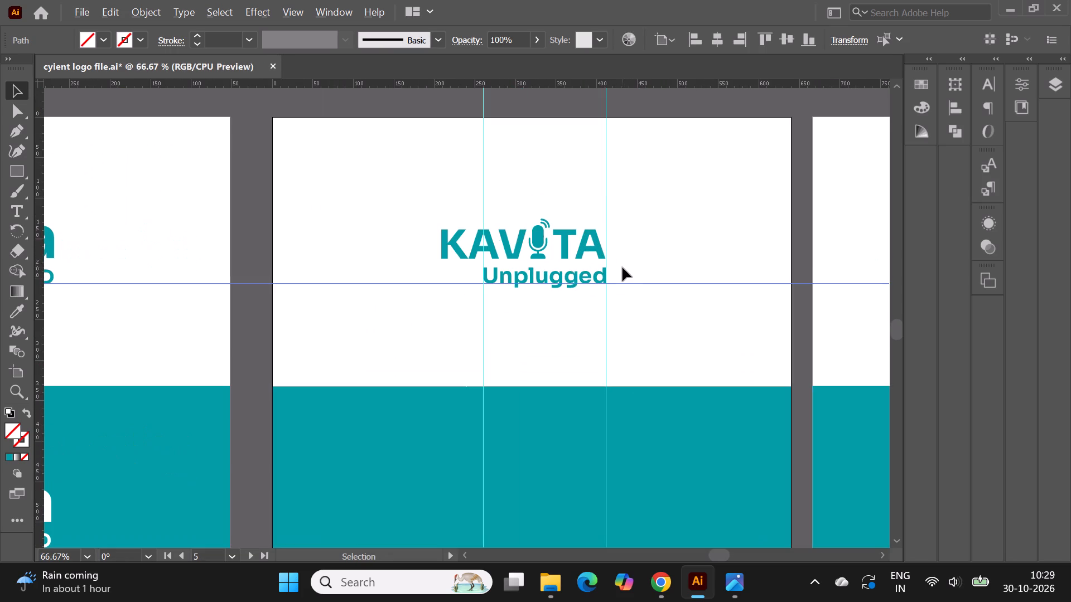
scroll(573, 275, "up", 1, "alt")
double_click(564, 276)
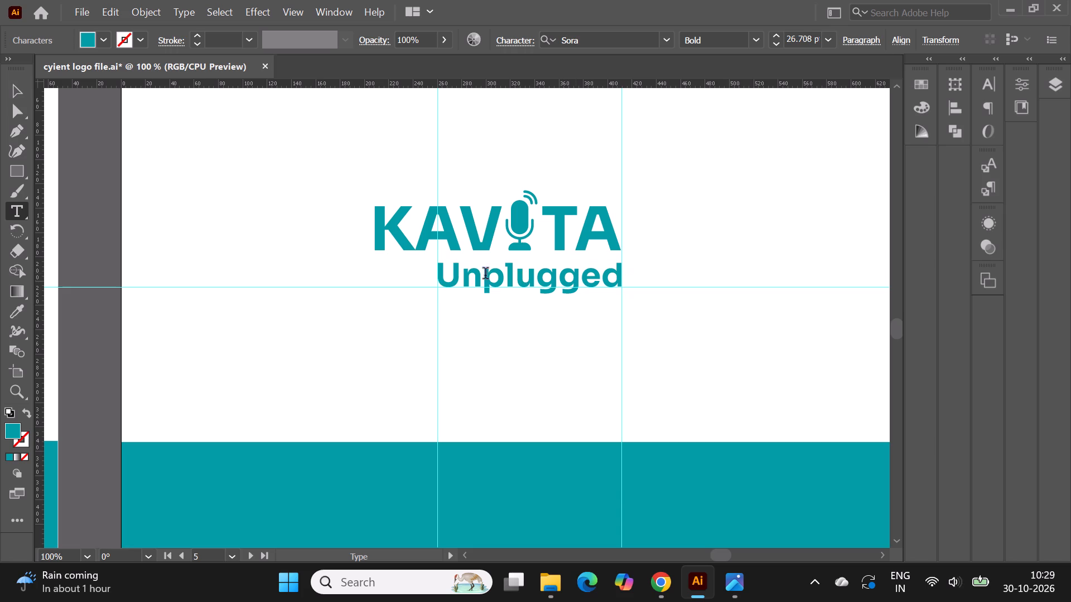
left_click_drag(443, 273, 599, 279)
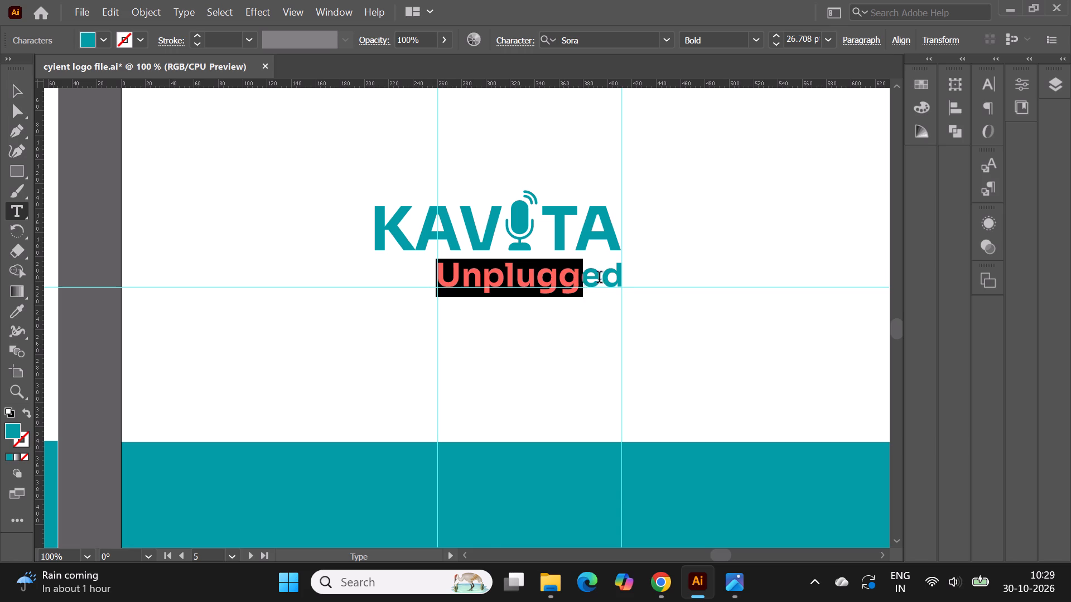
left_click_drag(599, 279, 623, 279)
scroll(324, 253, "down", 1, "alt")
scroll(228, 241, "down", 1, "alt")
scroll(487, 245, "up", 1, "alt")
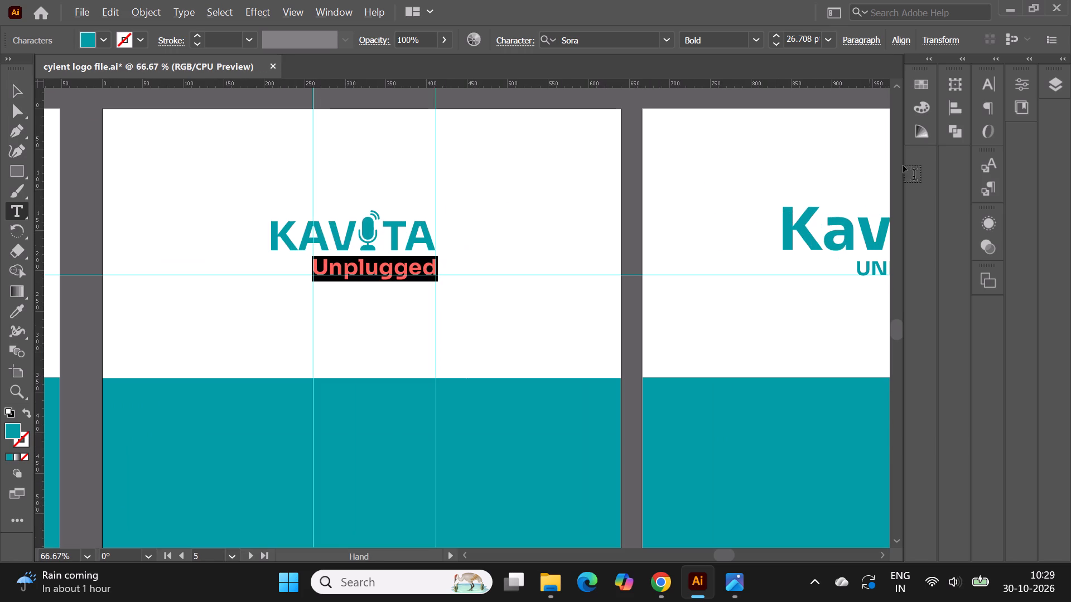
left_click(1016, 84)
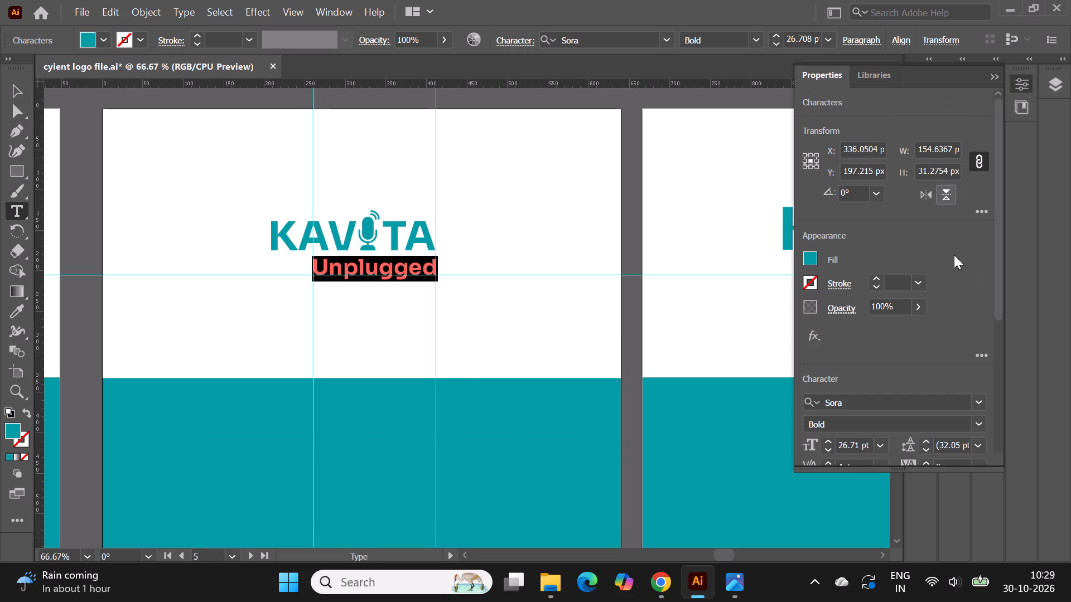
left_click(979, 407)
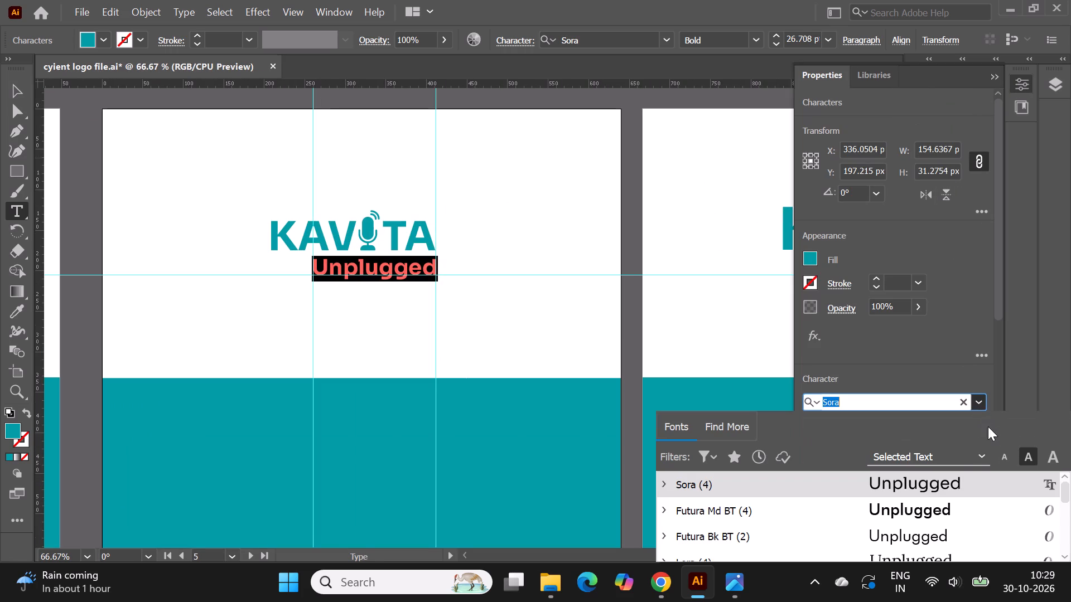
scroll(838, 506, "down", 1)
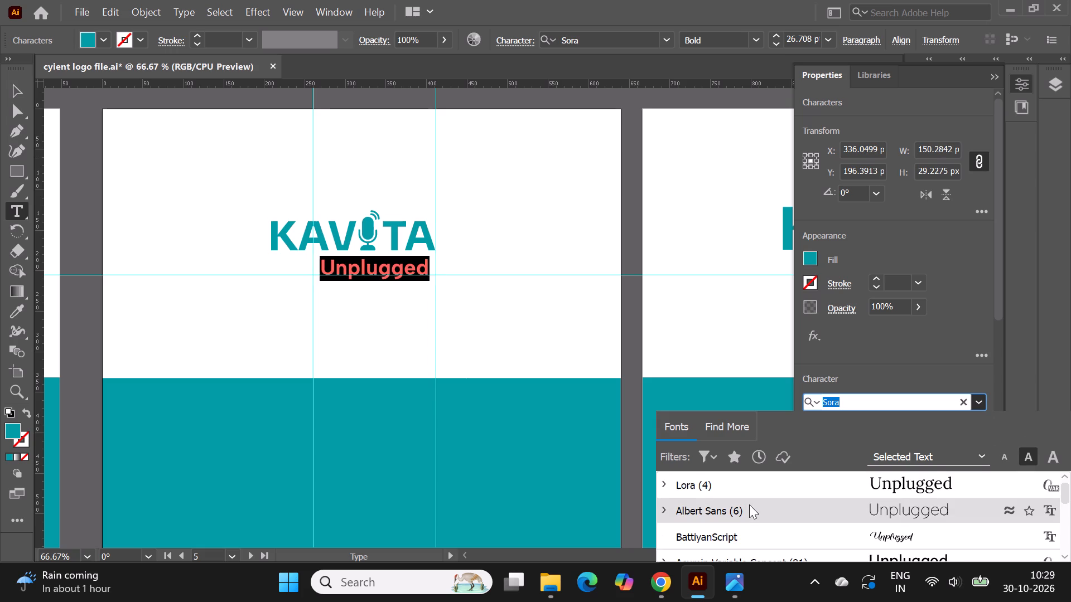
left_click(756, 533)
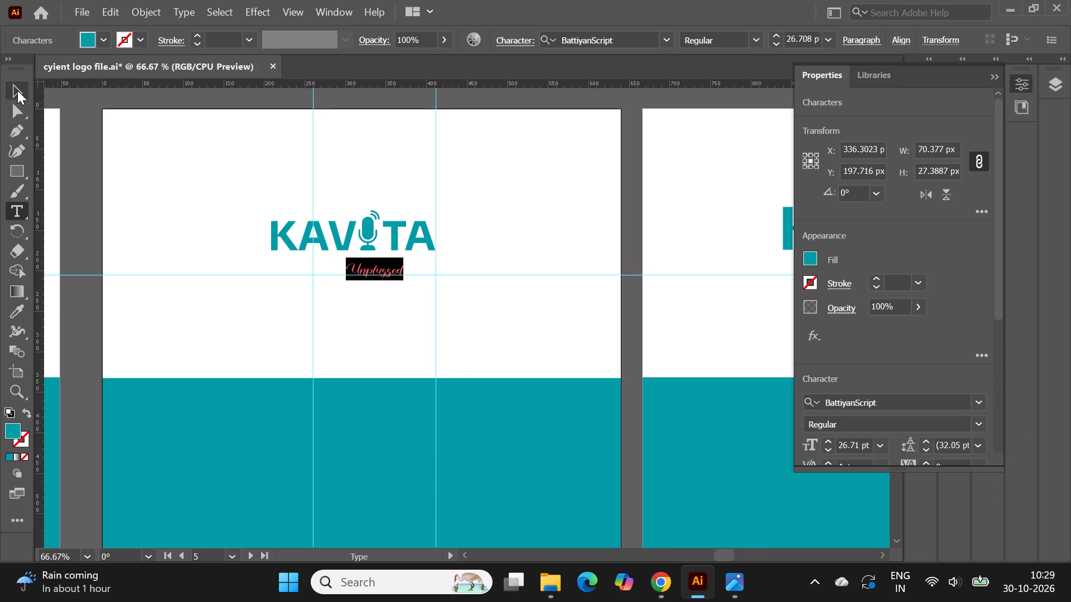
Enlarge the script Unplugged text proportionally to about 151 px wide so it spans the two vertical guides, and deselect it.
left_click(17, 90)
scroll(239, 262, "up", 1, "alt")
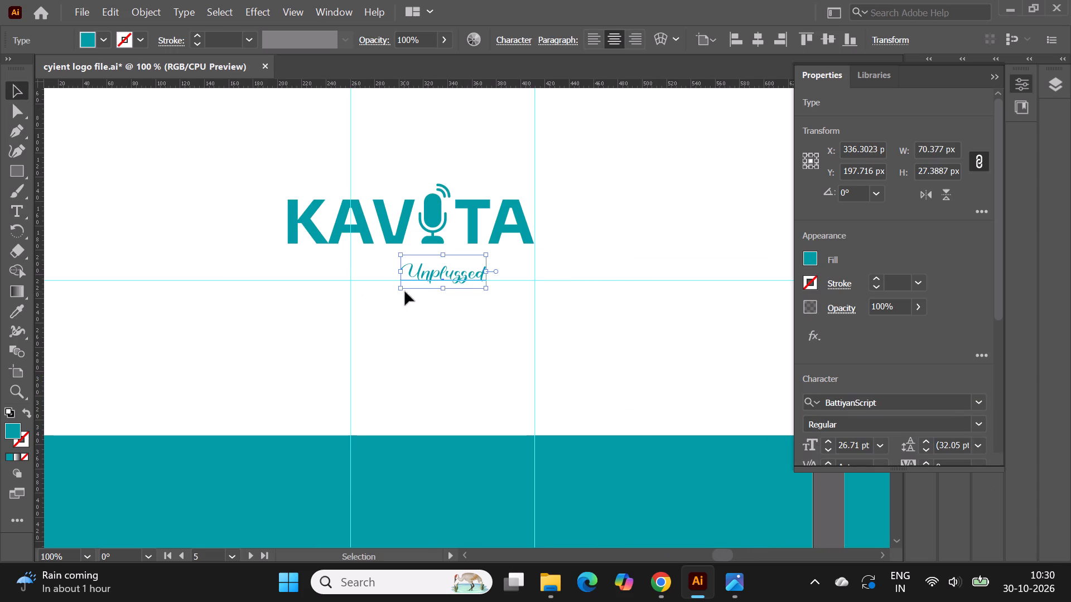
left_click_drag(402, 289, 317, 303, "shift")
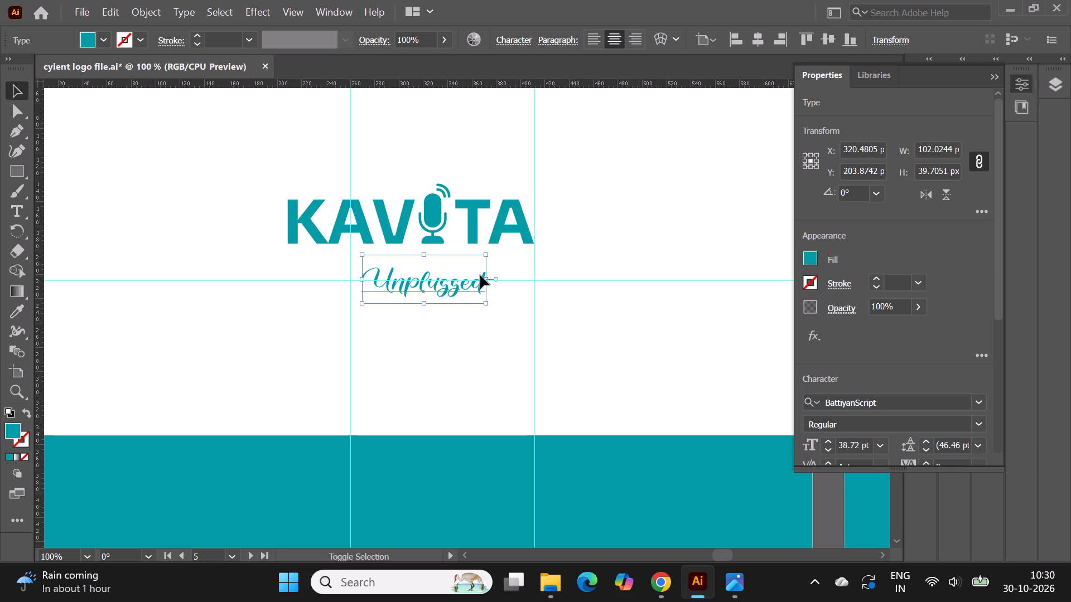
left_click_drag(486, 279, 533, 281, "shift")
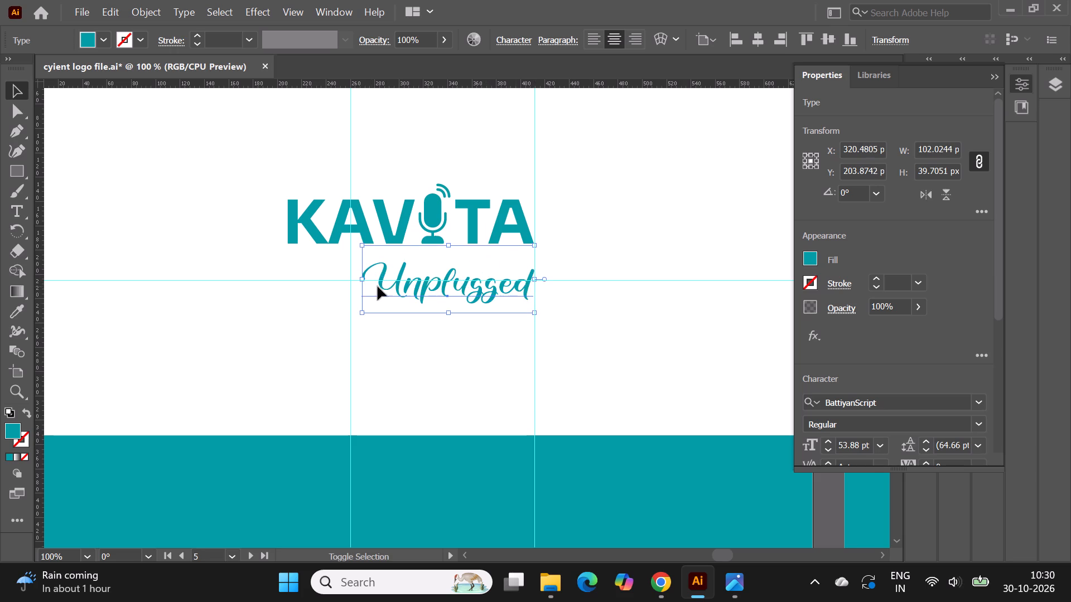
left_click_drag(365, 278, 351, 278, "shift")
left_click(599, 311)
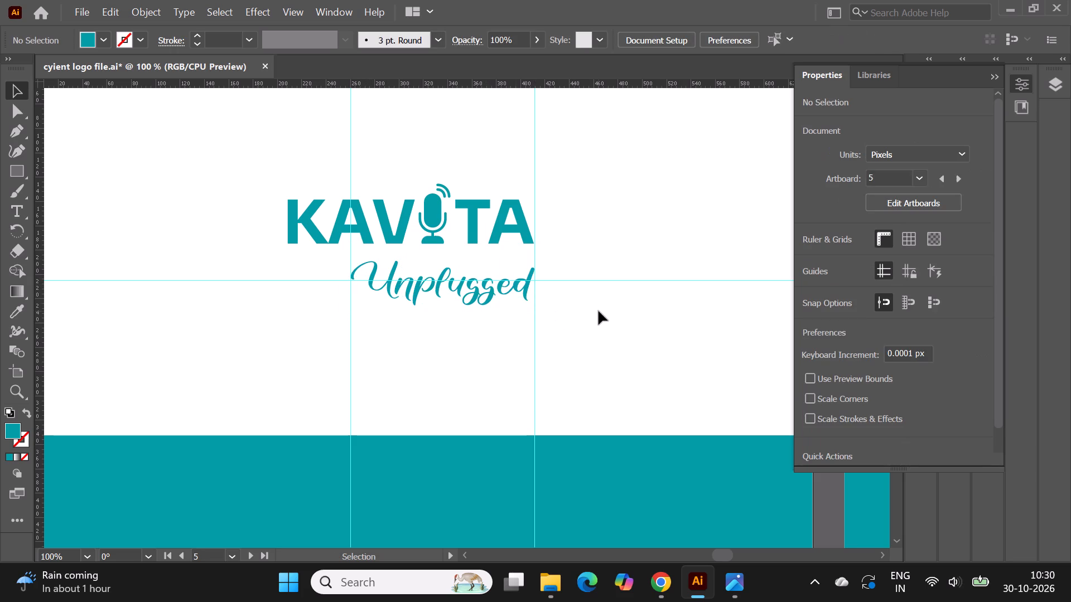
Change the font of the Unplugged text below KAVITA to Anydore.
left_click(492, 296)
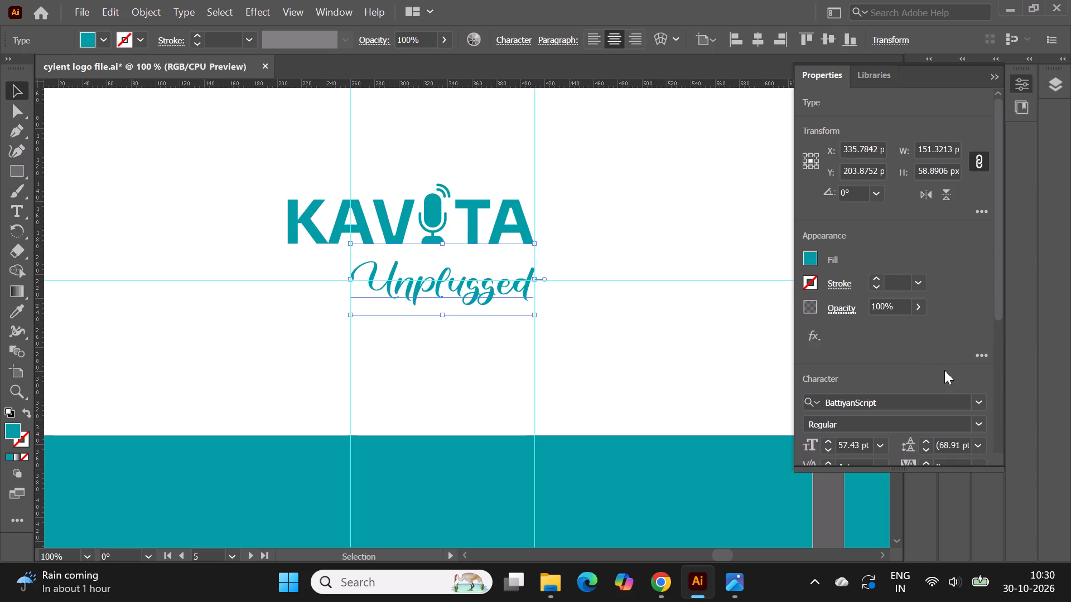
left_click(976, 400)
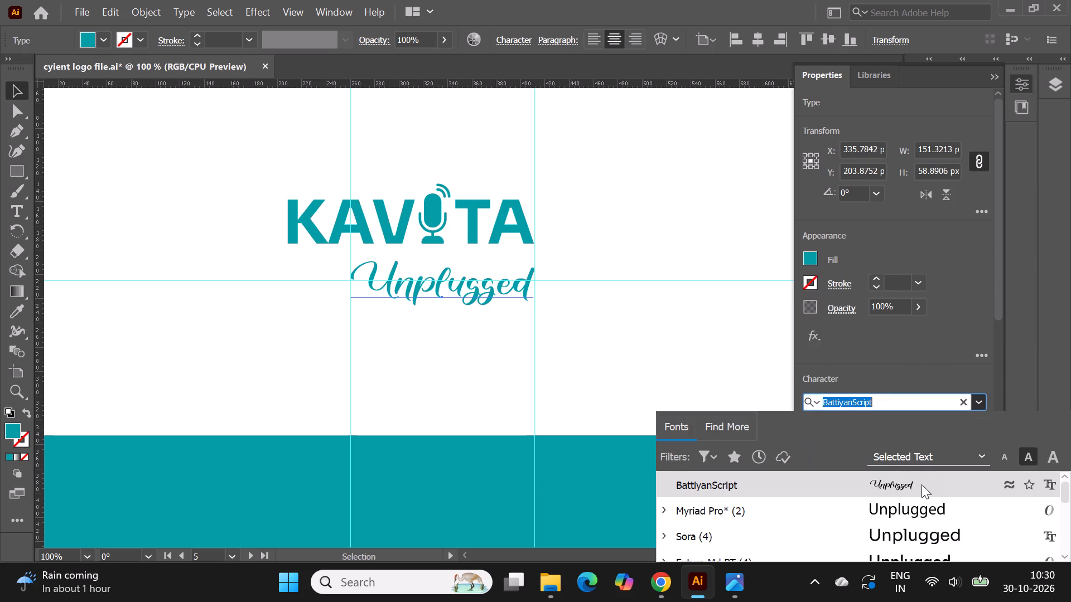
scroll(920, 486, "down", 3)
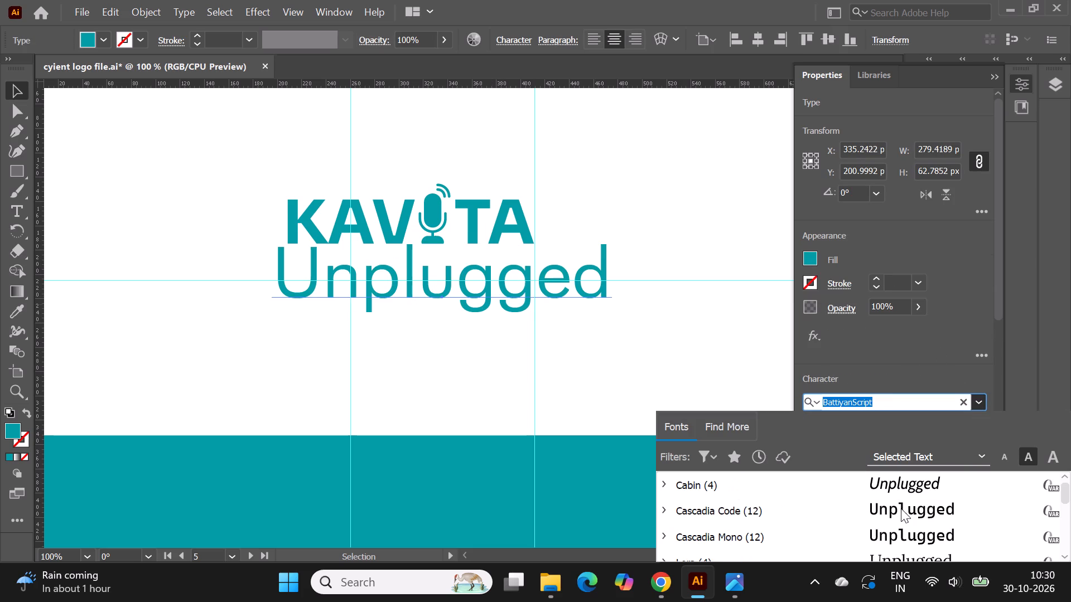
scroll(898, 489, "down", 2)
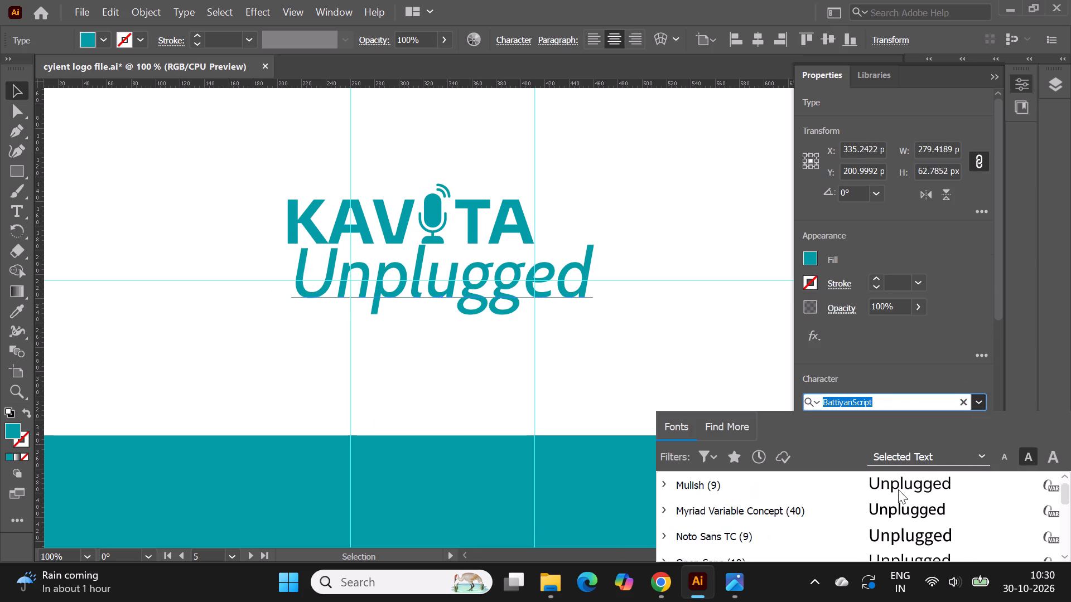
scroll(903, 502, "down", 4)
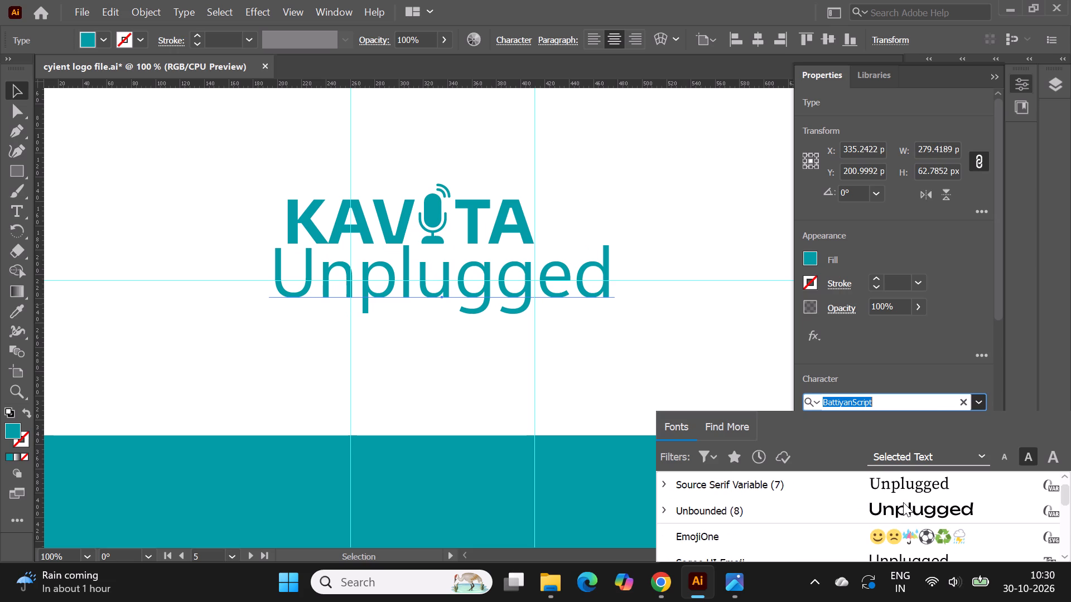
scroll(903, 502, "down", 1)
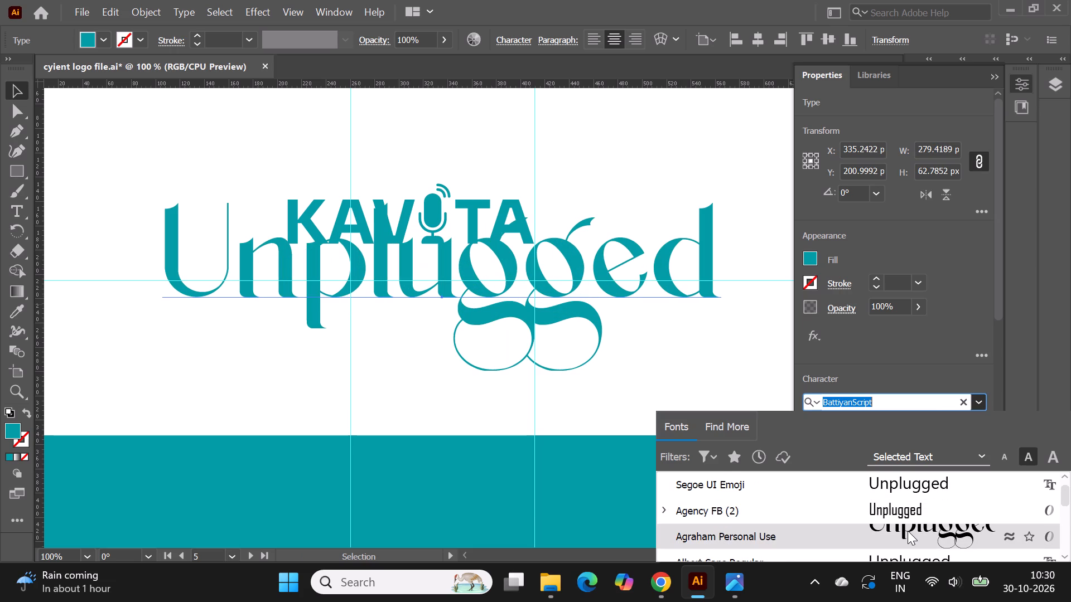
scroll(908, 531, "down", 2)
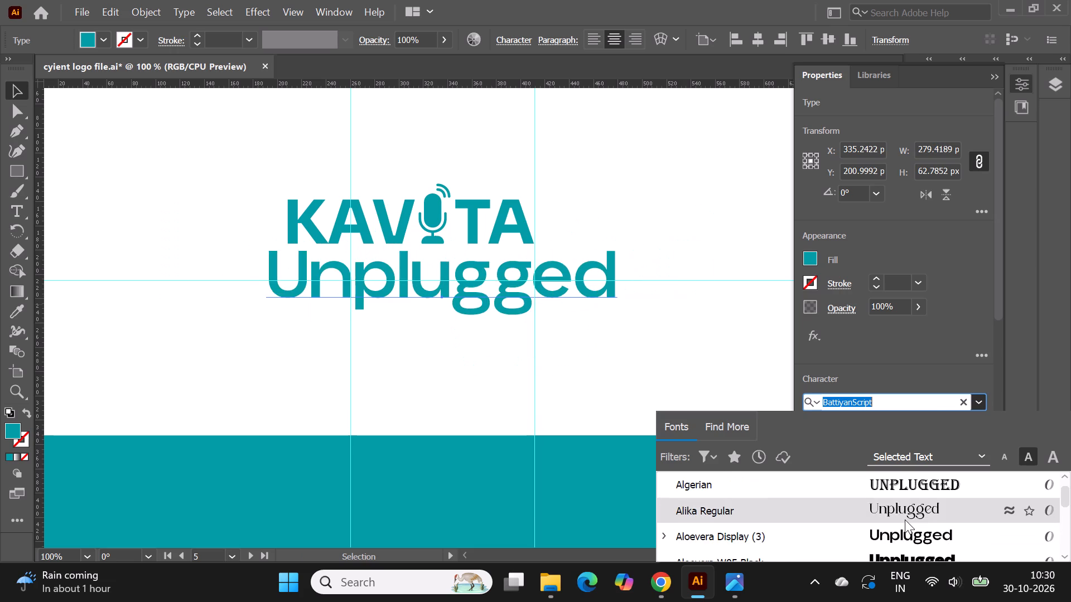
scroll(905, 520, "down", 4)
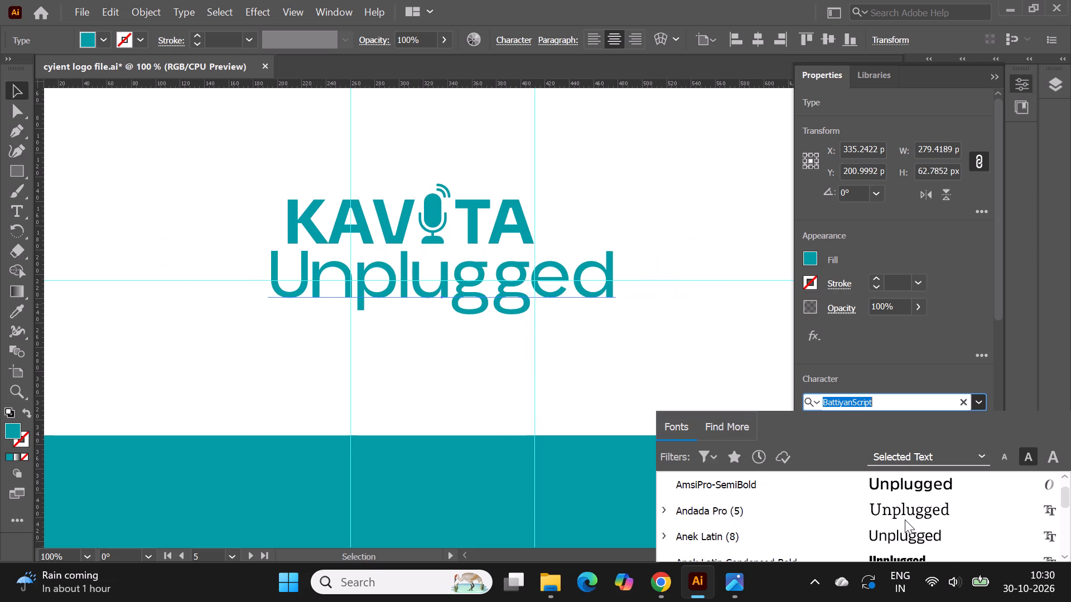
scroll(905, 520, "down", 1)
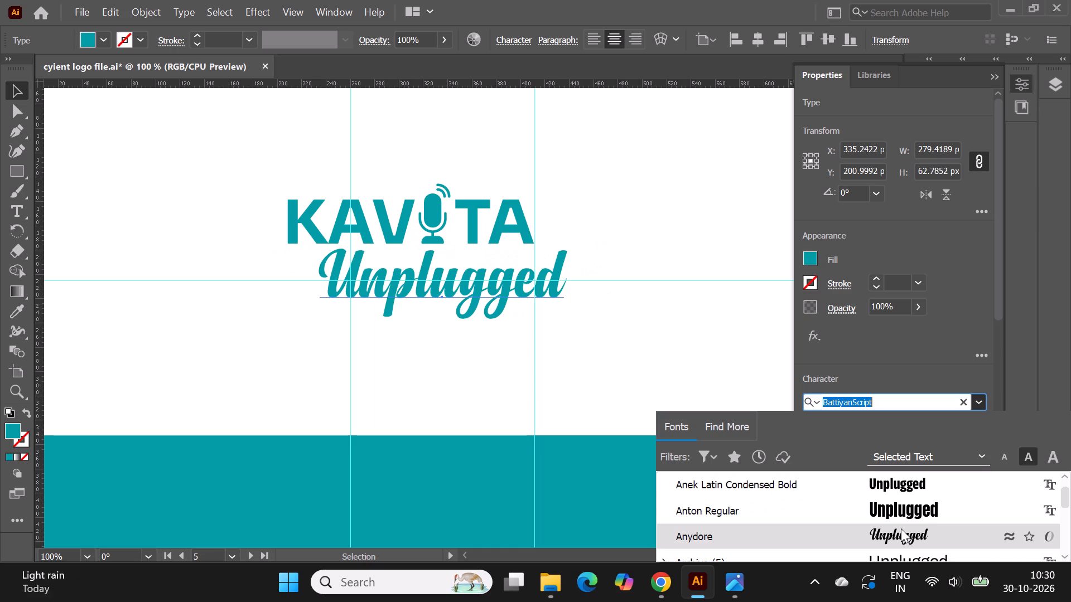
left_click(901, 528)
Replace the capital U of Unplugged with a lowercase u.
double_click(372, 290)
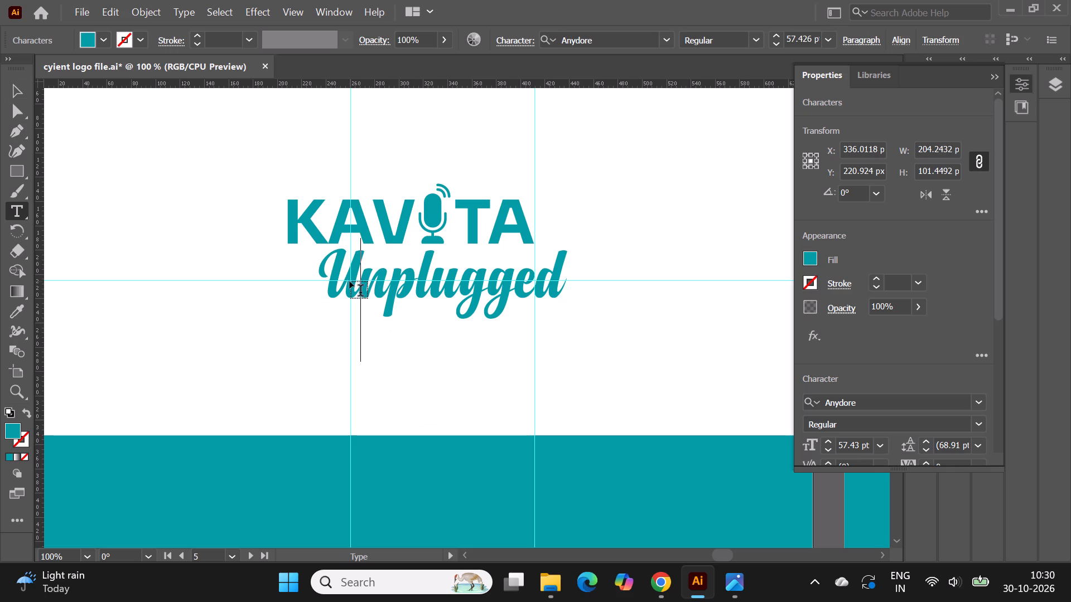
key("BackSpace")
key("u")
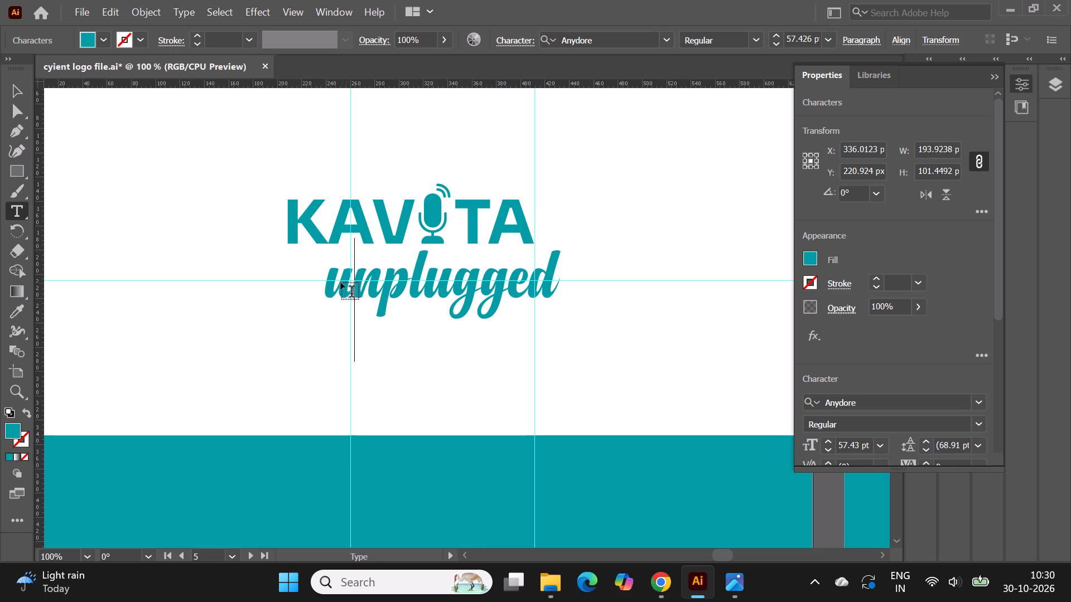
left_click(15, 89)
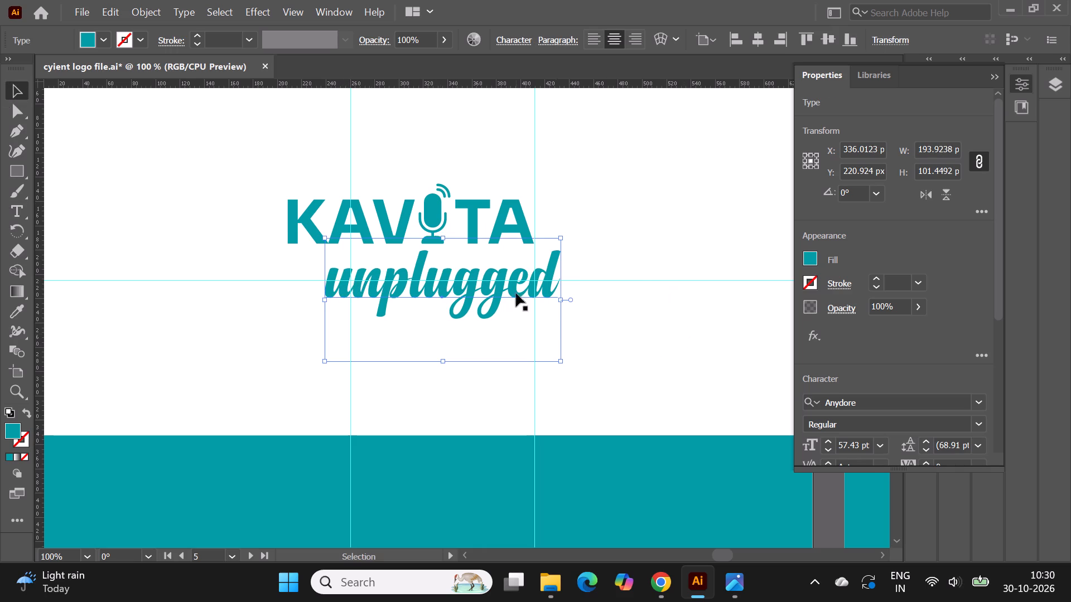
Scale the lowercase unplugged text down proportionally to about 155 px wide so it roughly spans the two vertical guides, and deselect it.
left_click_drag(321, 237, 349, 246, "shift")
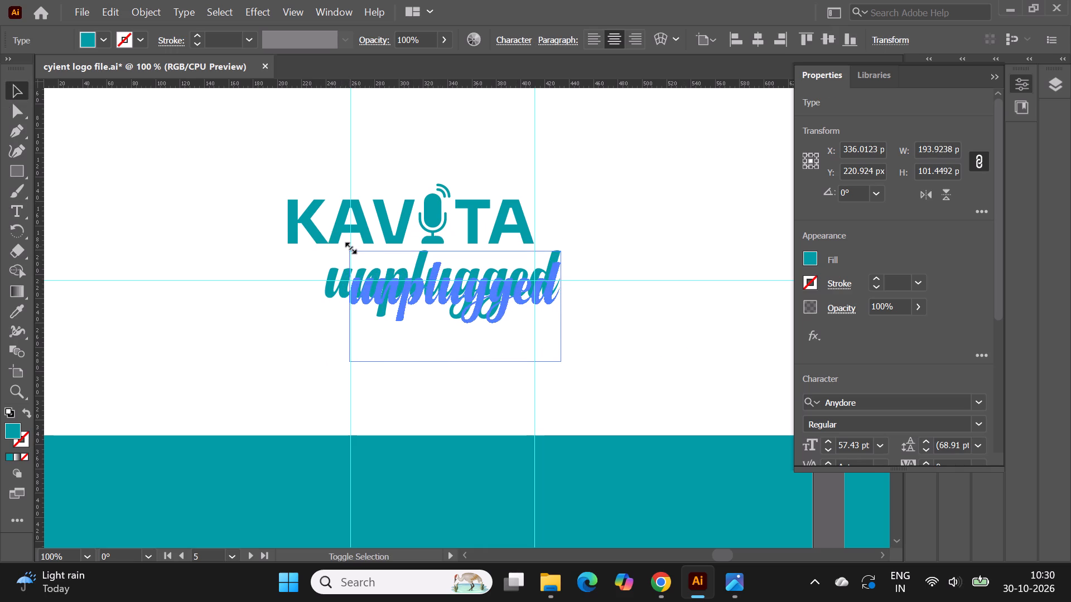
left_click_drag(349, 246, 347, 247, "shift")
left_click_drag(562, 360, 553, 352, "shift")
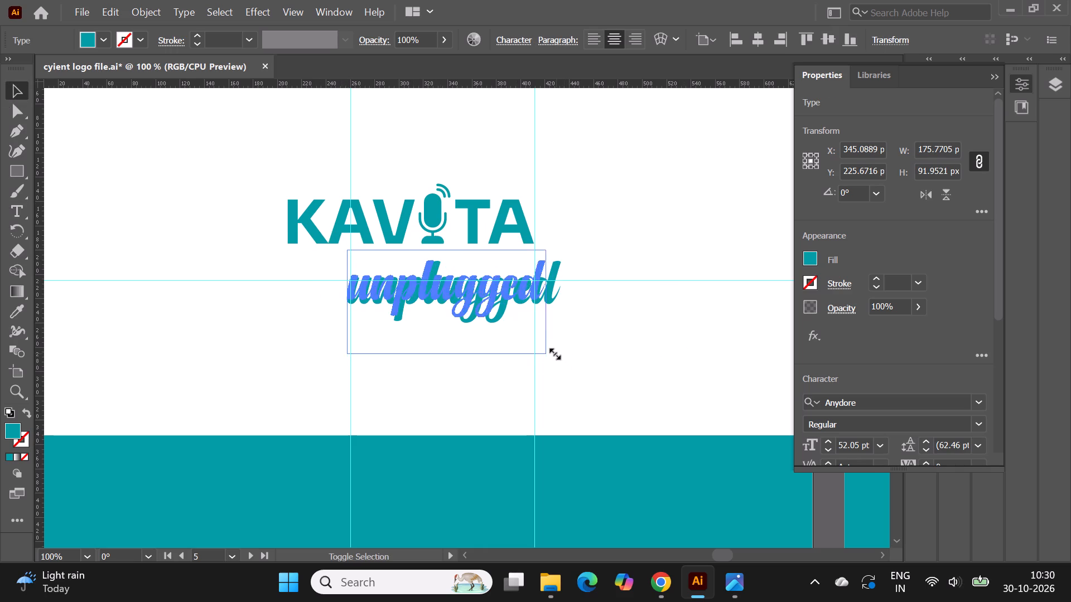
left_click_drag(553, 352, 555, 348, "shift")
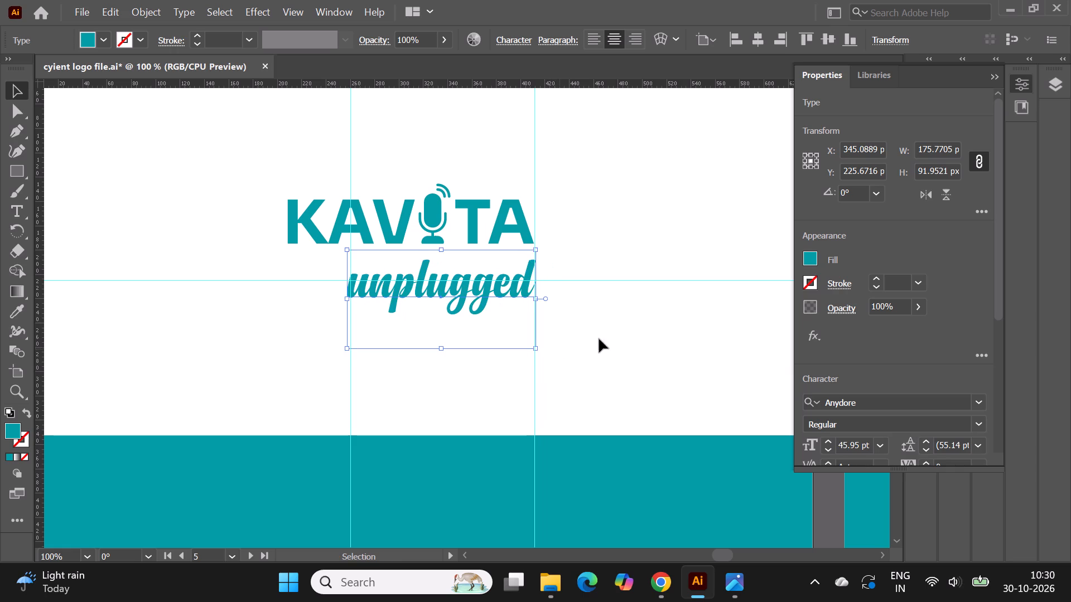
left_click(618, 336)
Move the unplugged text up about 5 px, closer to KAVITA, and deselect it.
left_click(469, 299)
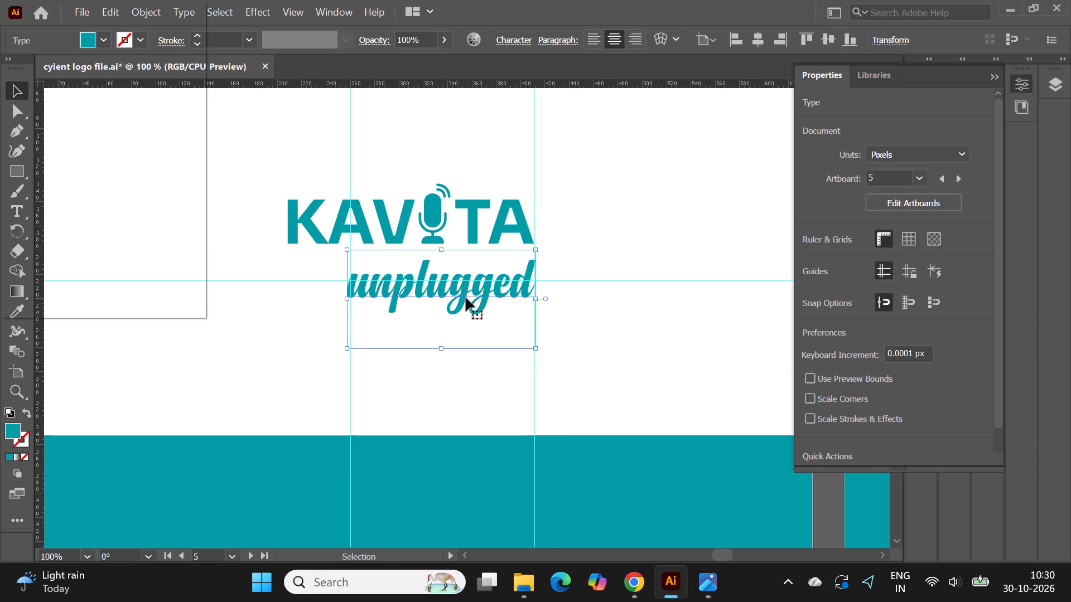
left_click_drag(466, 298, 466, 292)
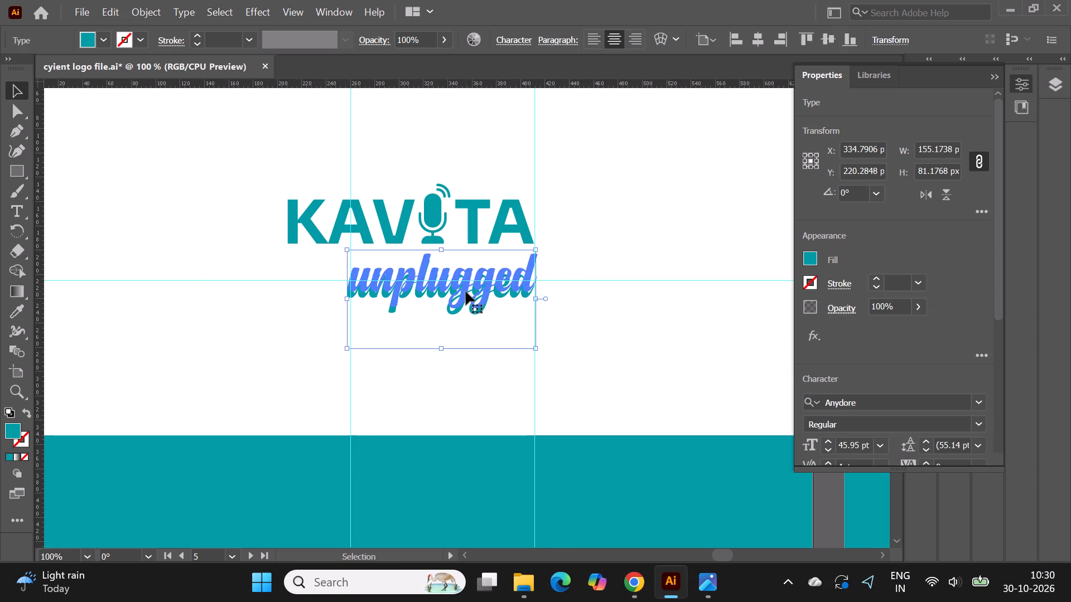
left_click(603, 338)
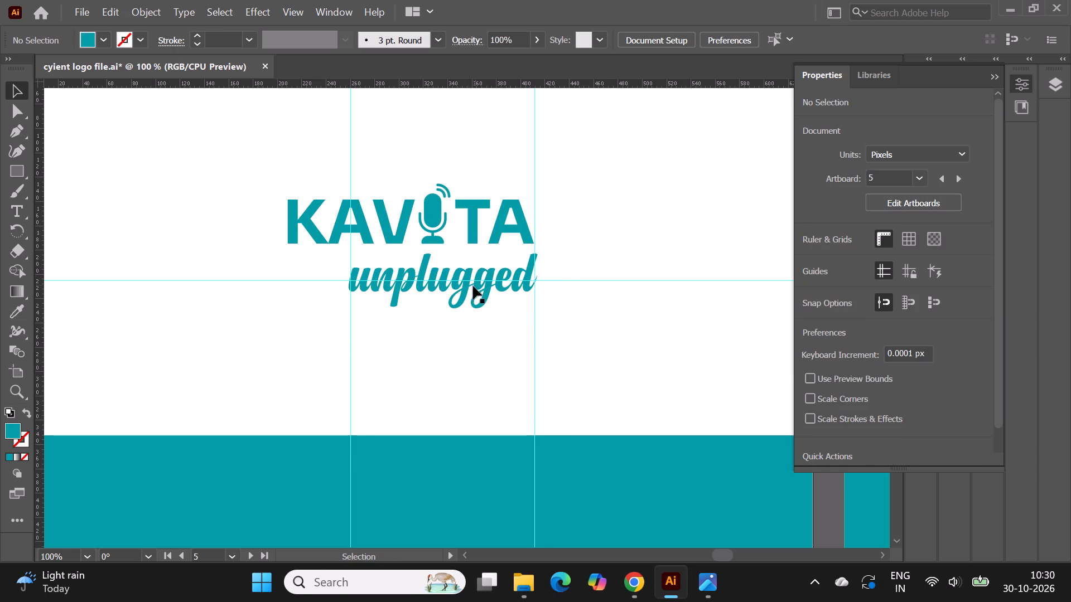
Change the font of the unplugged text below KAVITA to the Armelie script.
left_click(466, 292)
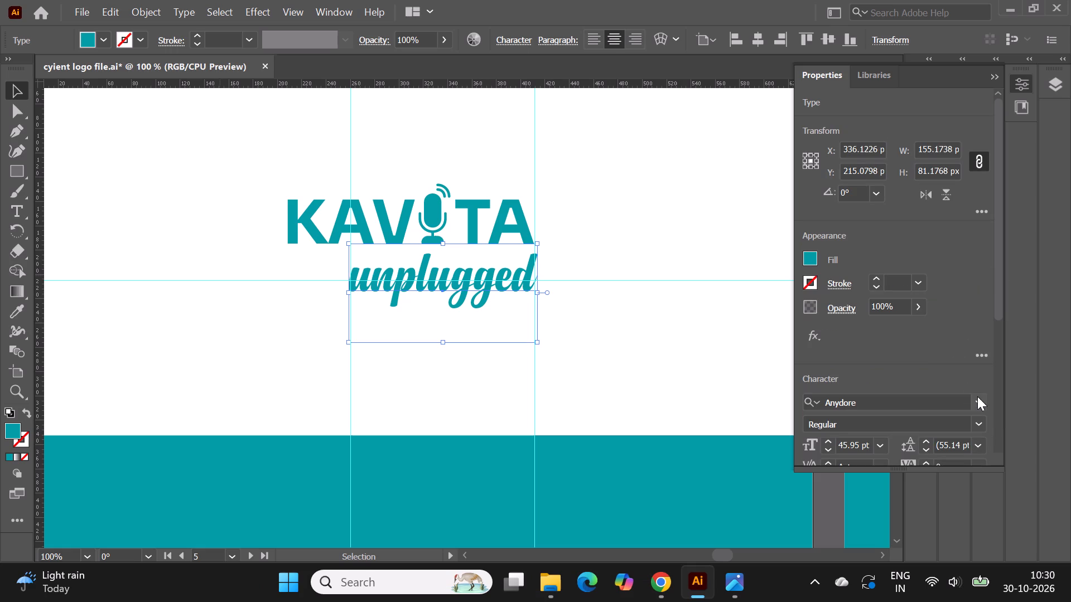
left_click(977, 396)
scroll(977, 479, "down", 1)
scroll(918, 489, "down", 4)
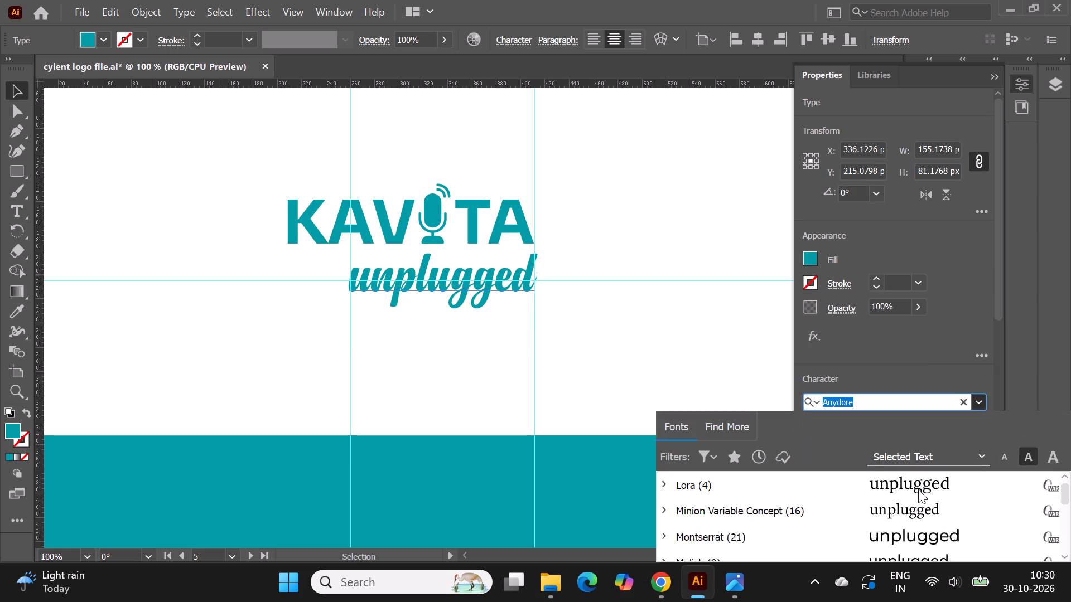
scroll(918, 489, "down", 10)
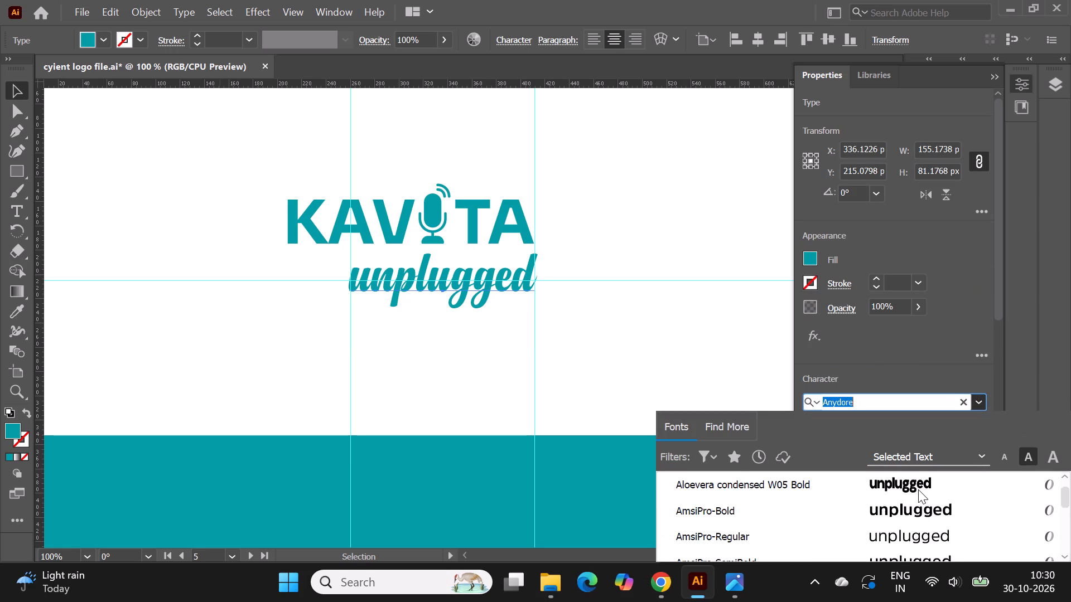
scroll(918, 489, "down", 6)
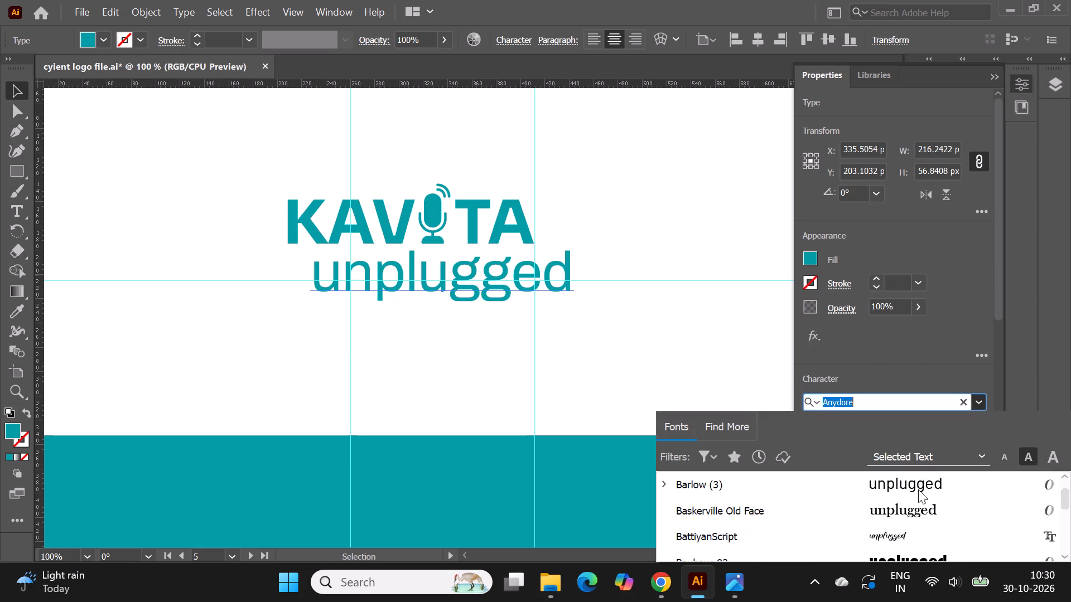
scroll(918, 489, "up", 1)
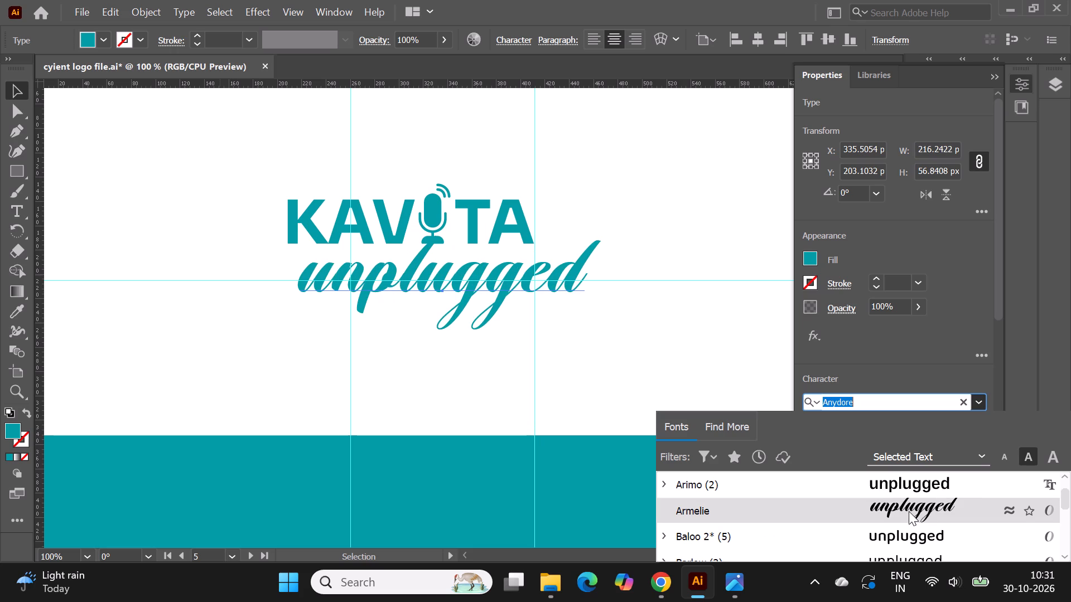
scroll(909, 511, "down", 1)
scroll(909, 511, "up", 1)
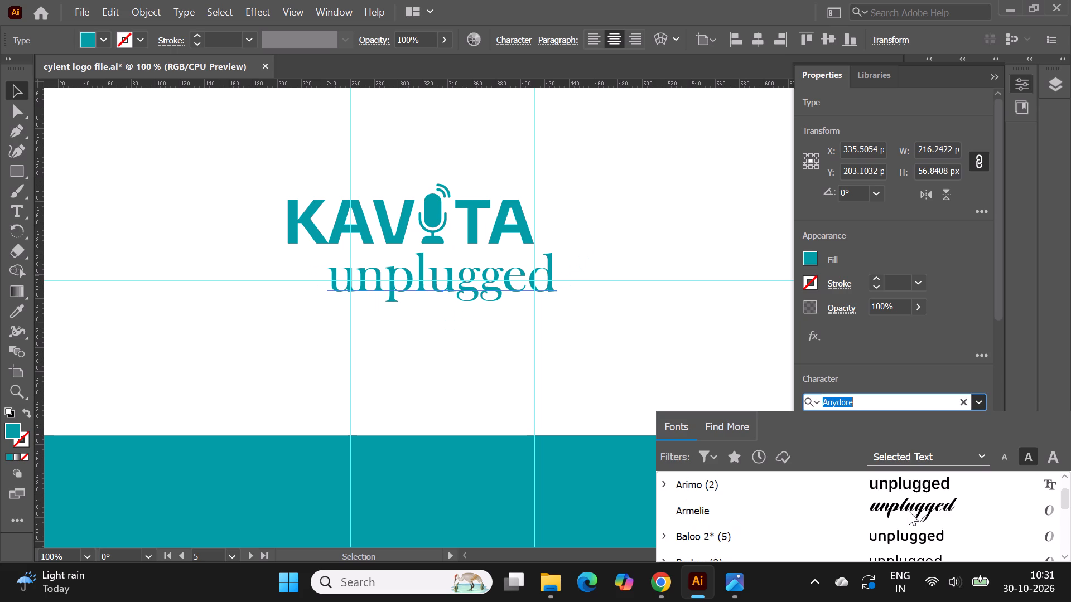
left_click(909, 501)
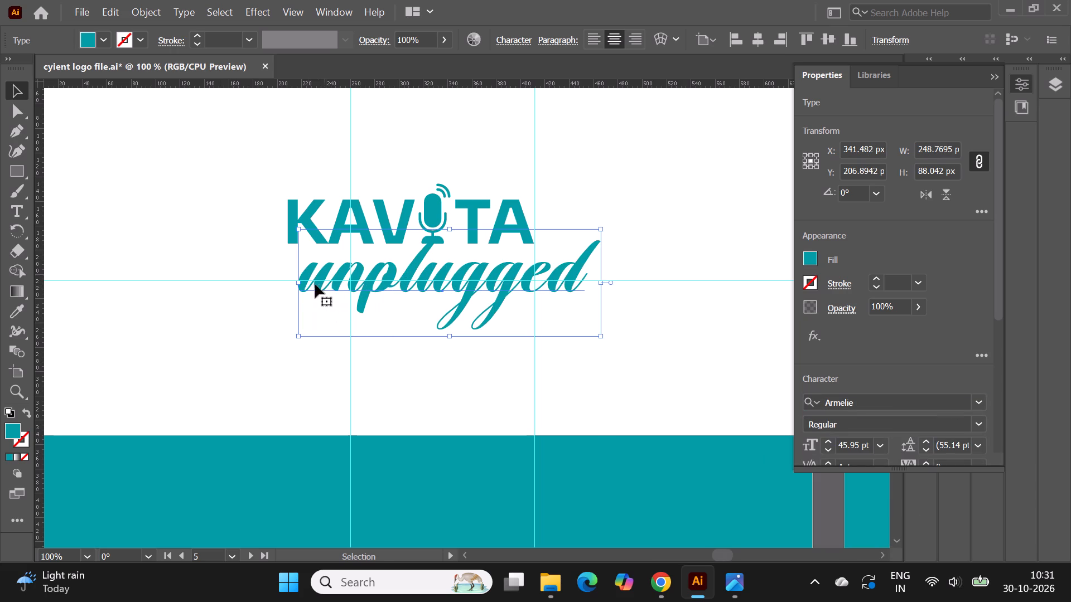
Scale the Armelie unplugged text down proportionally to about 153 px wide so it fits between the two vertical guides, and deselect it.
left_click_drag(297, 284, 349, 288, "shift")
left_click_drag(602, 281, 538, 280, "shift")
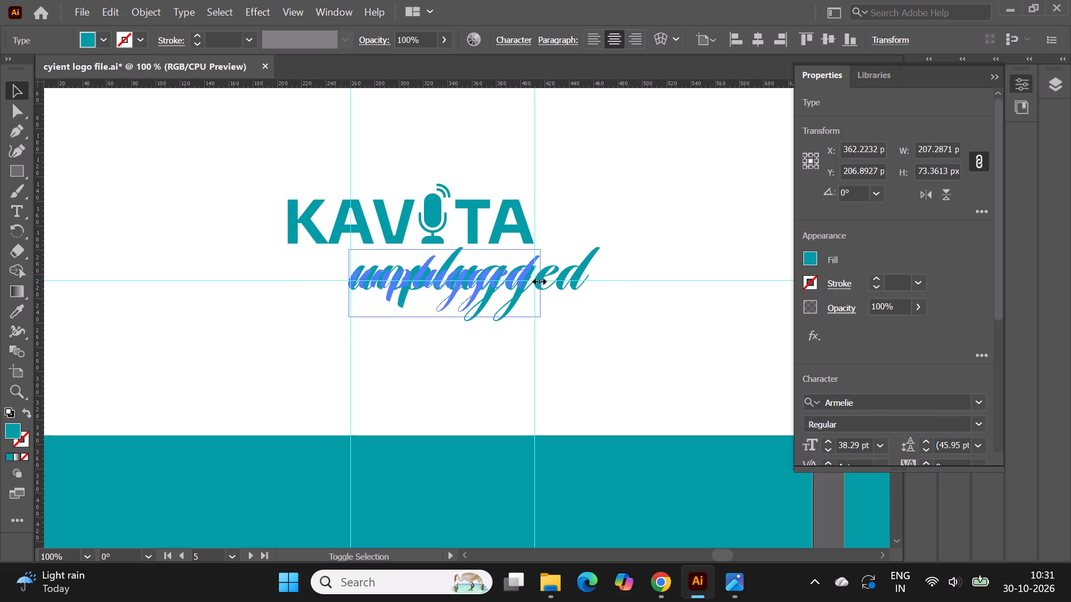
left_click_drag(538, 280, 537, 280, "shift")
left_click(617, 346)
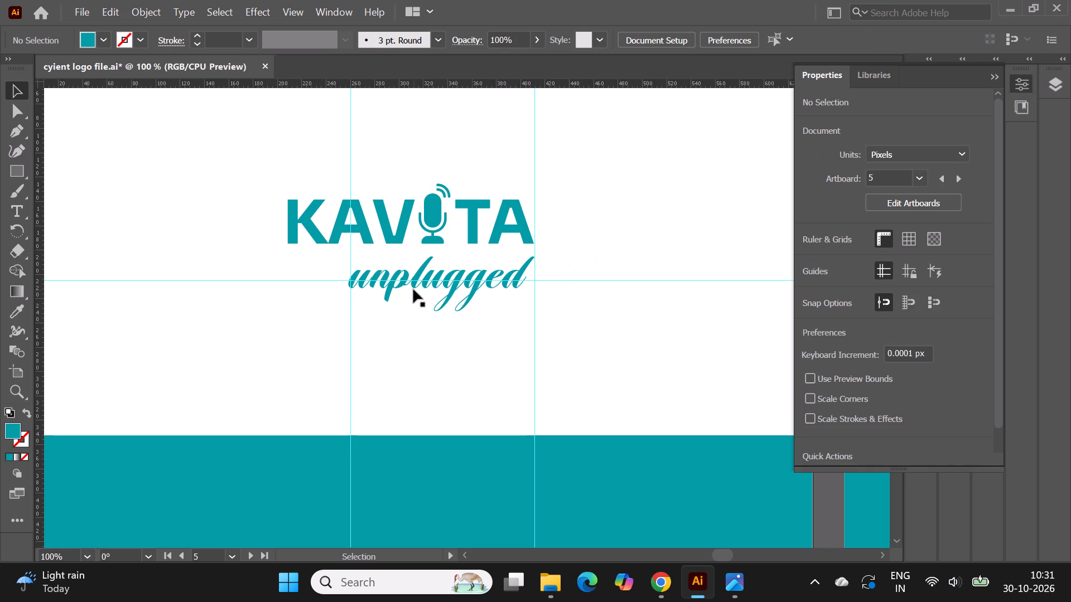
Replace the lowercase u of unplugged with a capital U and deselect the text.
double_click(394, 284)
left_click(364, 283)
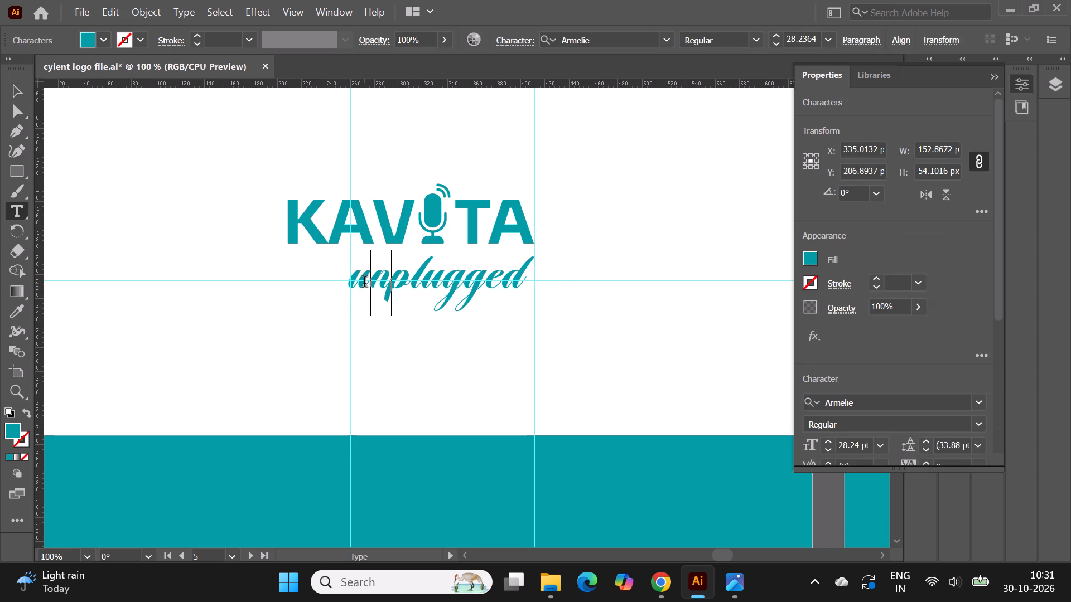
key("BackSpace")
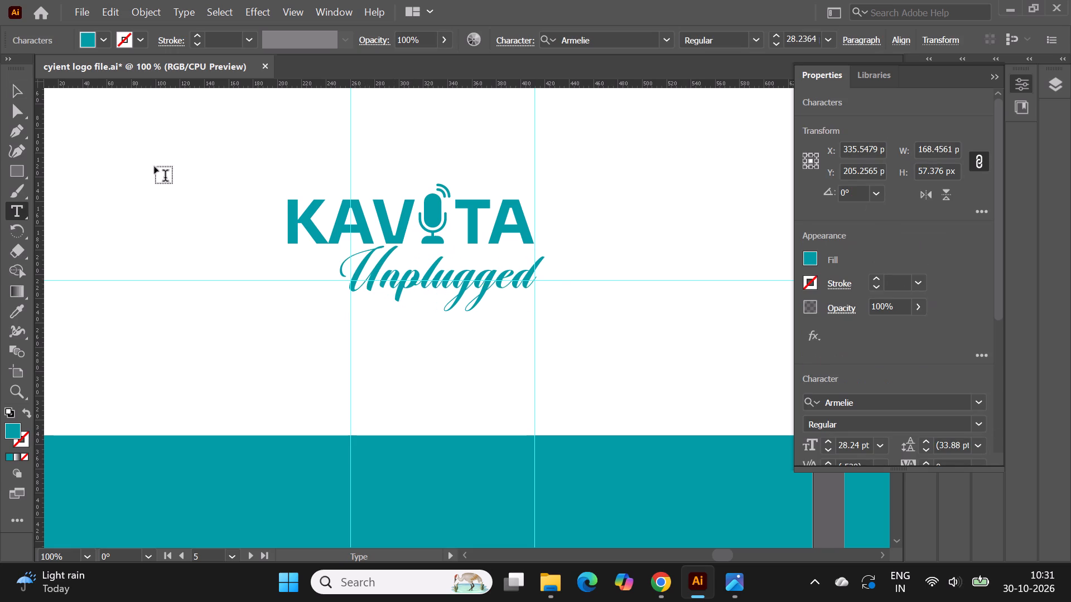
left_click(19, 86)
left_click(624, 349)
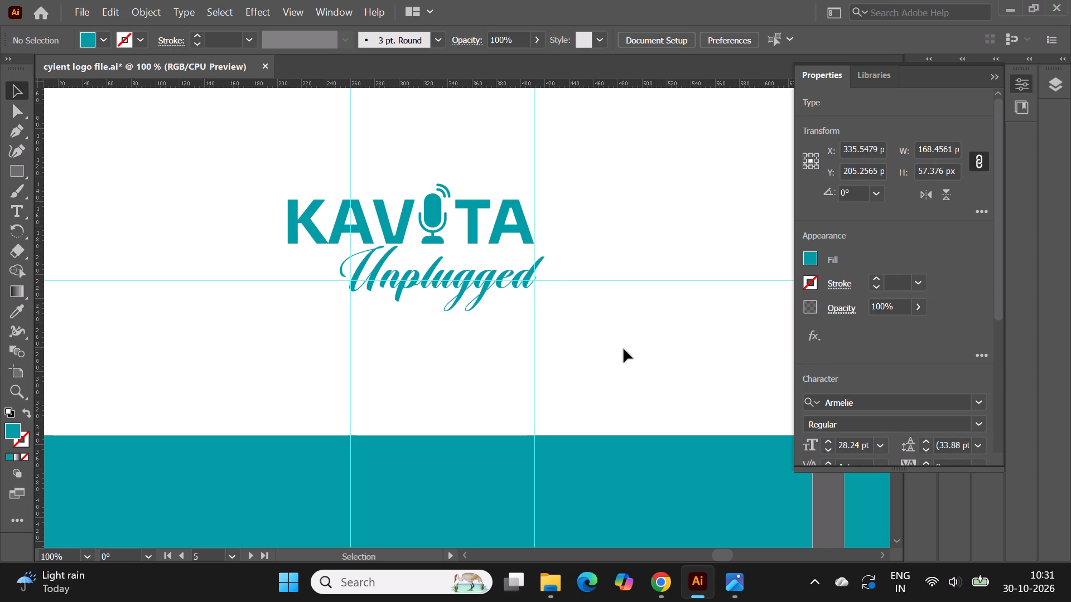
Scale the Unplugged text down proportionally to about 153 px wide so it fits between the two vertical guides, and deselect it.
scroll(616, 320, "down", 1, "alt")
scroll(464, 268, "up", 1, "alt")
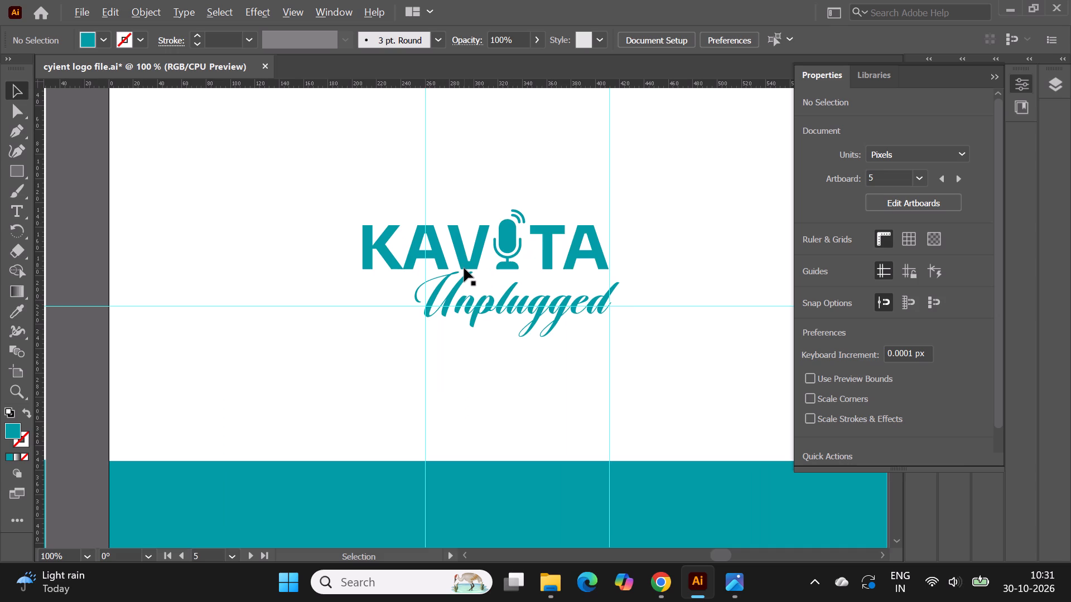
scroll(464, 268, "up", 1, "alt")
left_click(465, 284)
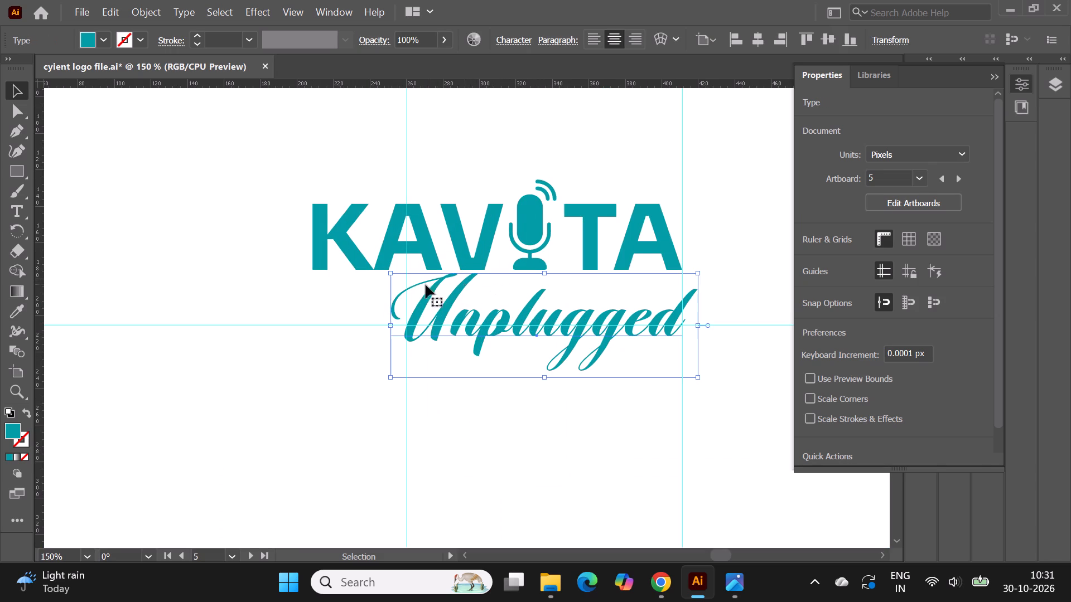
left_click_drag(389, 273, 407, 275, "shift")
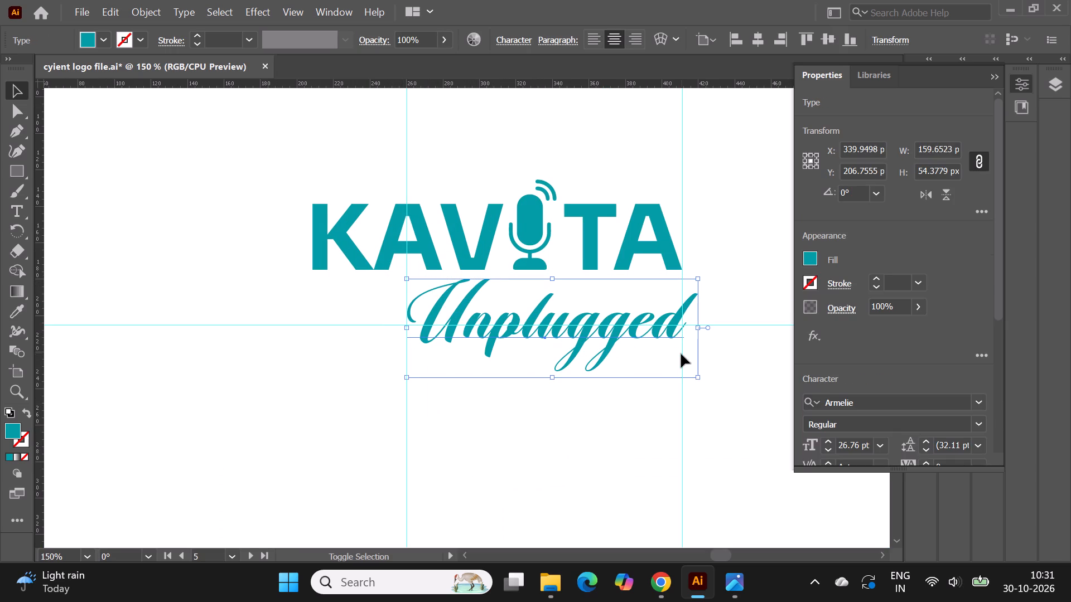
left_click_drag(698, 378, 693, 370, "shift")
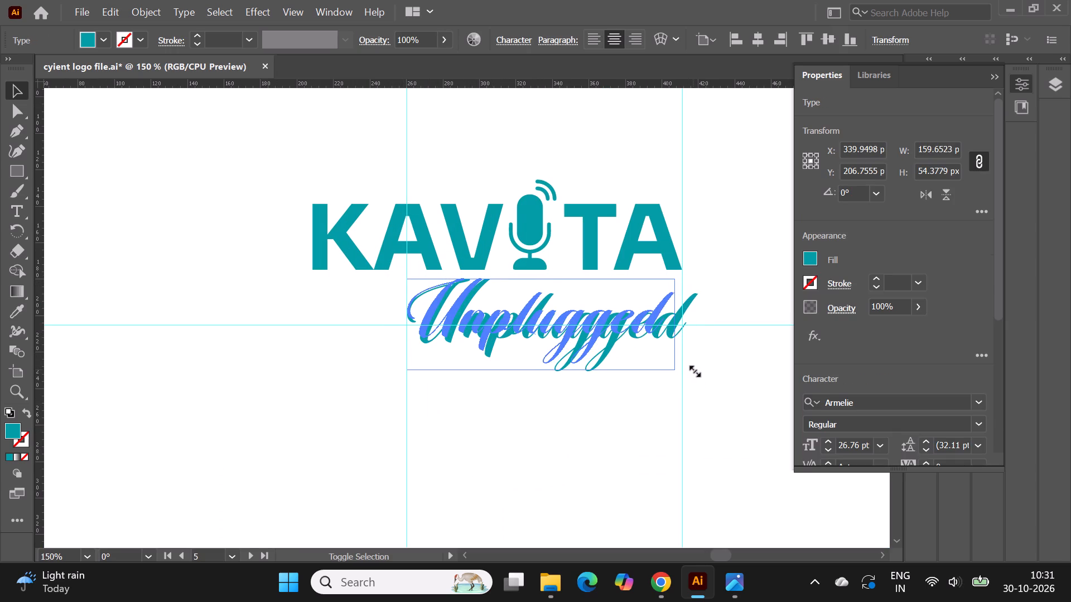
left_click_drag(693, 370, 699, 372, "shift")
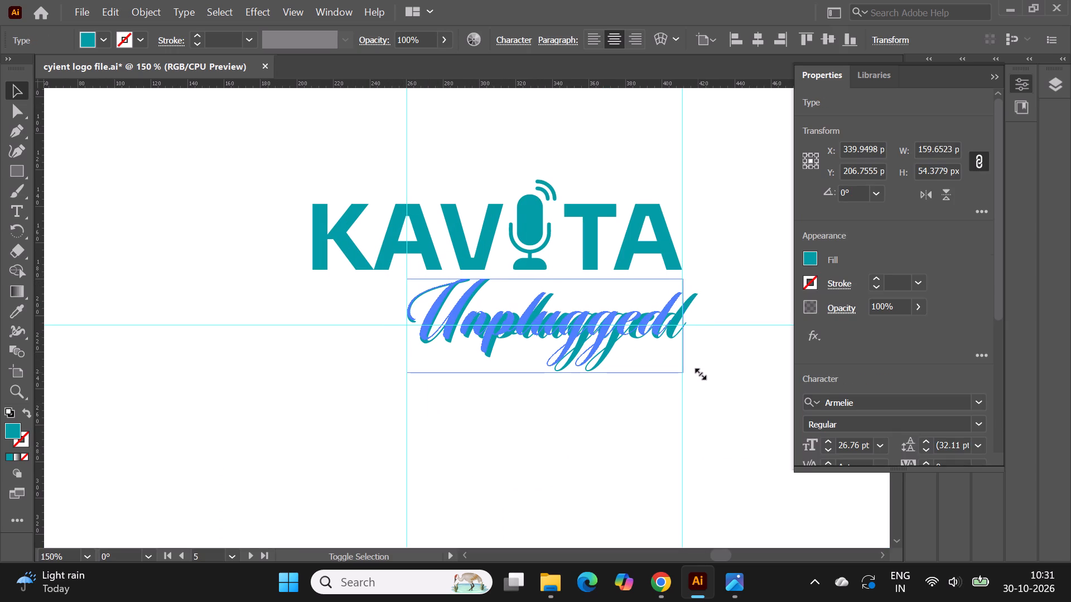
left_click_drag(699, 372, 699, 373, "shift")
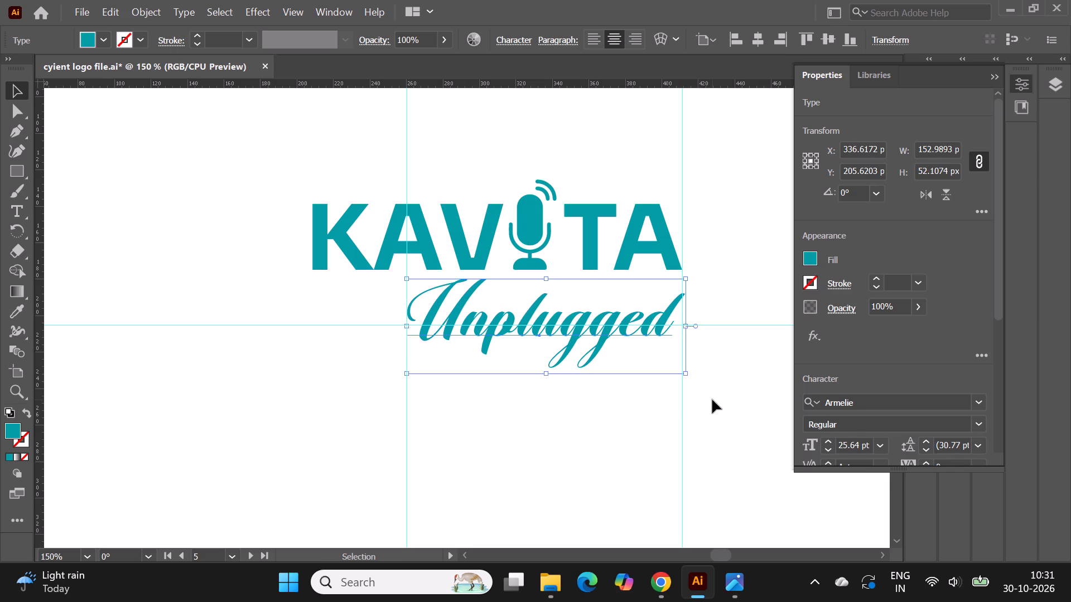
left_click(712, 400)
Examine the rescaled Unplugged lettering in the KAVITA logo and compare it with the variations on the neighbouring artboards.
scroll(319, 244, "down", 2, "alt")
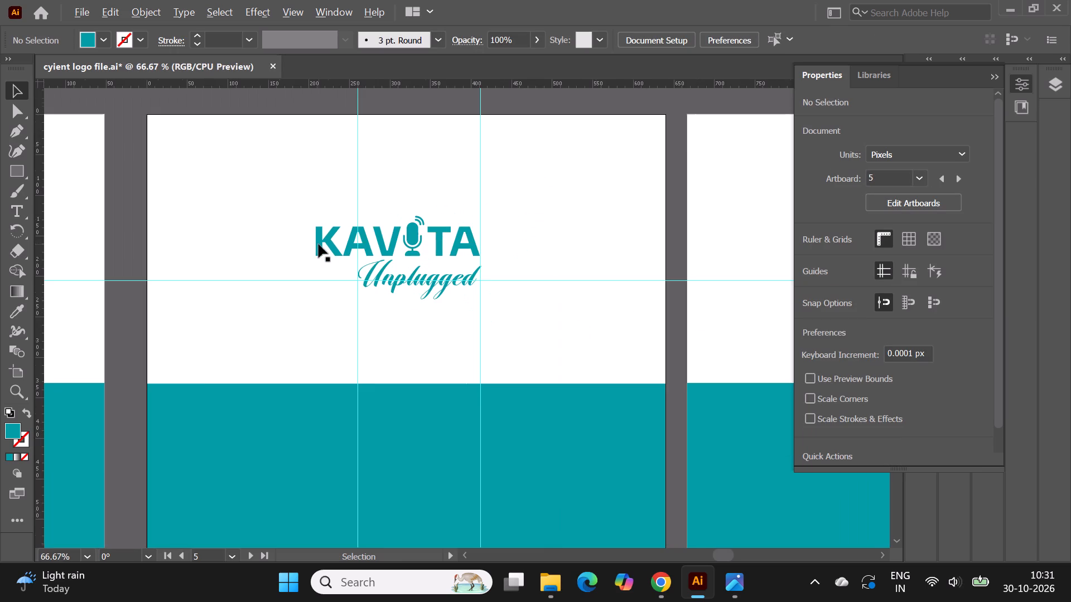
scroll(319, 244, "down", 2, "alt")
scroll(319, 244, "up", 1, "alt")
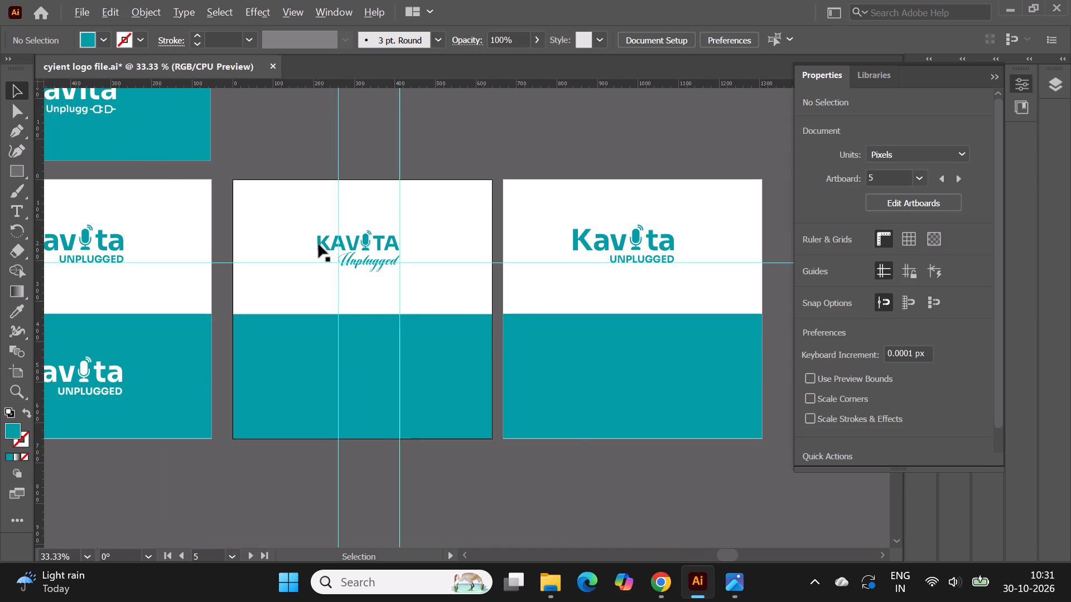
scroll(319, 244, "up", 2, "alt")
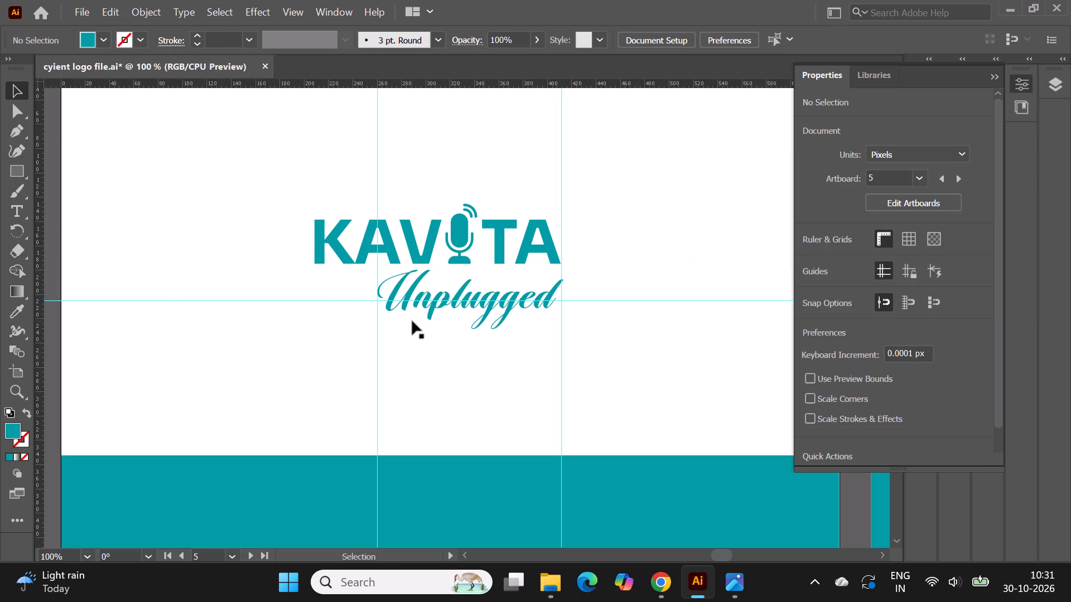
scroll(307, 219, "down", 1, "alt")
scroll(393, 266, "up", 1, "alt")
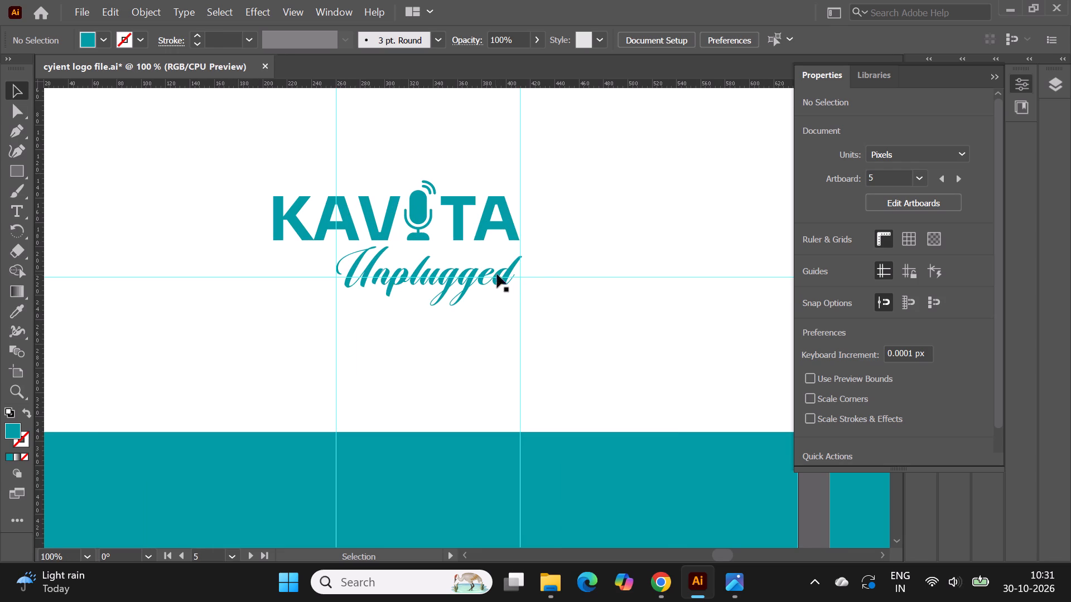
Delete the horizontal guide through Unplugged and the two vertical guides crossing the logo.
left_click(535, 278)
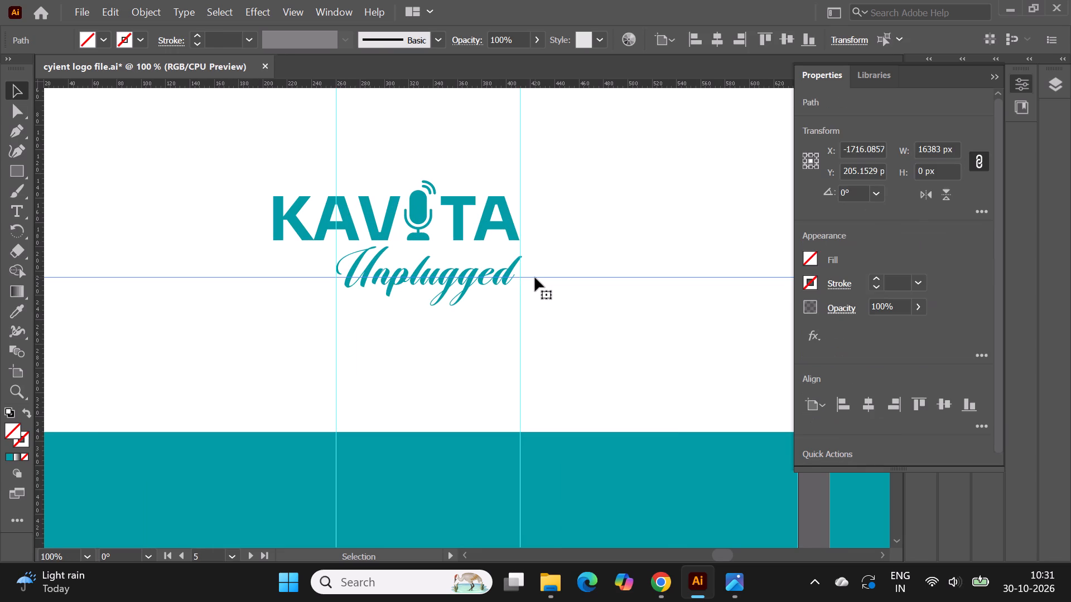
key("Delete")
scroll(543, 255, "down", 1, "alt")
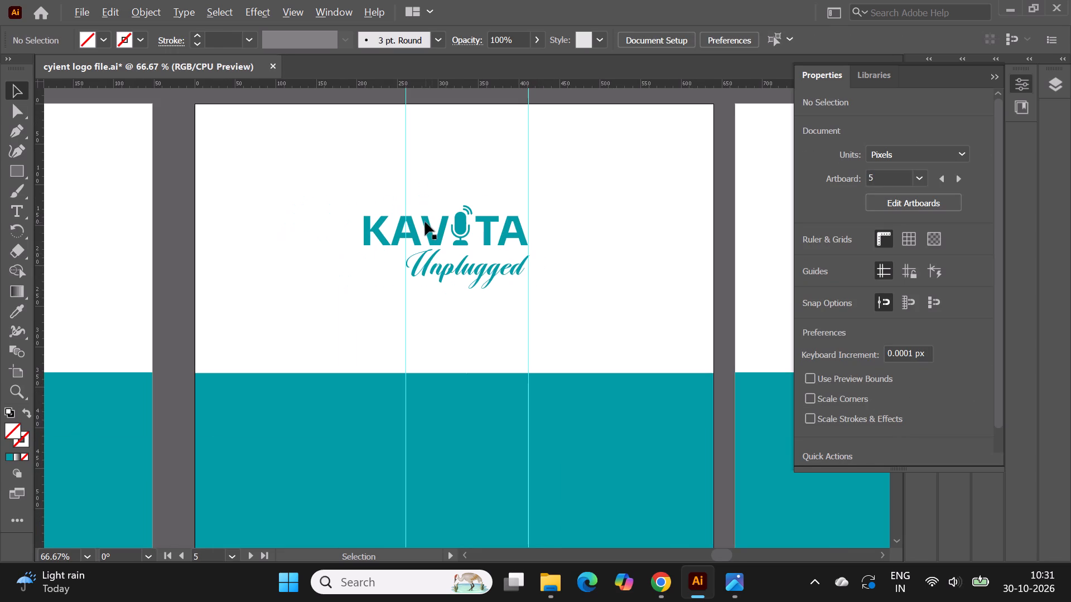
scroll(445, 280, "up", 1, "alt")
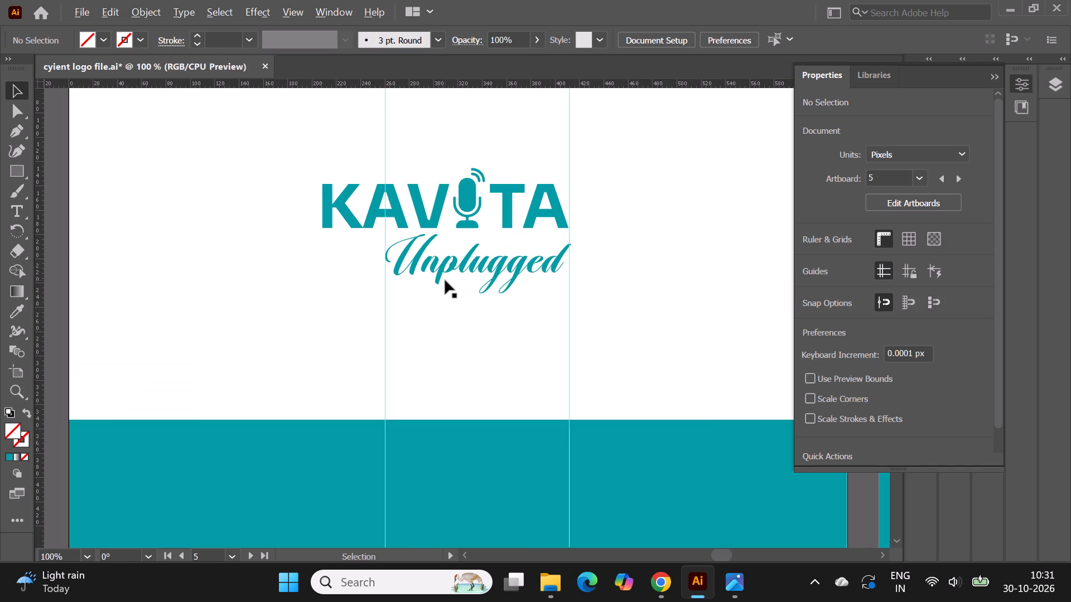
scroll(339, 246, "down", 2, "alt")
scroll(339, 246, "up", 1, "alt")
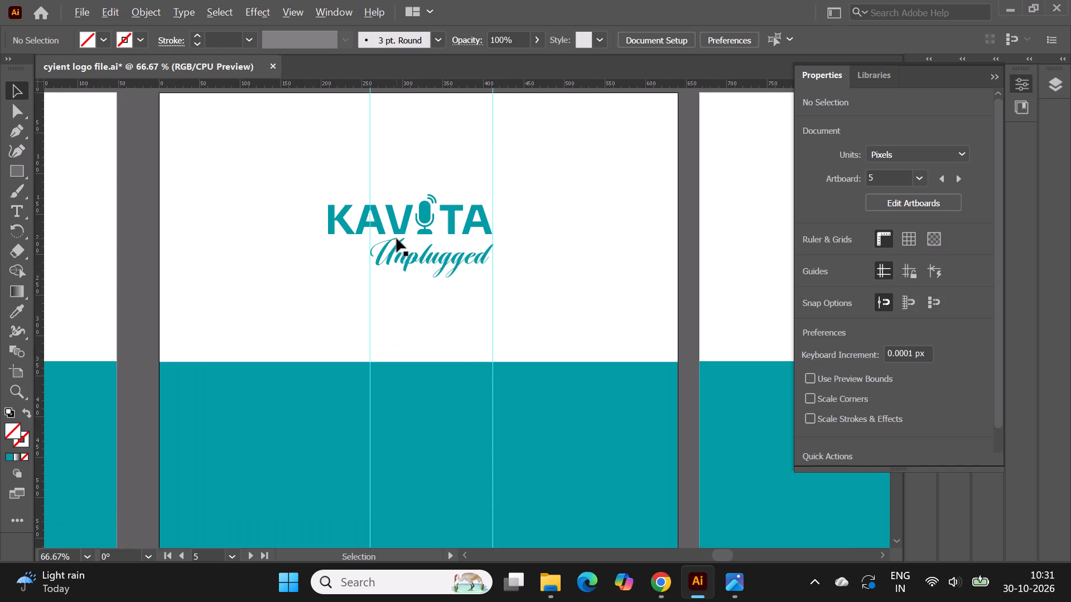
scroll(397, 239, "up", 1, "alt")
scroll(615, 295, "down", 1, "alt")
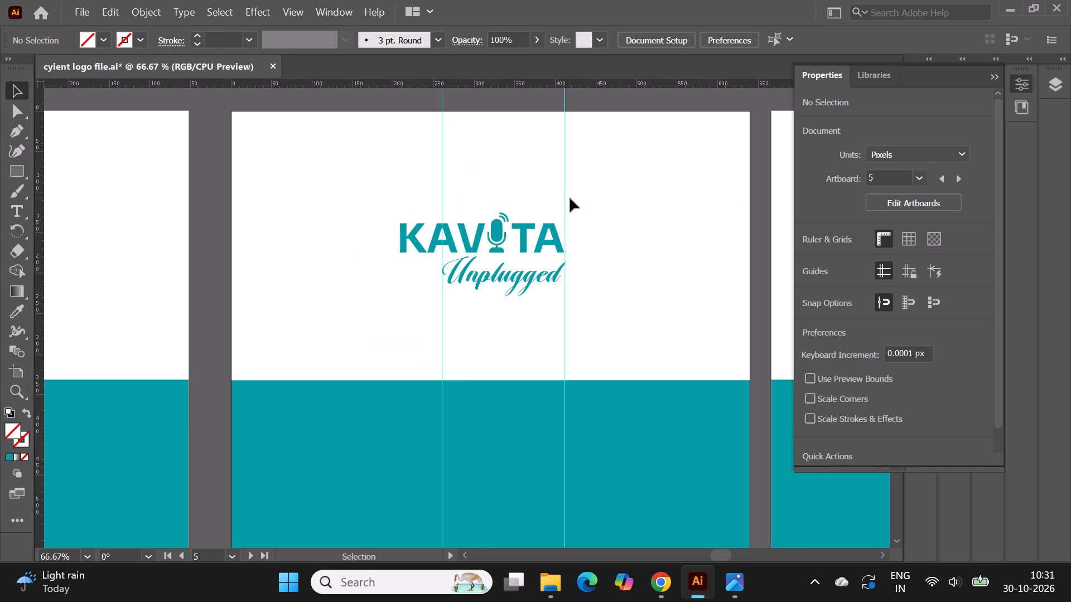
left_click(565, 197)
key("Delete")
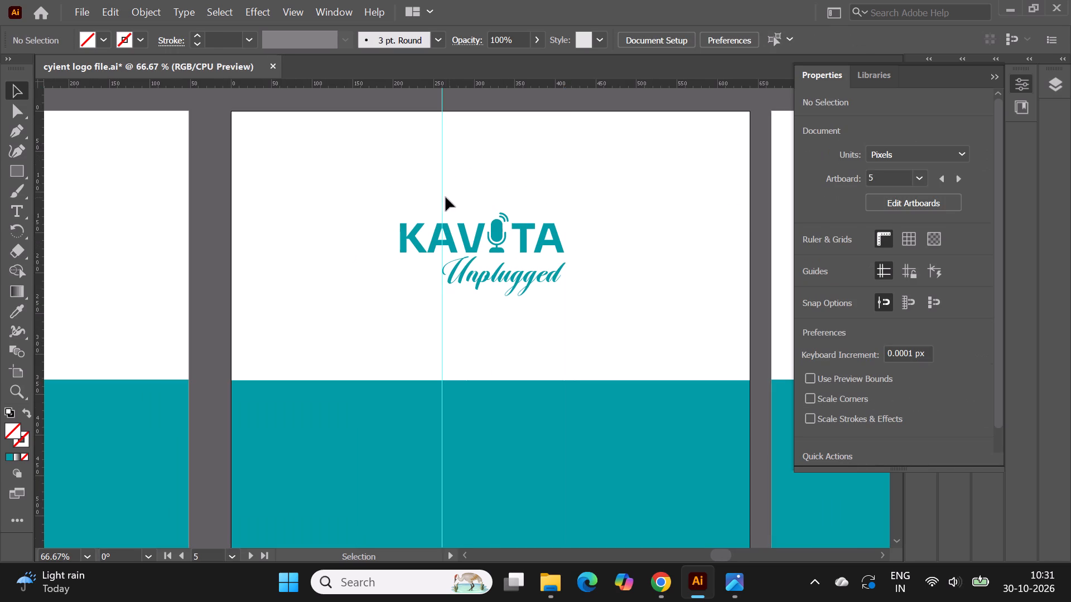
left_click(441, 197)
key("Delete")
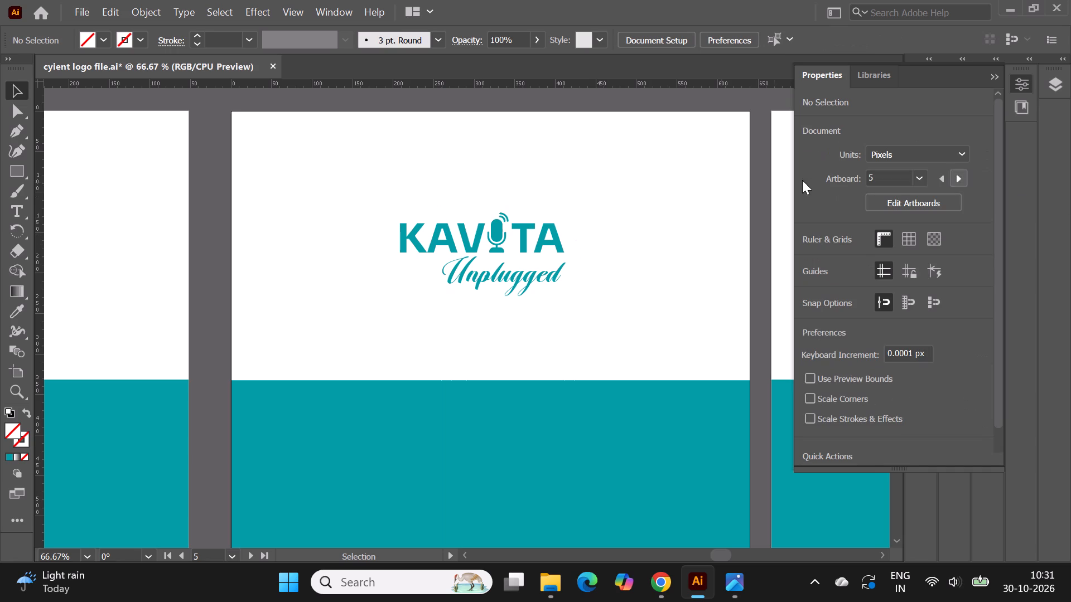
Move the KAVITA text, microphone and Unplugged text together to the artboard's upper-left area, centred at about X 124, Y 126 px.
scroll(488, 264, "up", 1, "alt")
left_click(467, 237)
left_click(499, 219, "shift")
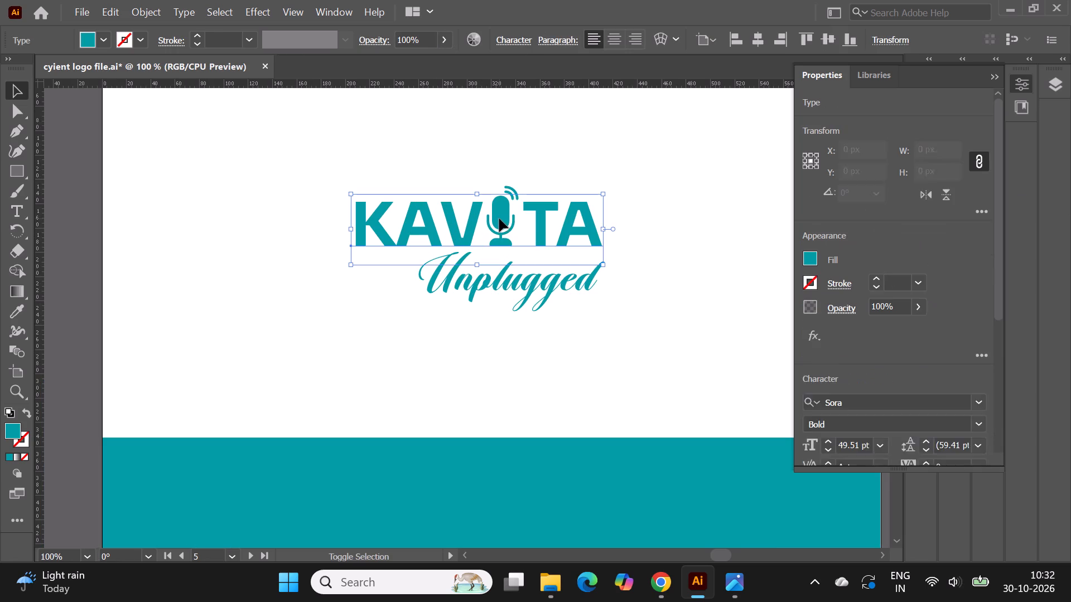
left_click(500, 279, "shift")
scroll(556, 279, "down", 1, "alt")
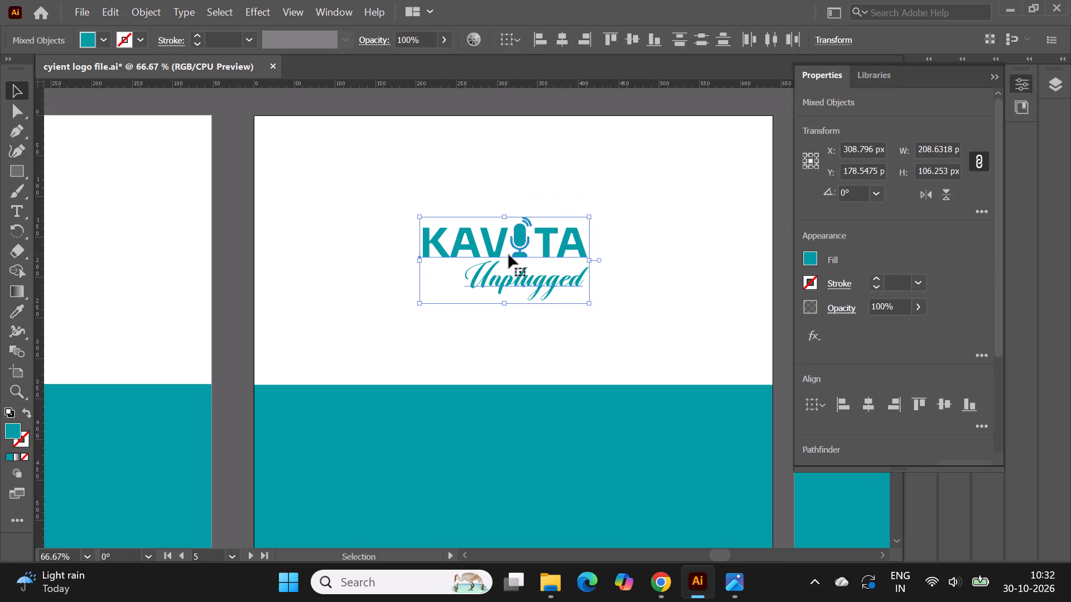
left_click_drag(522, 240, 372, 198)
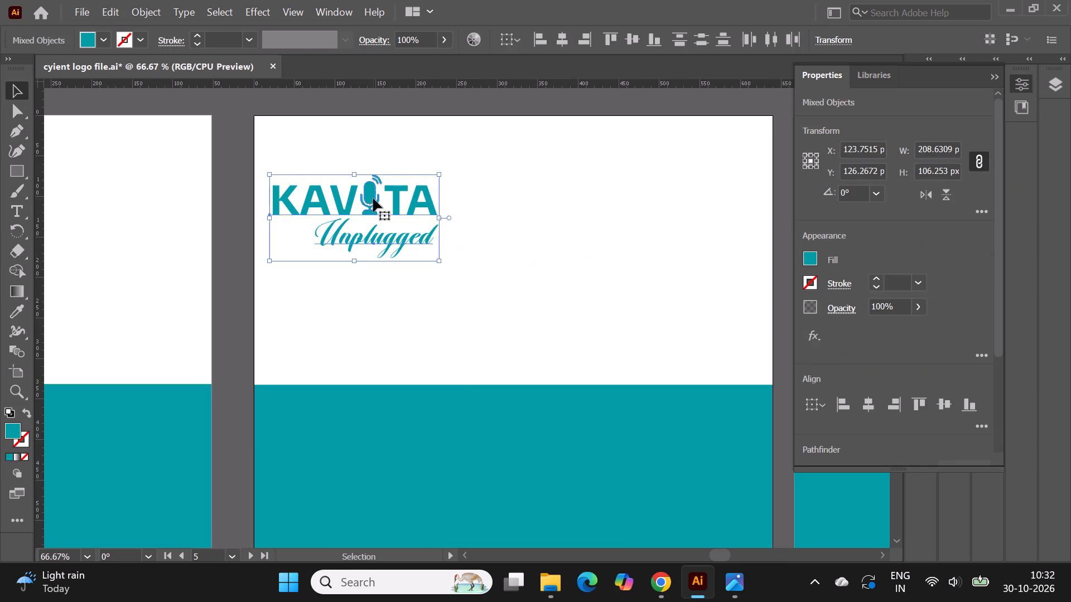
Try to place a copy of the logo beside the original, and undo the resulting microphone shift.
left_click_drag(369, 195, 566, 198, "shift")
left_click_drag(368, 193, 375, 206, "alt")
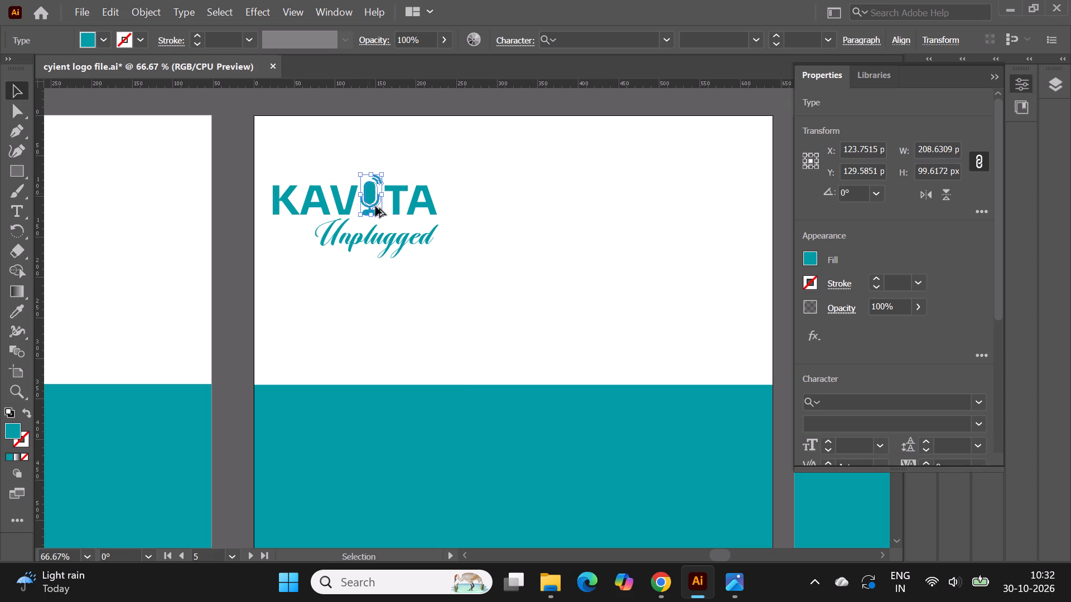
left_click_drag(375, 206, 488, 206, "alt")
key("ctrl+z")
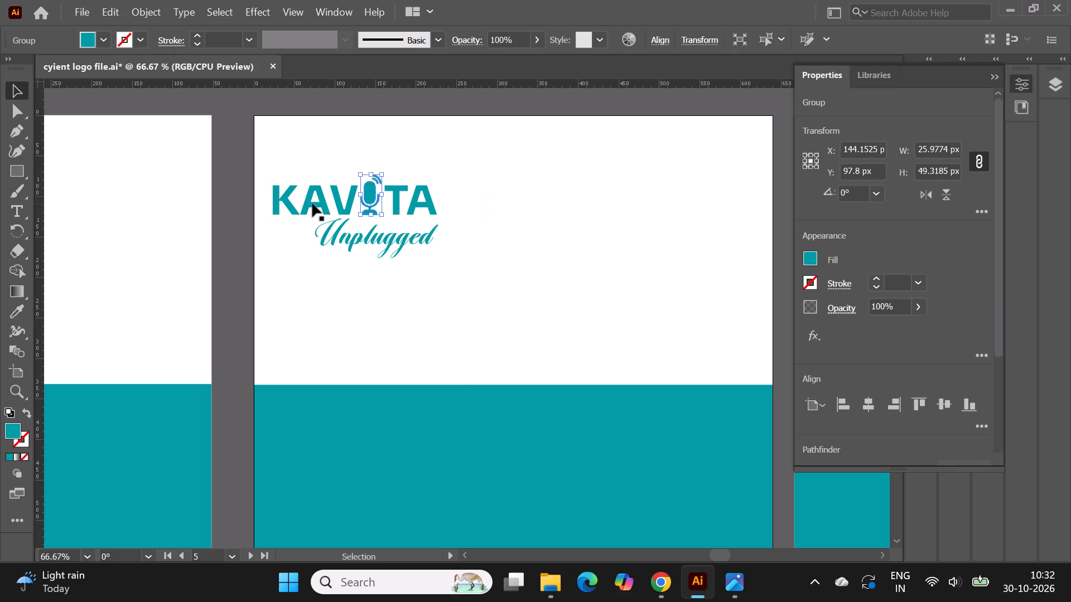
Duplicate the complete KAVITA Unplugged logo beside the original at the same height, centred at about X 369 px, and deselect it.
left_click(281, 199, "shift")
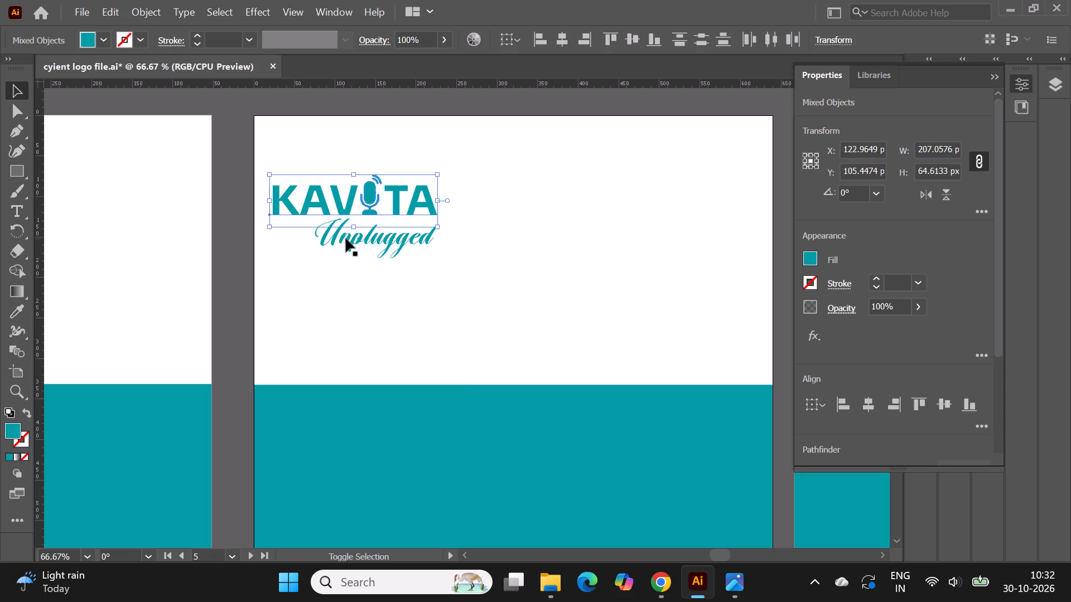
left_click(335, 239, "shift")
left_click_drag(347, 201, 510, 206, "alt")
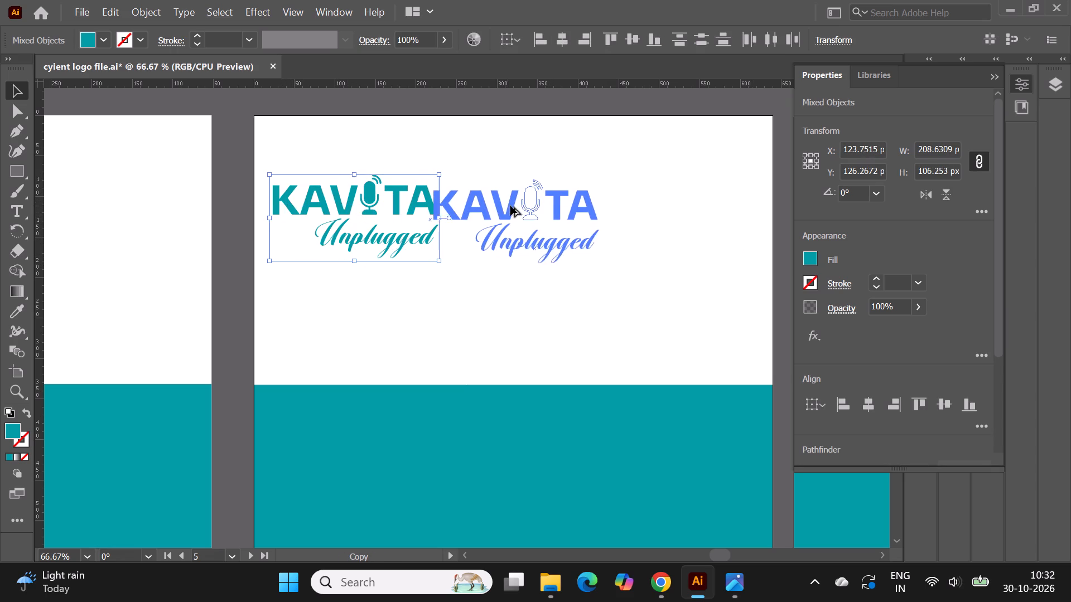
left_click_drag(510, 206, 546, 201, "alt")
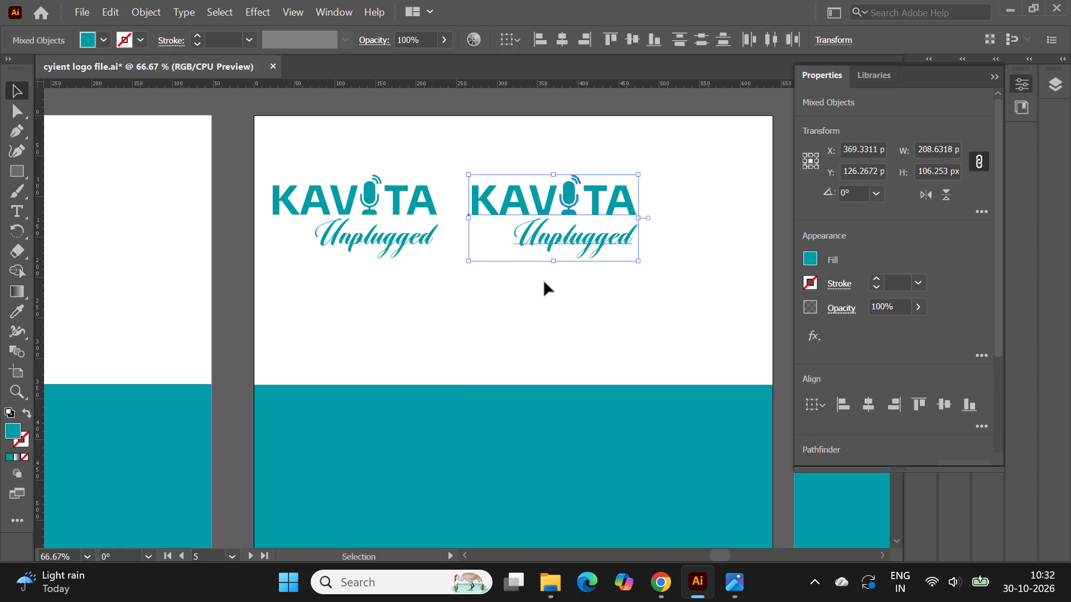
left_click(544, 282)
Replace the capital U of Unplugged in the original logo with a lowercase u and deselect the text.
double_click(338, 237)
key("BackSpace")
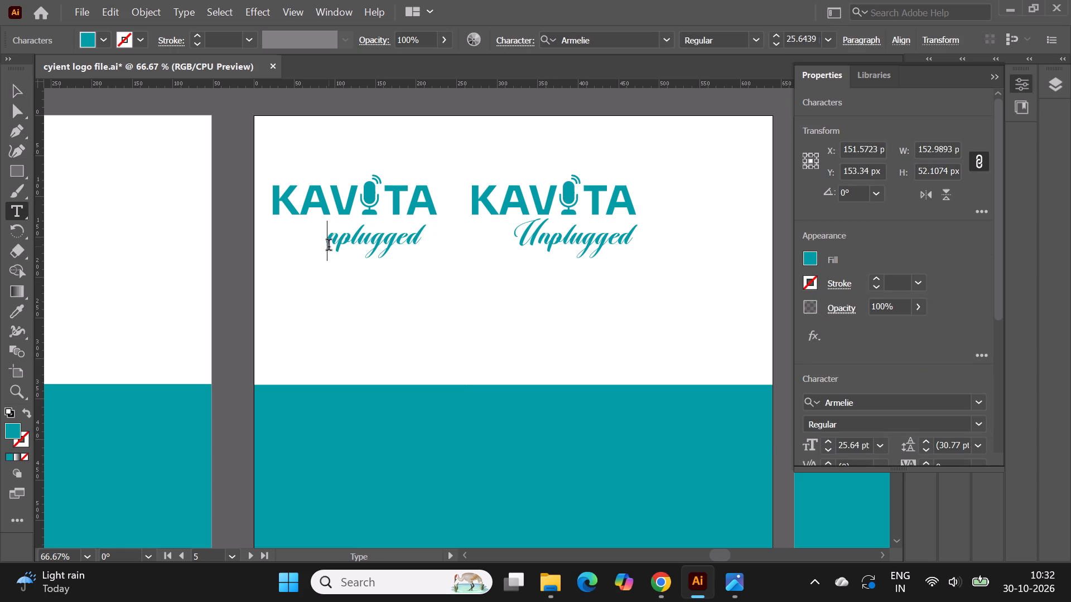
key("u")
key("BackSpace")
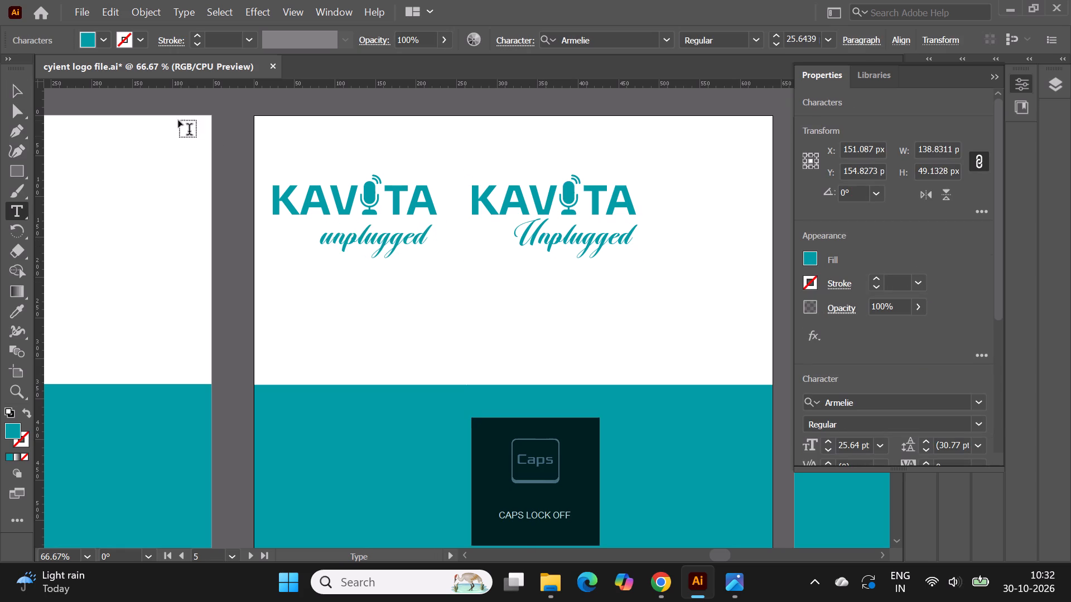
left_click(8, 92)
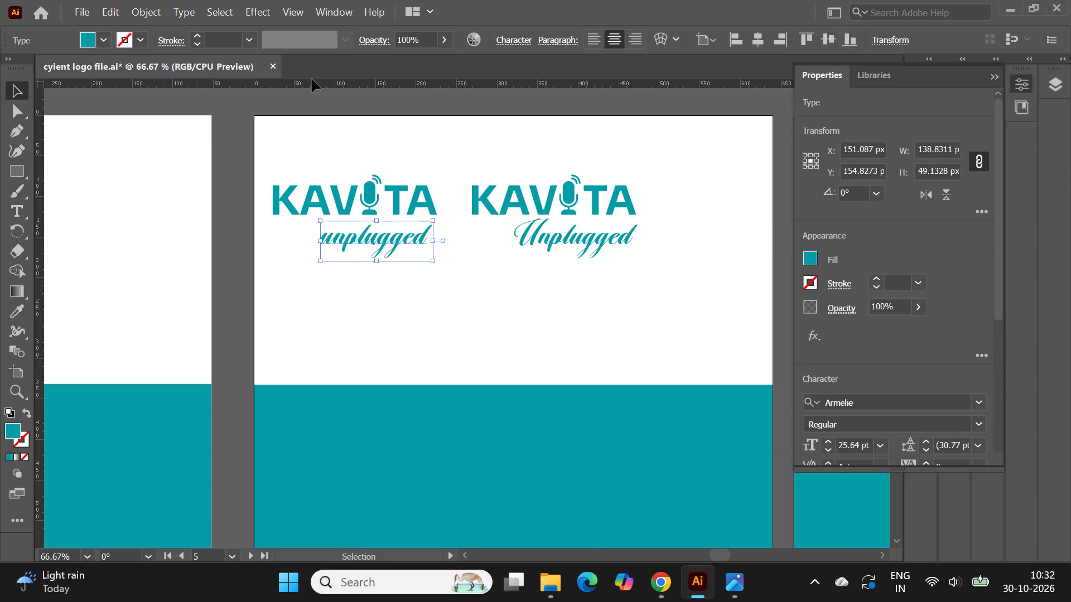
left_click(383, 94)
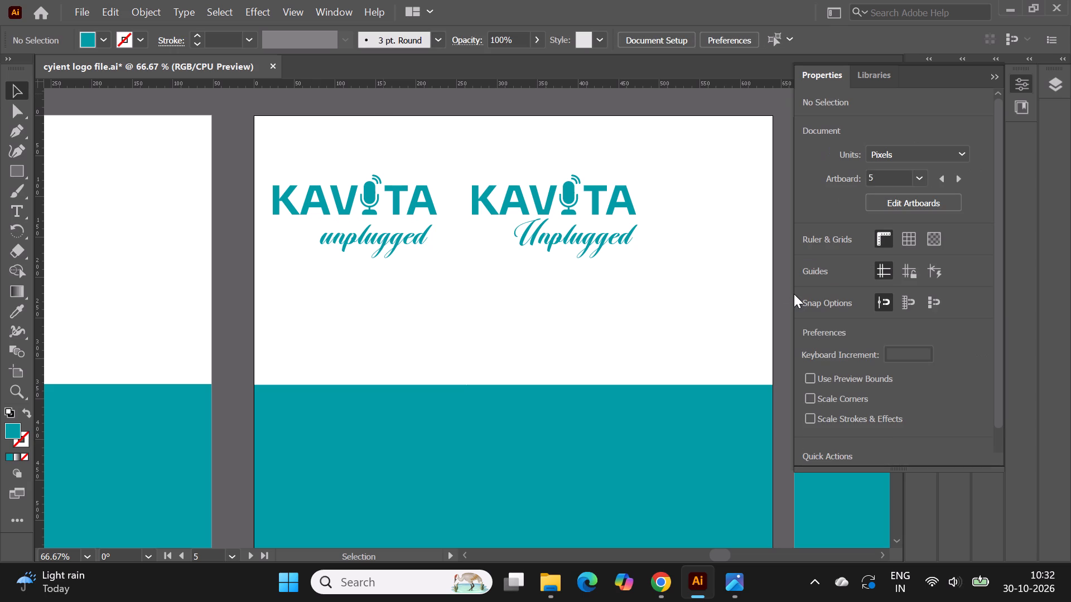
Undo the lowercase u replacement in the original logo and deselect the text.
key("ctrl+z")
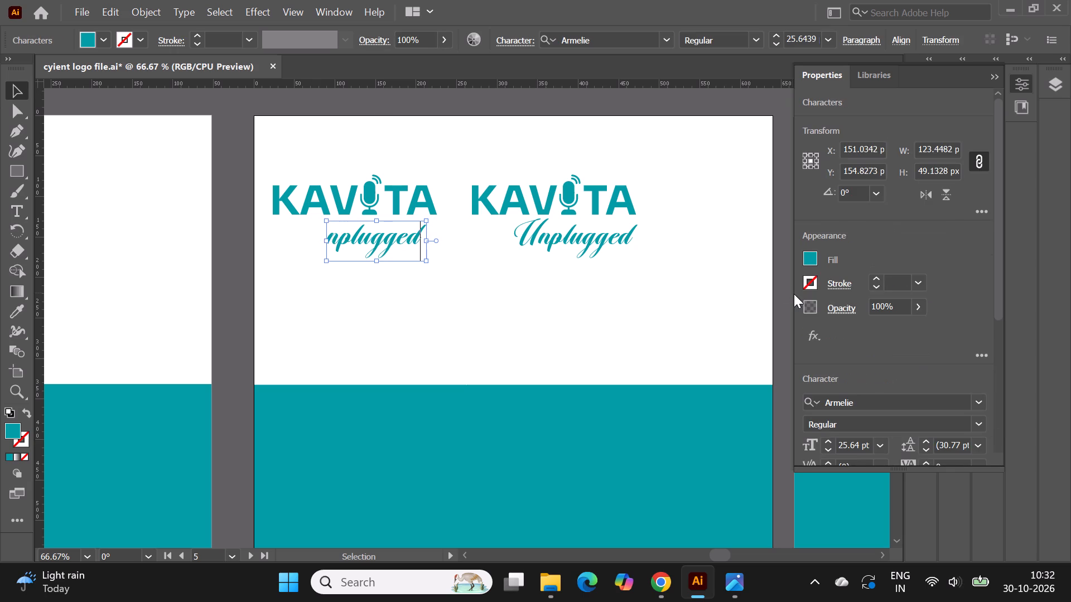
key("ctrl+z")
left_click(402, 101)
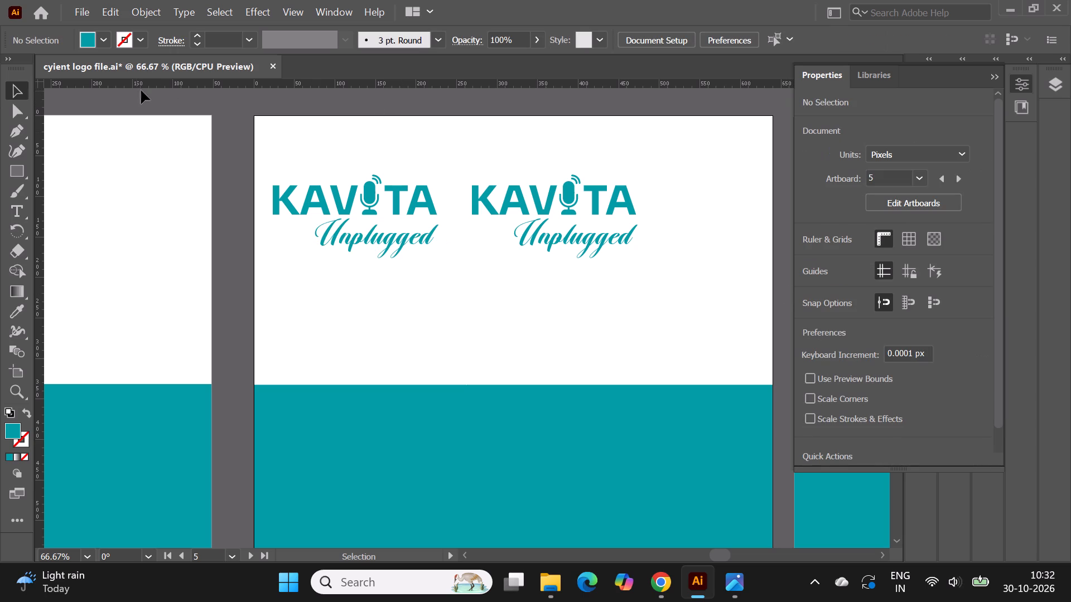
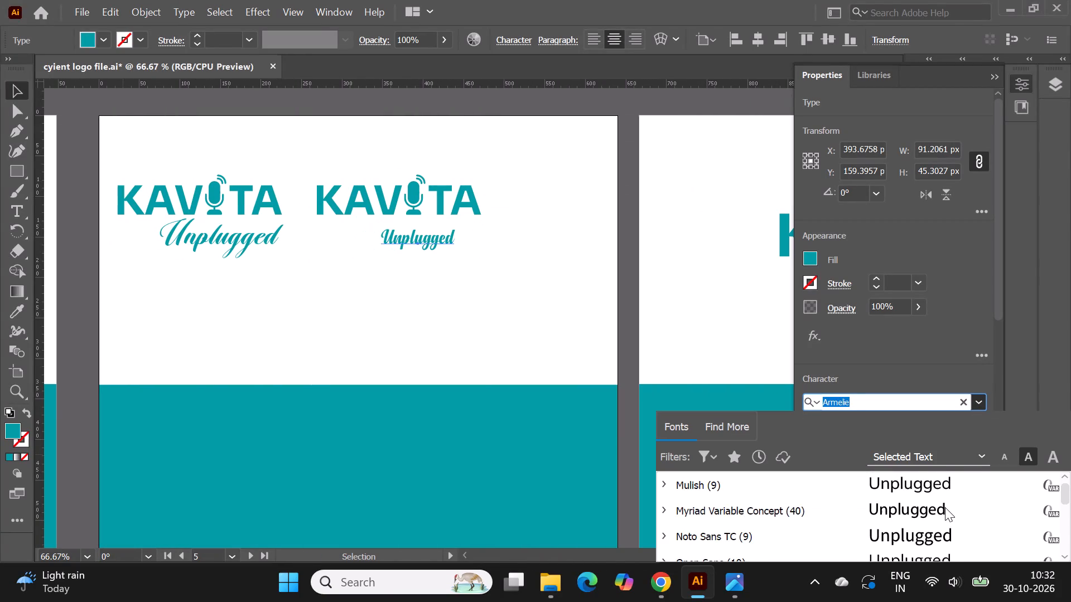
Browse the font previews for the word Unplugged in the duplicate logo and apply Eagle Horizon-Personal use.
scroll(945, 507, "down", 7)
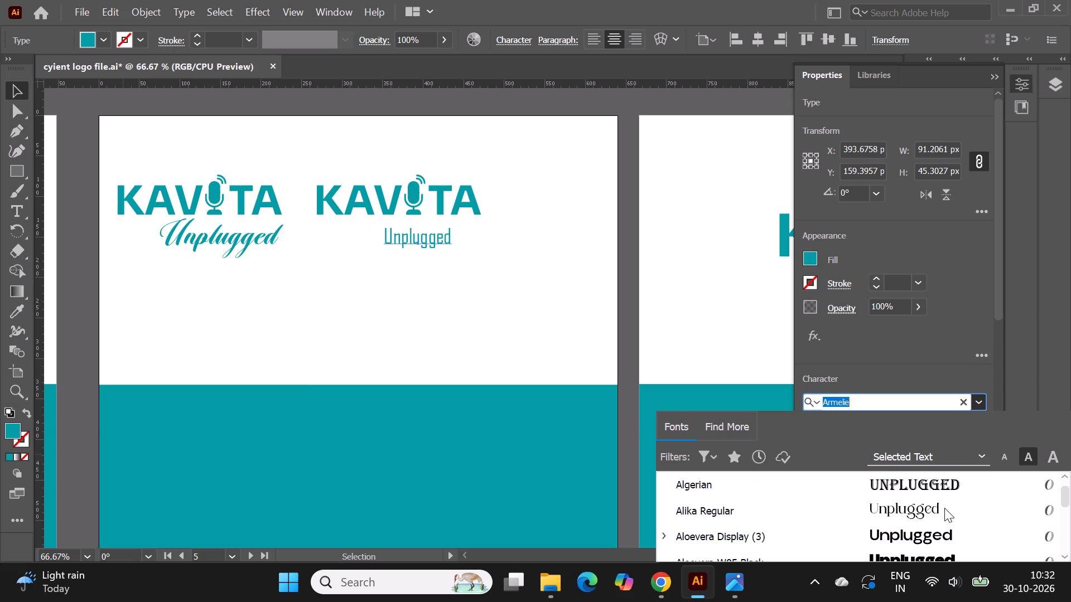
scroll(944, 508, "down", 4)
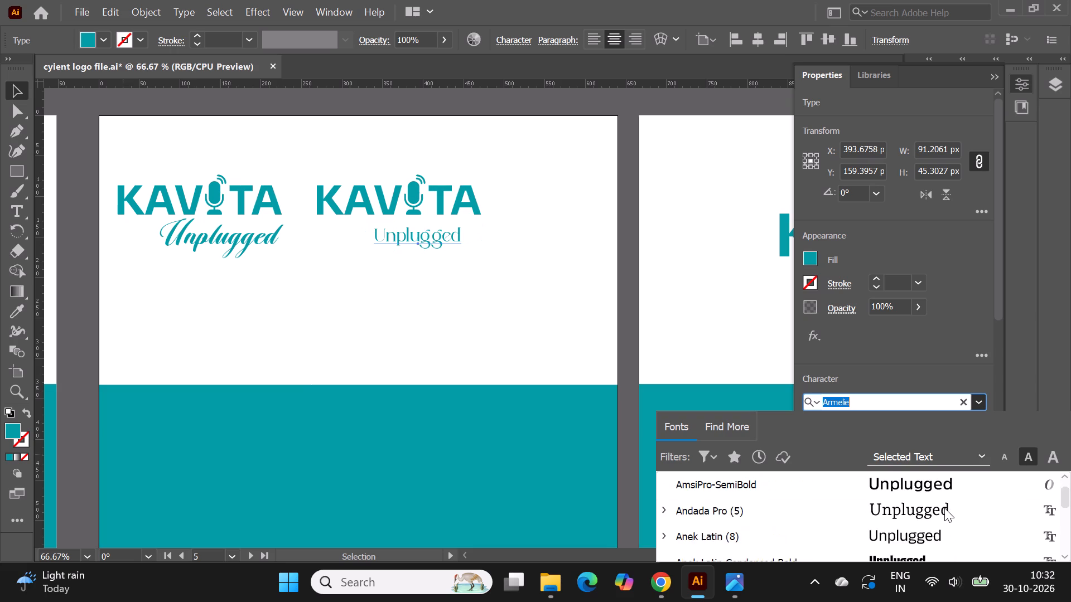
scroll(944, 508, "down", 5)
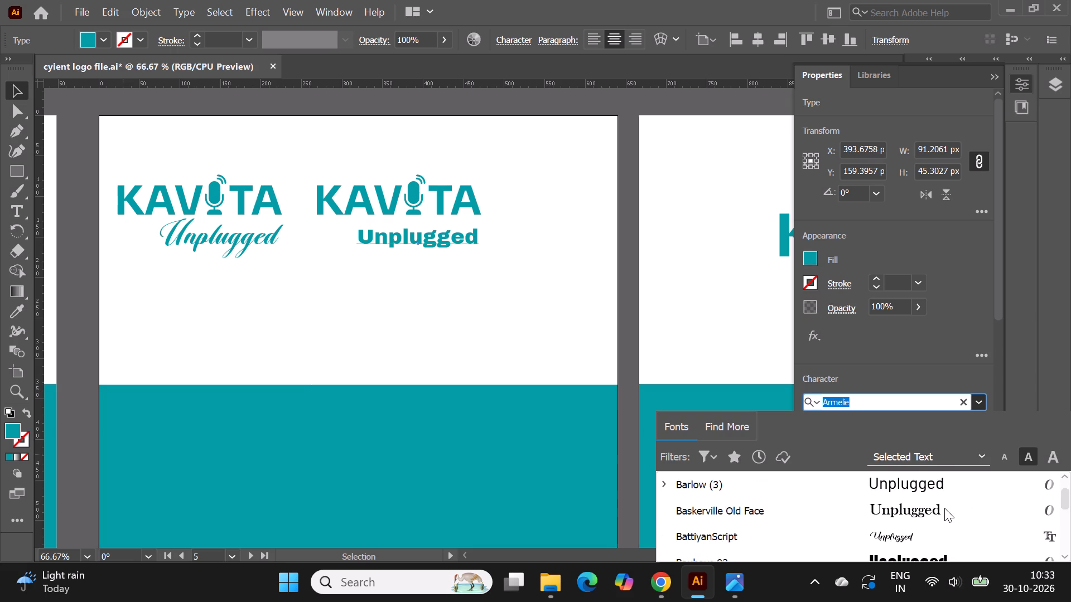
scroll(944, 508, "up", 1)
scroll(942, 500, "down", 1)
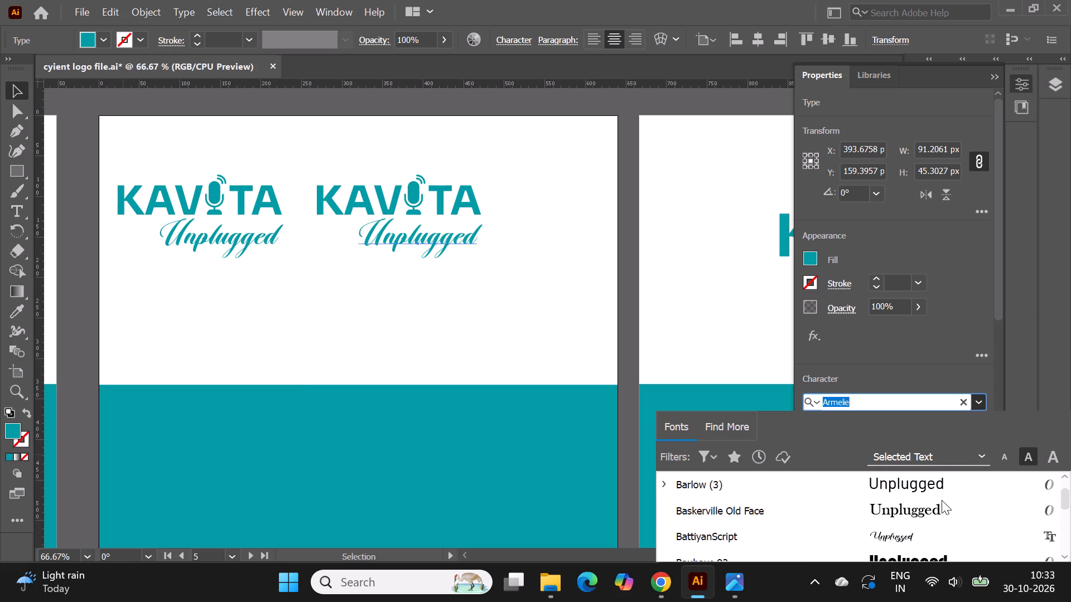
scroll(942, 500, "down", 1)
scroll(912, 508, "up", 1)
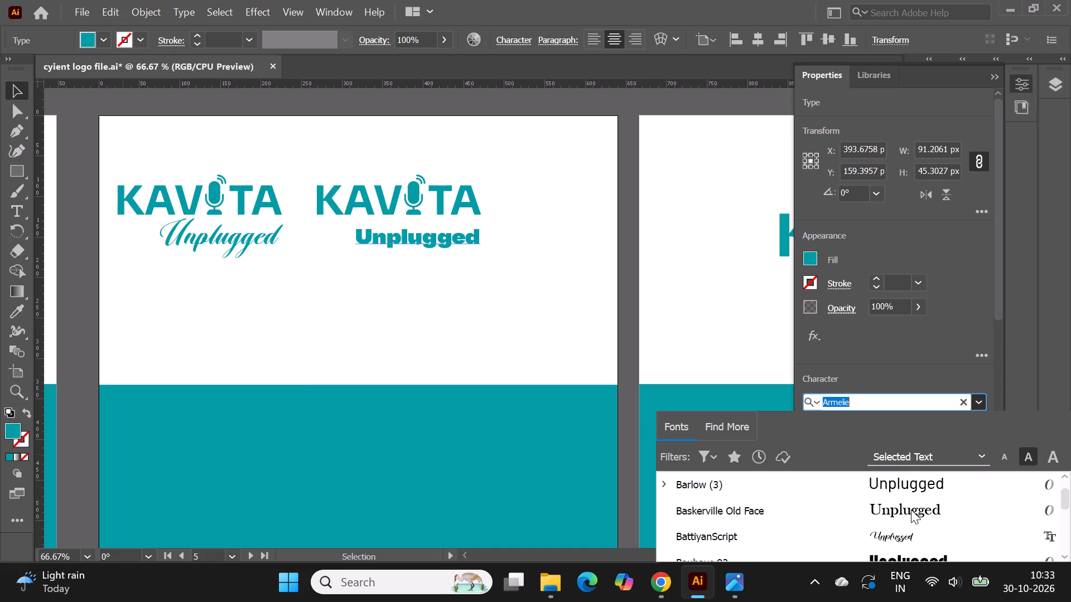
scroll(900, 535, "down", 3)
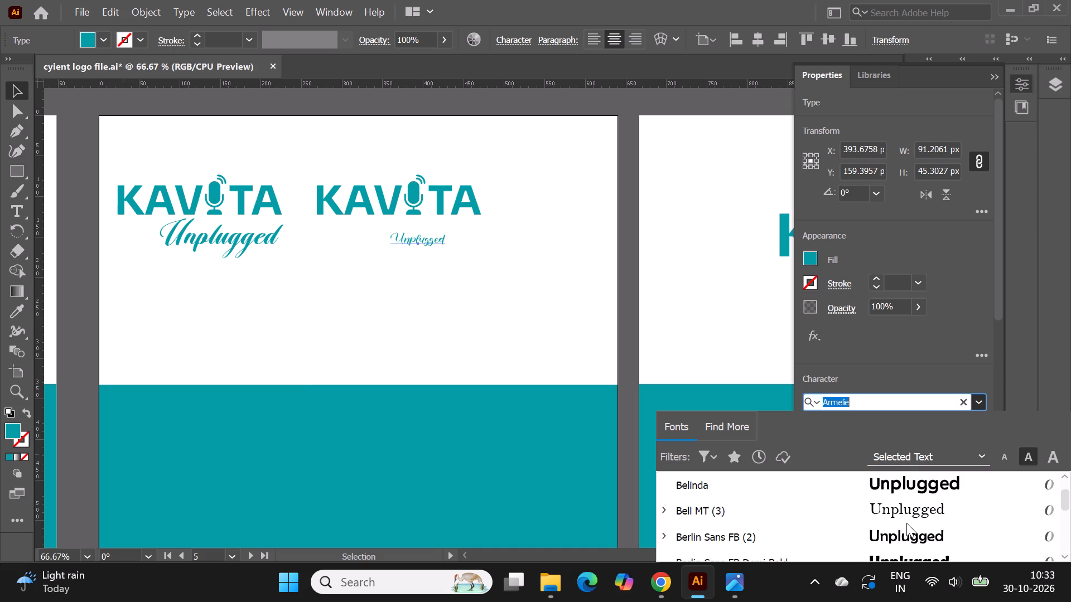
scroll(906, 523, "down", 2)
scroll(906, 523, "up", 1)
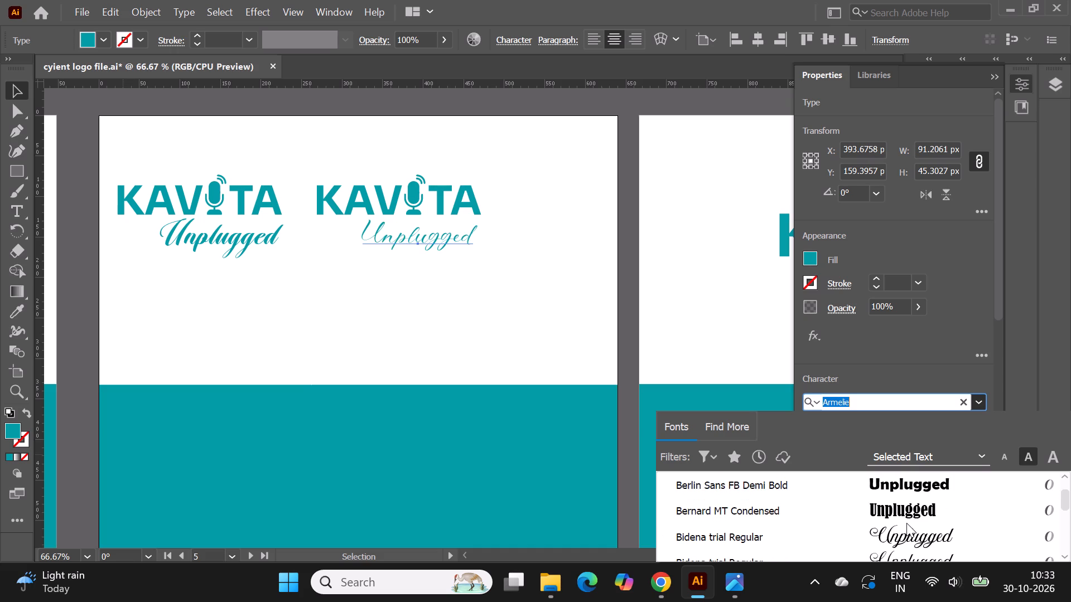
scroll(903, 534, "down", 1)
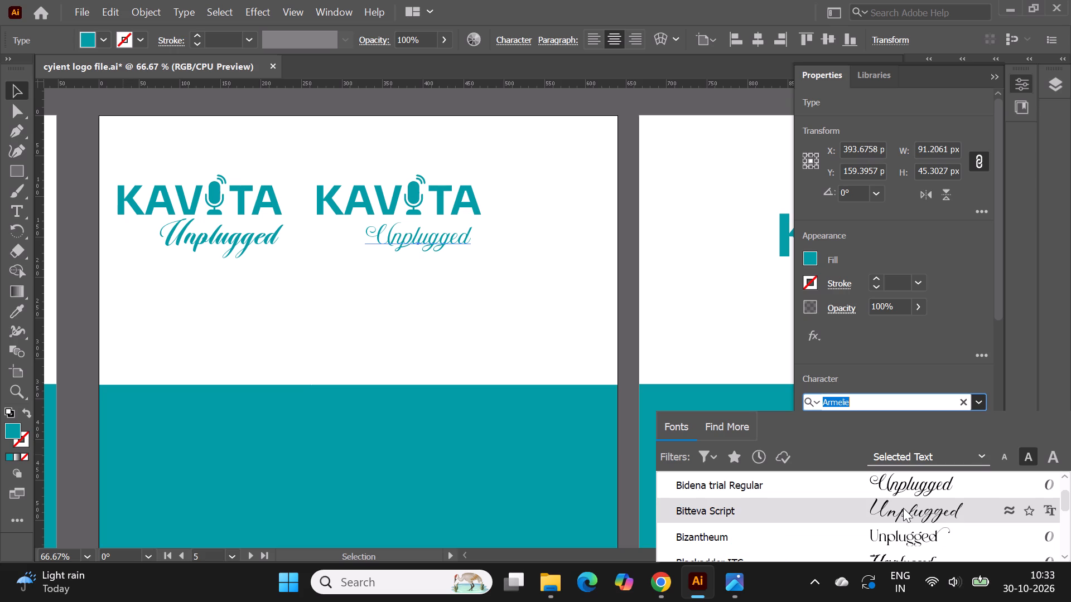
scroll(903, 508, "down", 1)
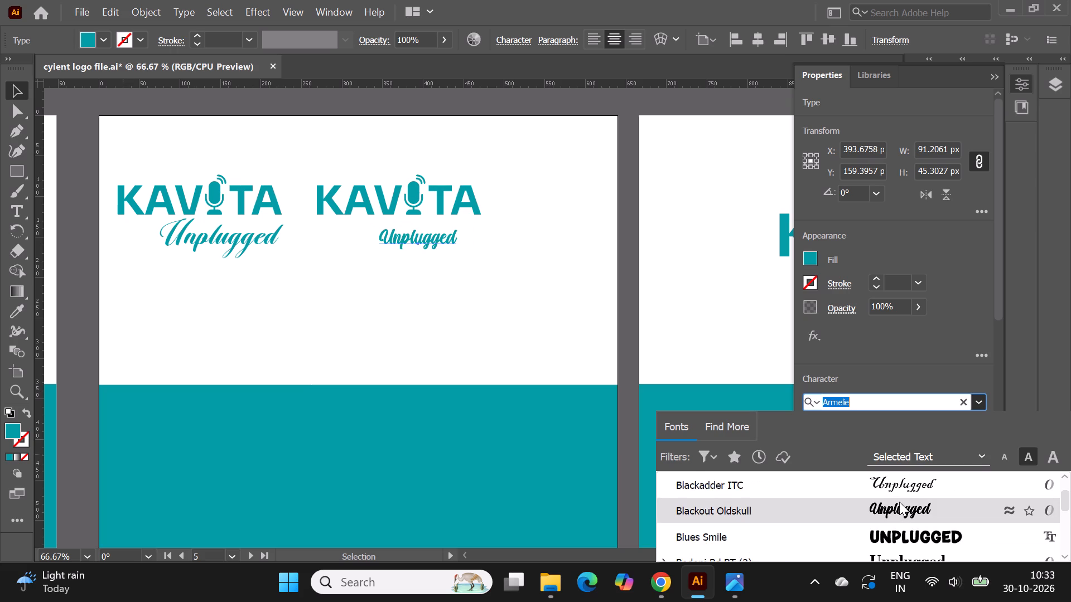
scroll(899, 502, "up", 1)
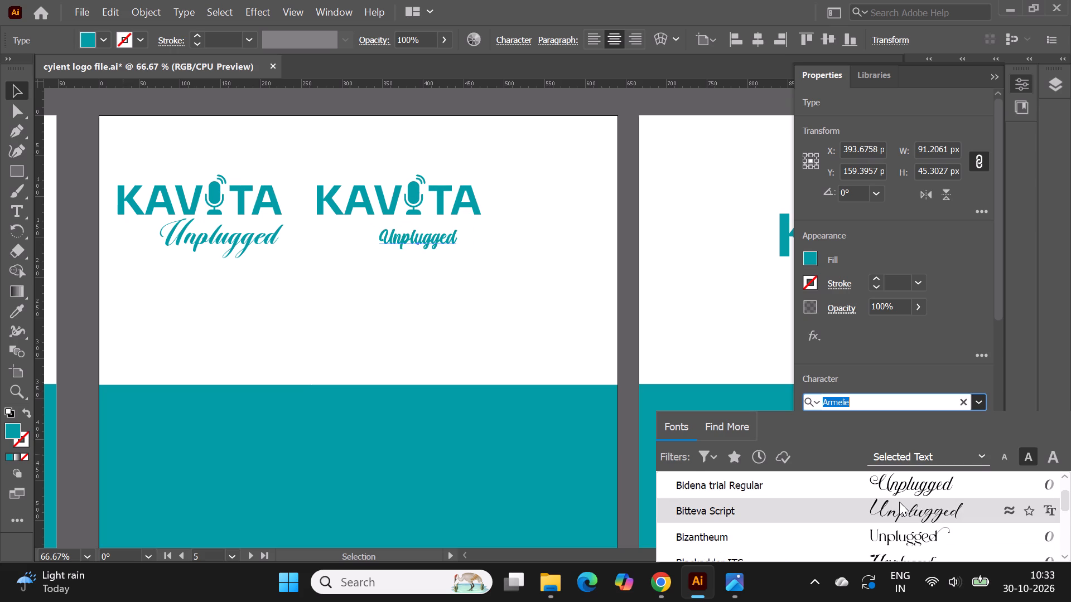
scroll(899, 502, "down", 1)
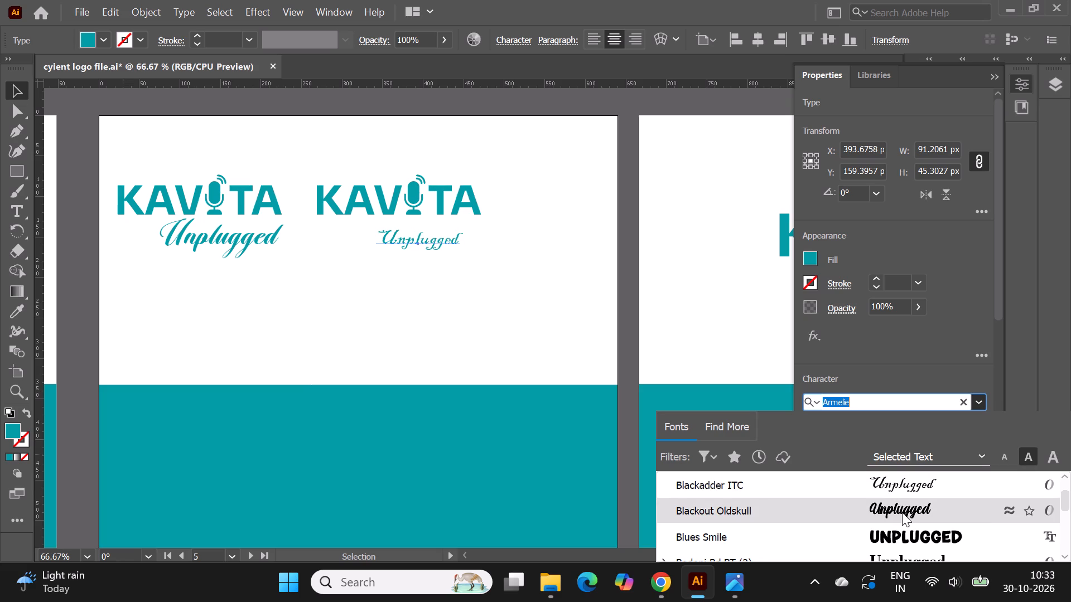
scroll(902, 512, "down", 1)
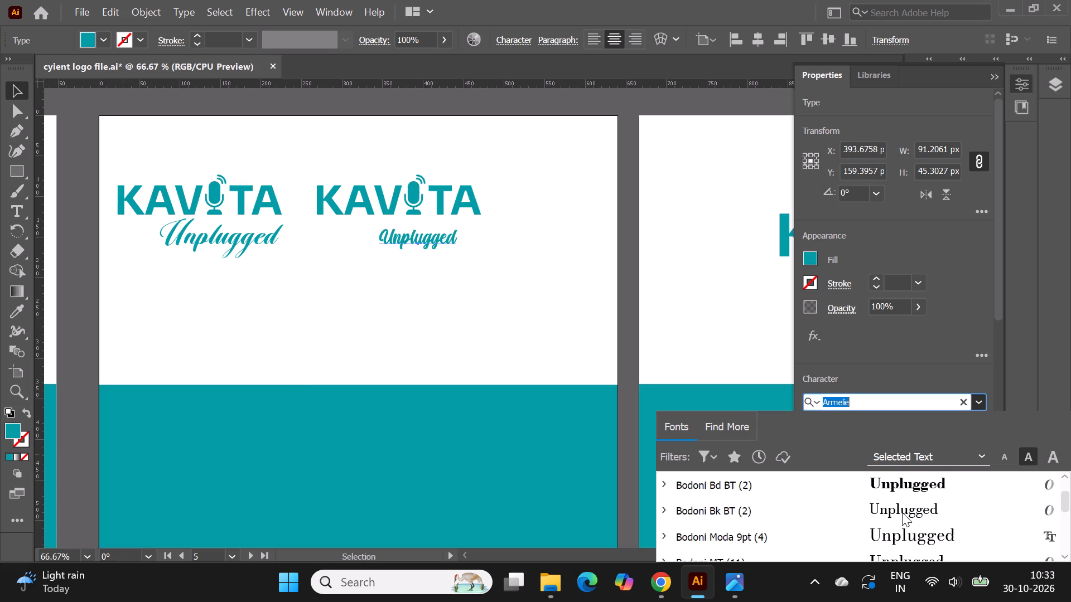
scroll(901, 530, "down", 3)
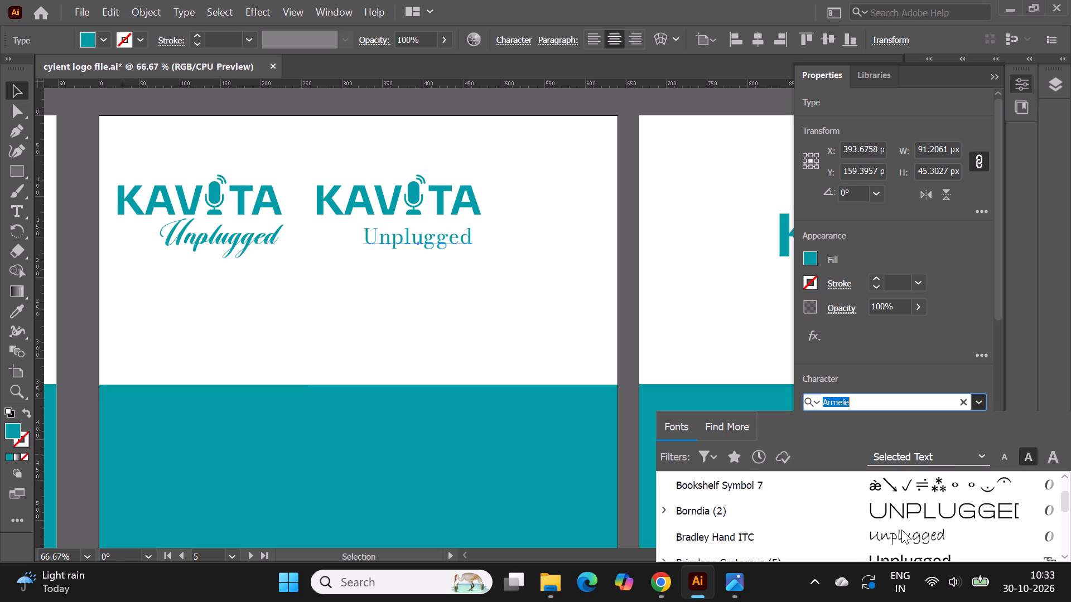
scroll(900, 517, "down", 7)
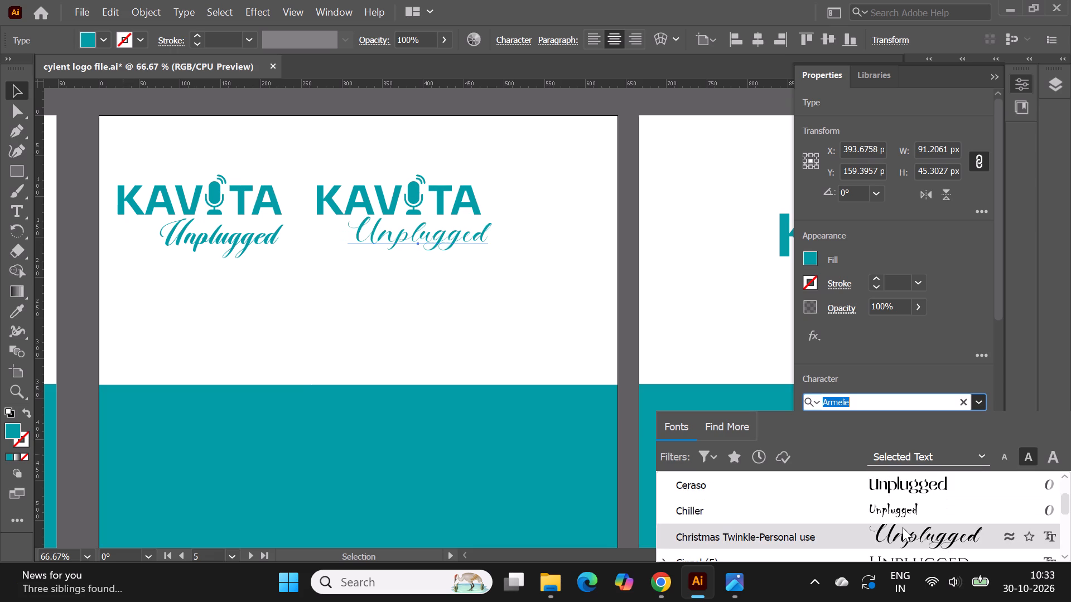
scroll(903, 527, "down", 2)
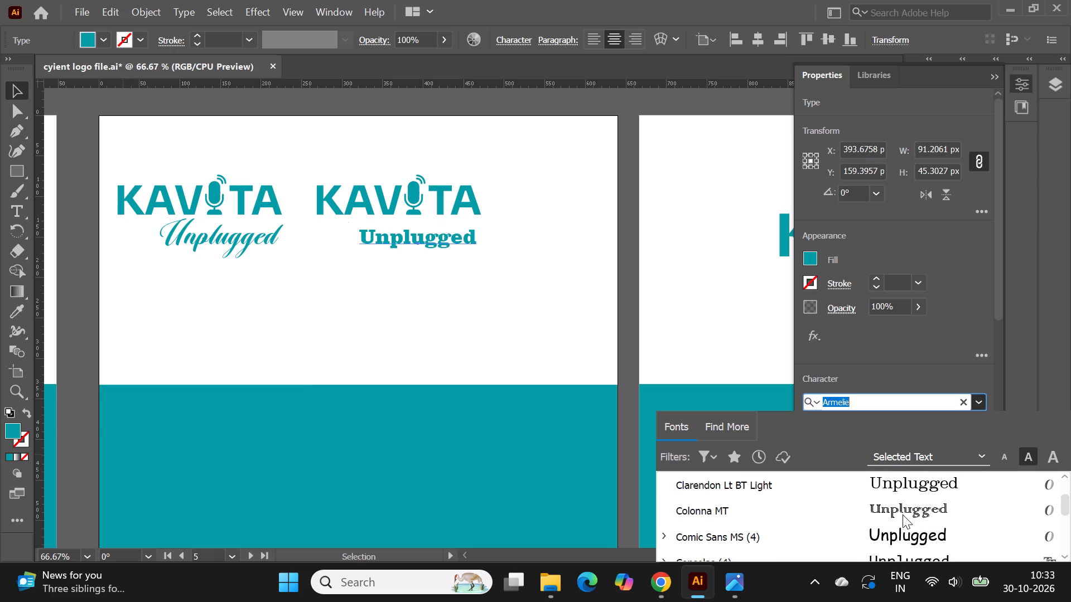
scroll(903, 514, "down", 5)
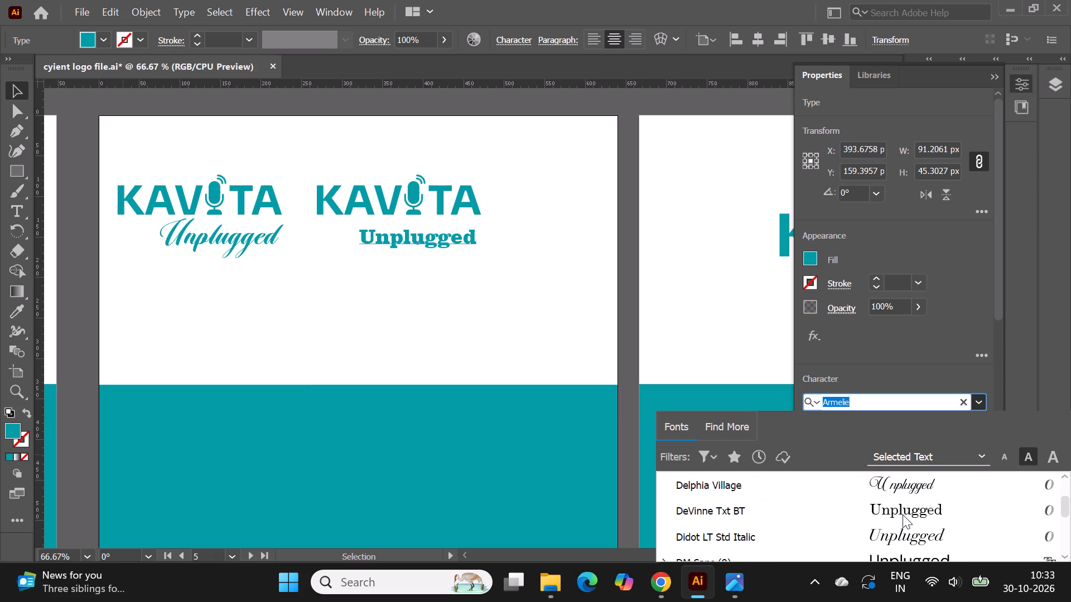
scroll(903, 514, "down", 3)
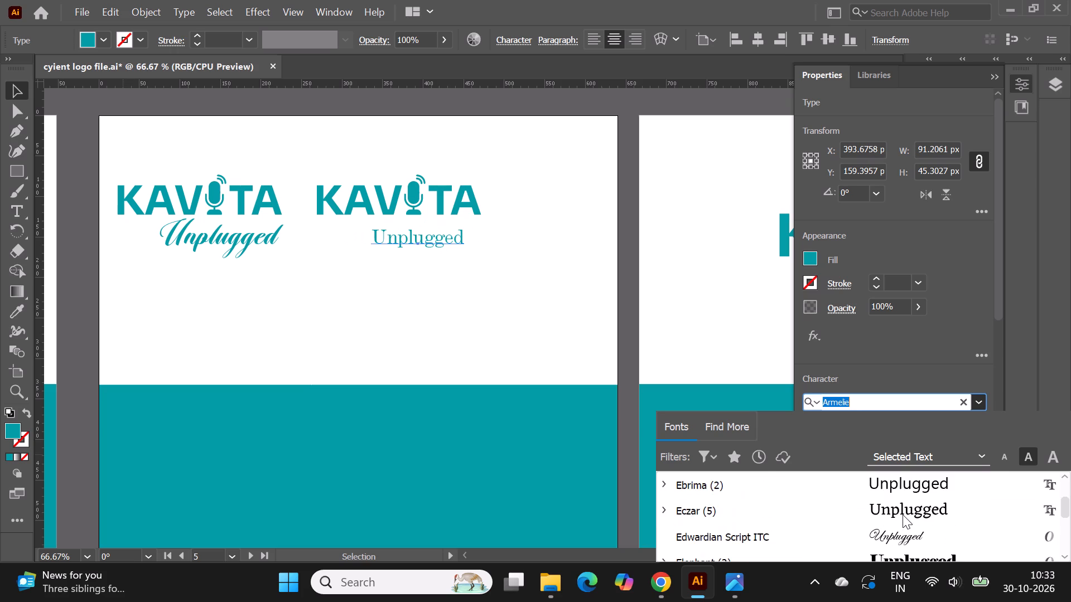
scroll(903, 514, "up", 1)
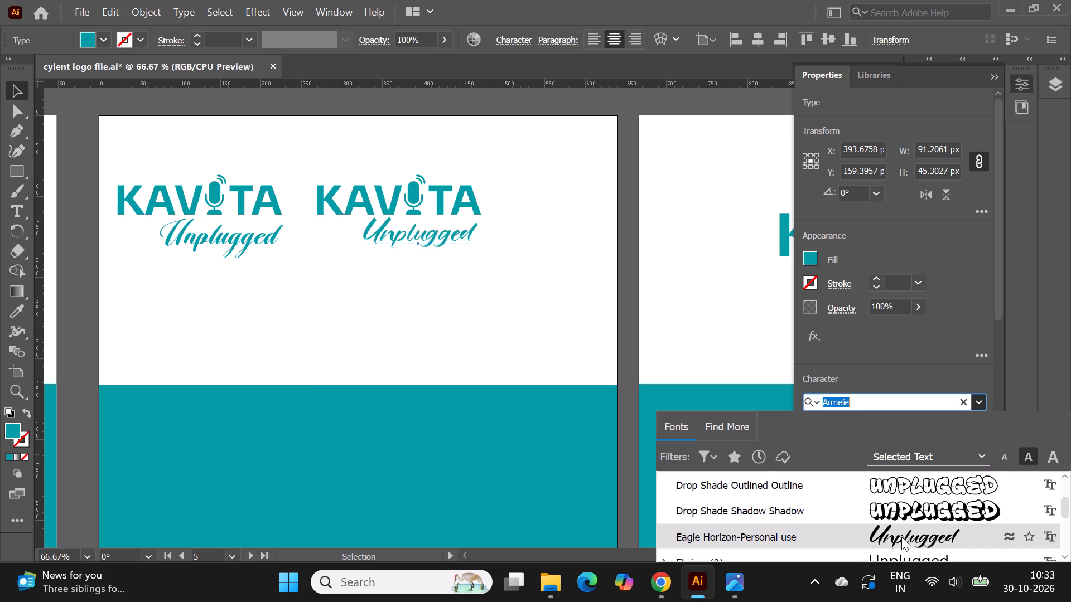
left_click(901, 537)
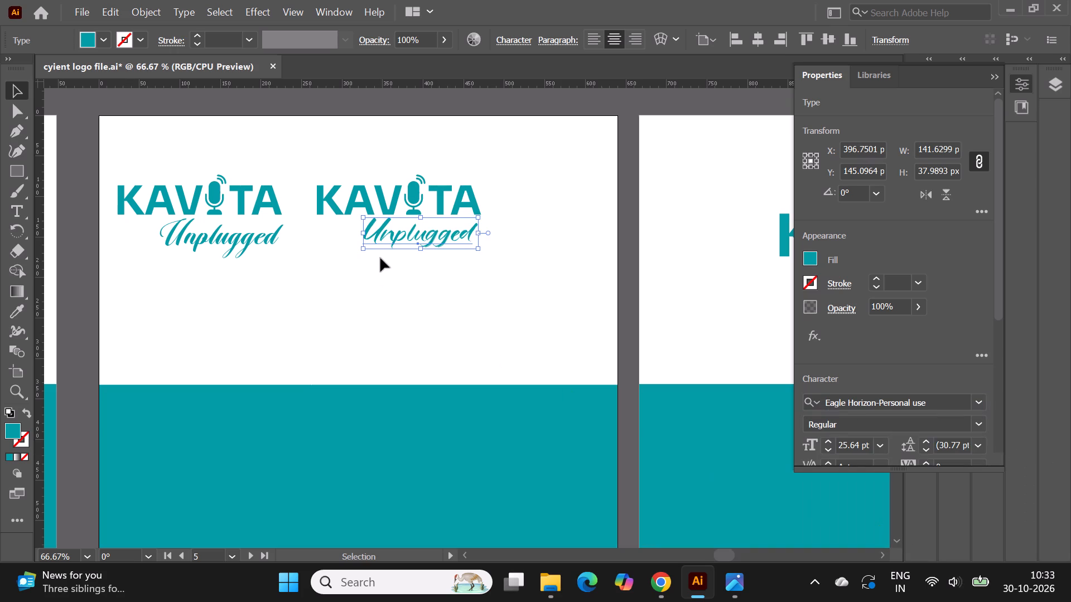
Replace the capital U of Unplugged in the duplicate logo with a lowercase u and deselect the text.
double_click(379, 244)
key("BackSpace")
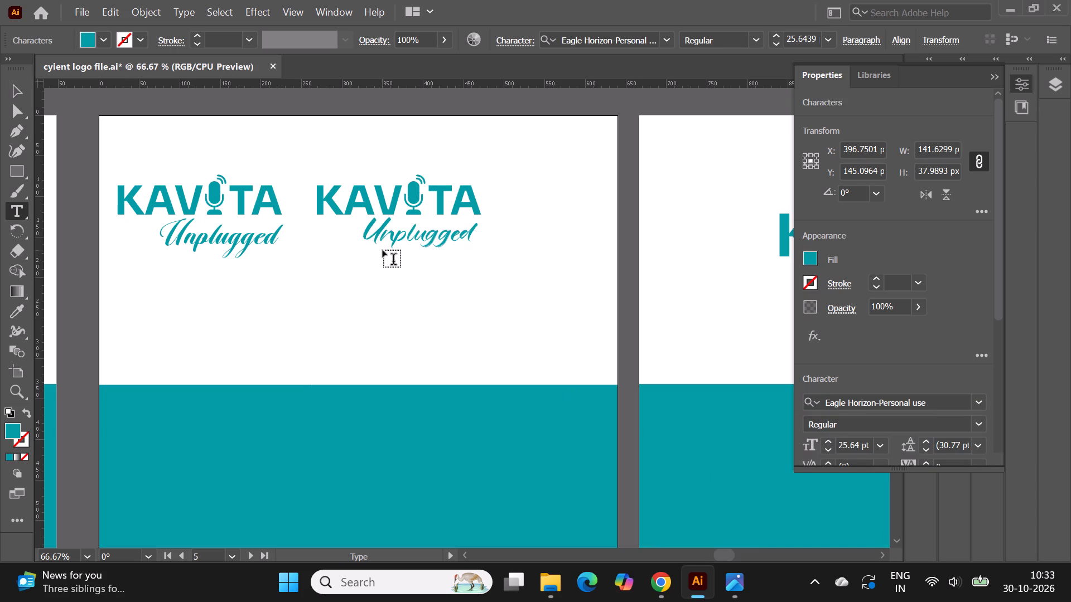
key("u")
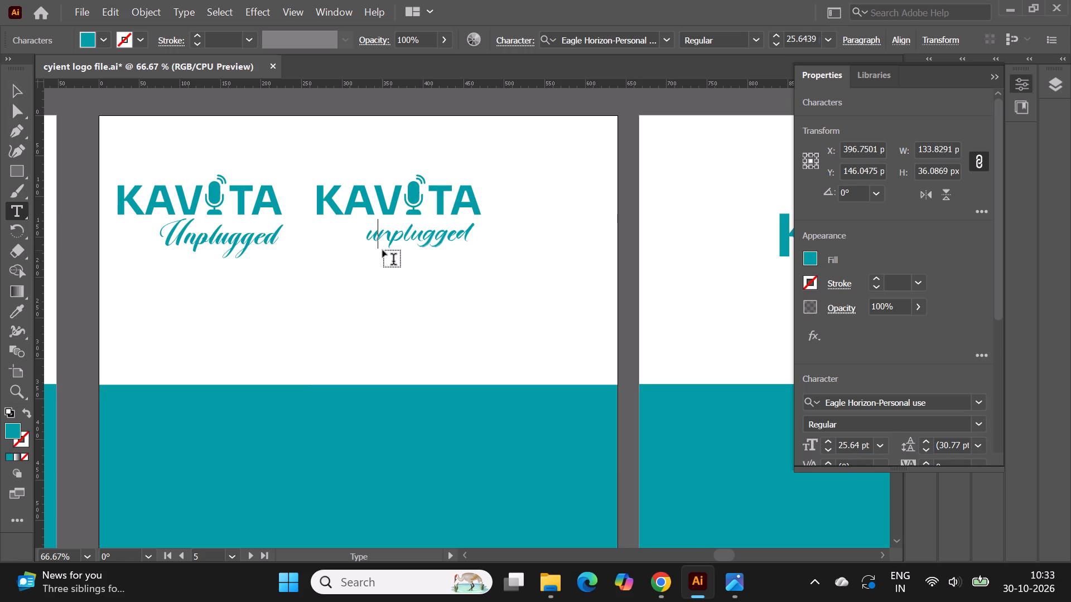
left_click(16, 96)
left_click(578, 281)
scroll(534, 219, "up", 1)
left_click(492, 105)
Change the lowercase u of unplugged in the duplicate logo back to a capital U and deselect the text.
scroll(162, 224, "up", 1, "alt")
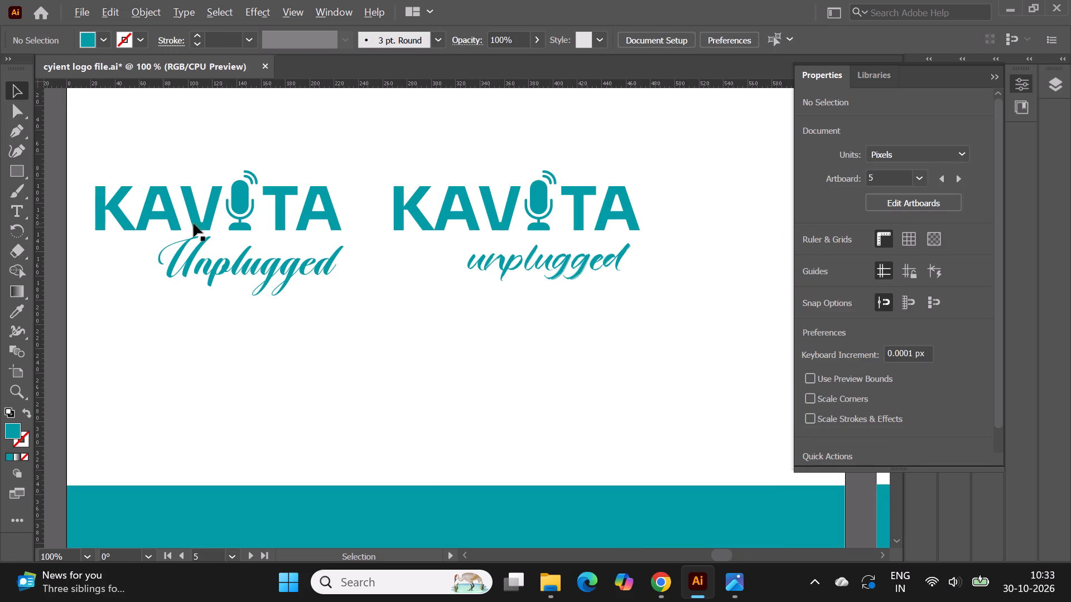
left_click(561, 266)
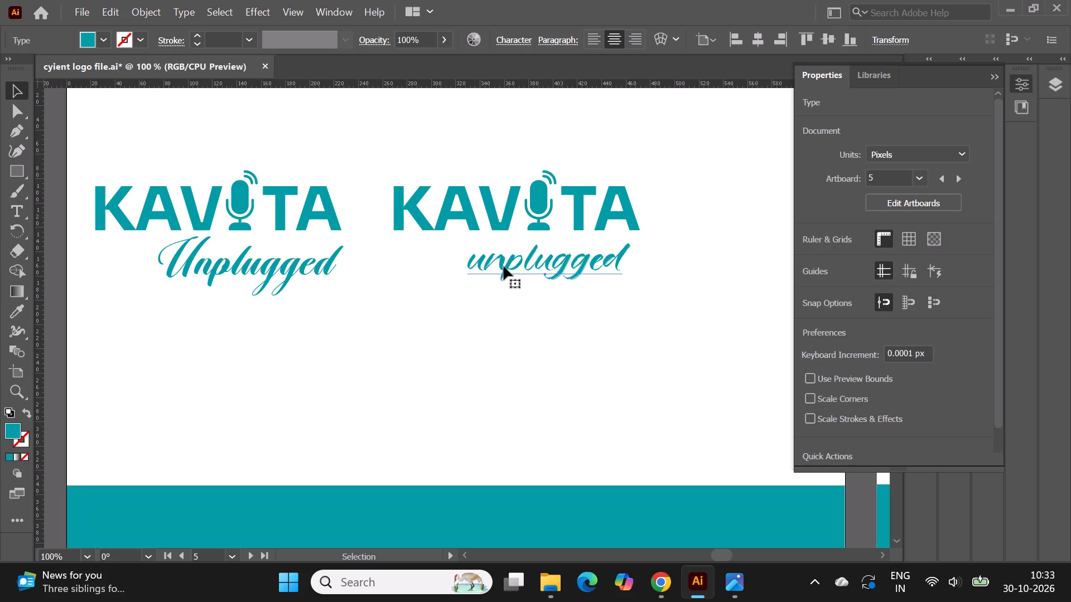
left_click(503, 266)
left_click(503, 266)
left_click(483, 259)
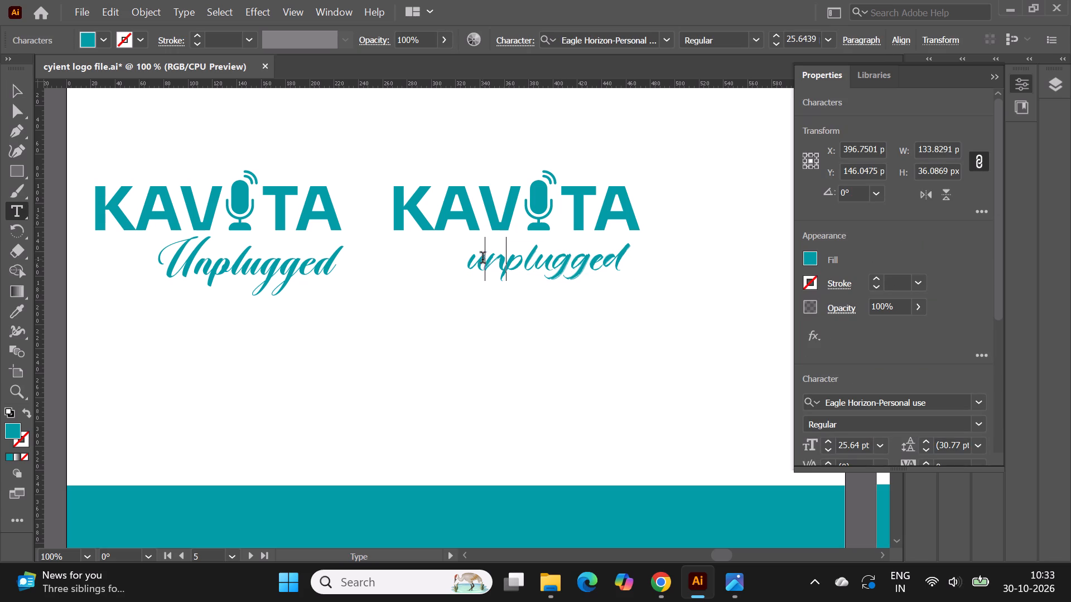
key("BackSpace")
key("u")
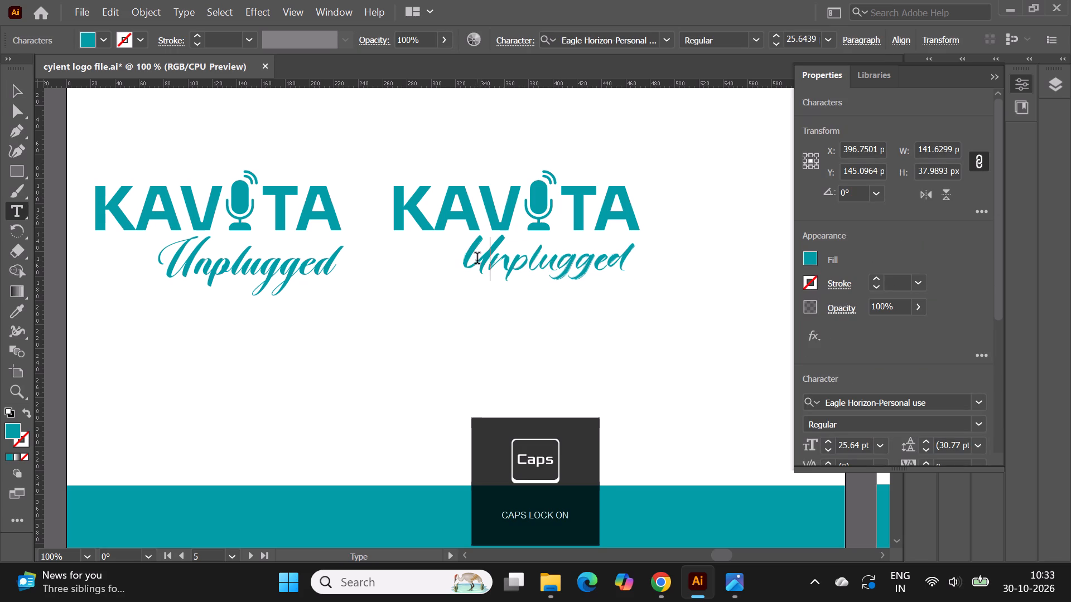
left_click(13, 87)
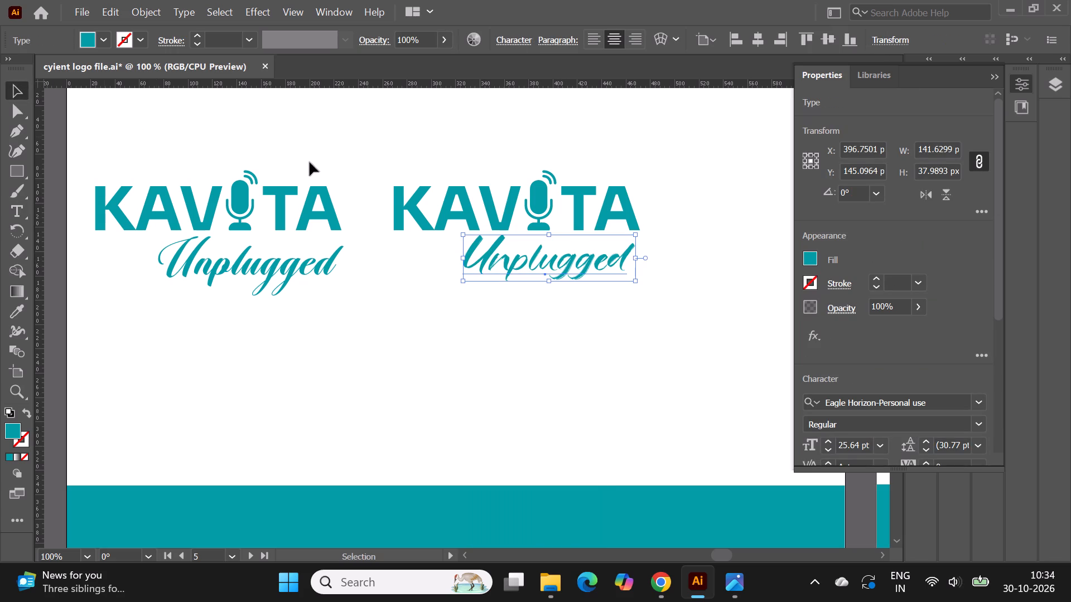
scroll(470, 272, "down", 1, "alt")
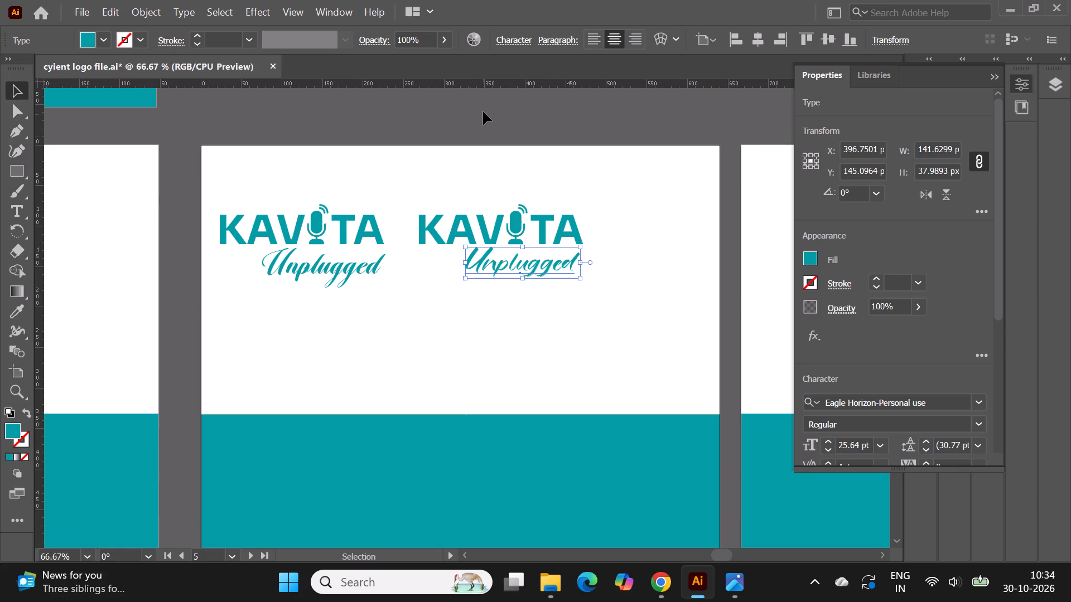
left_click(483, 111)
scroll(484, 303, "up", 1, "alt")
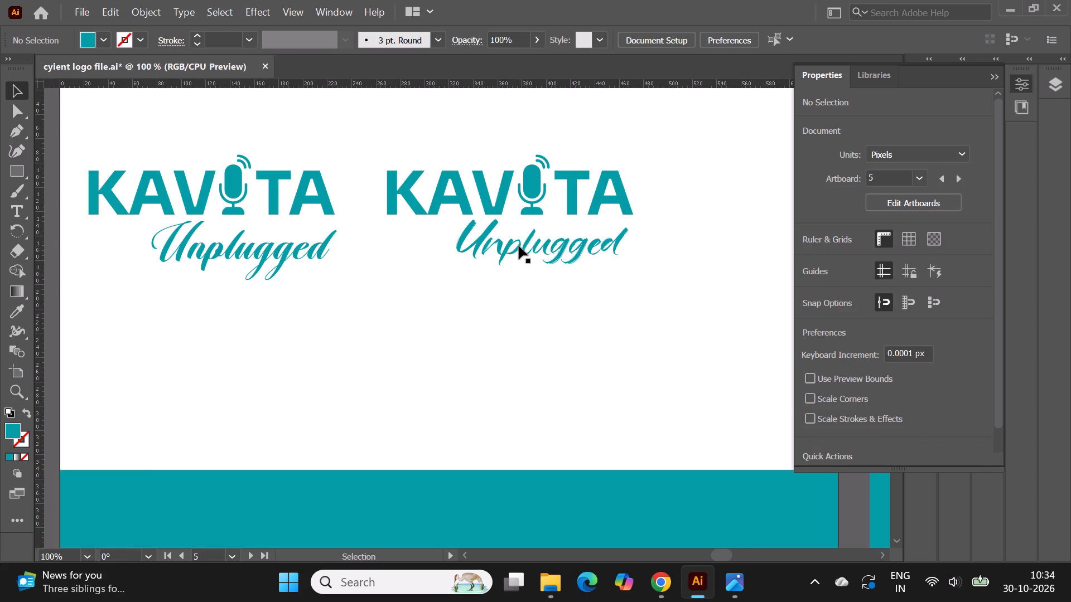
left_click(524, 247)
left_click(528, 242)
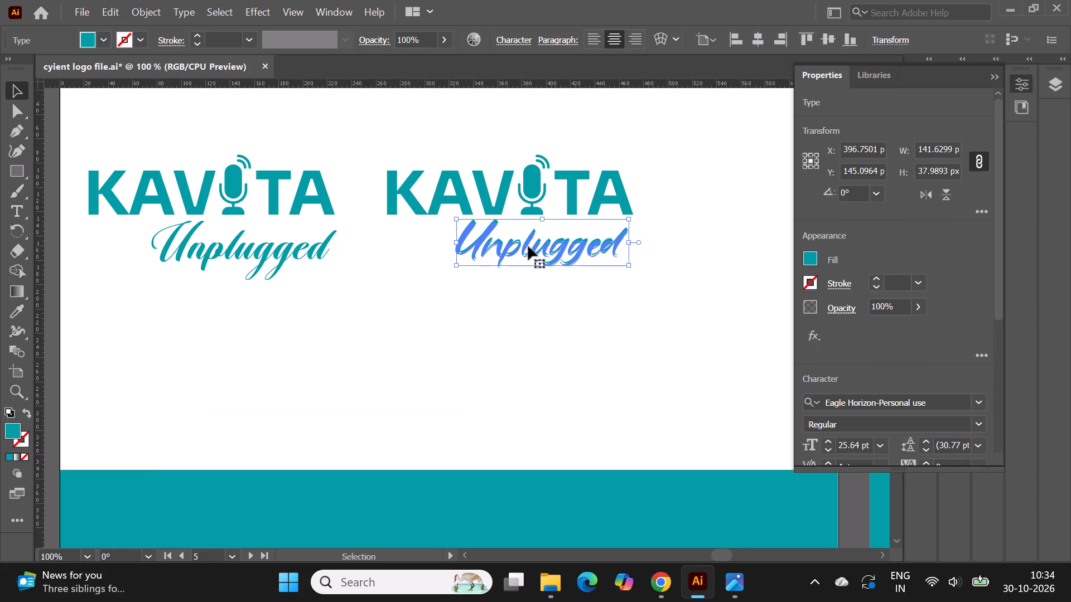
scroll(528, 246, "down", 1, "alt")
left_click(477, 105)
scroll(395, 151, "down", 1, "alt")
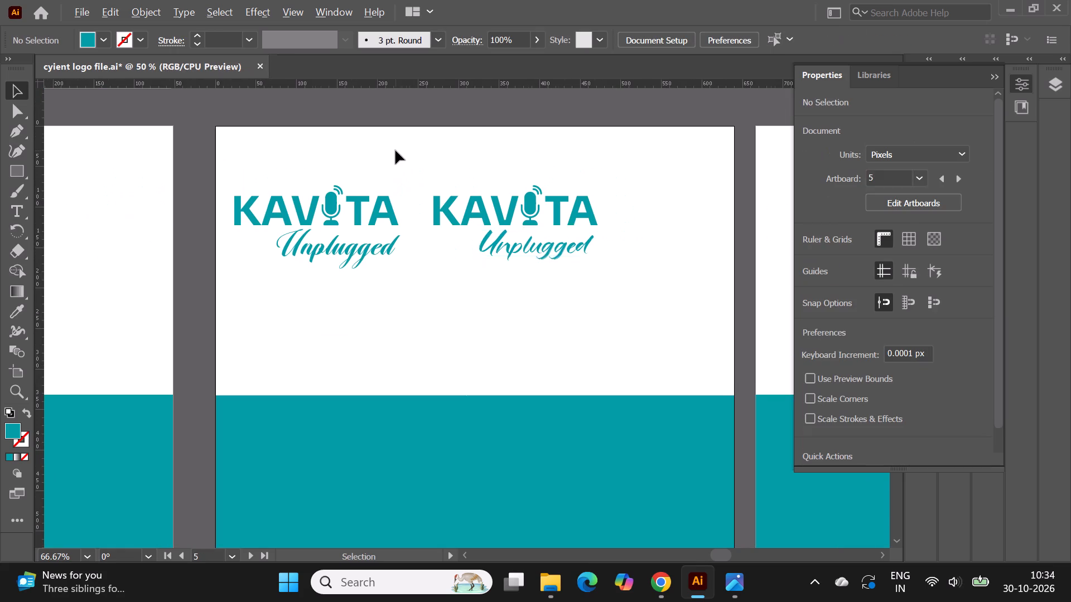
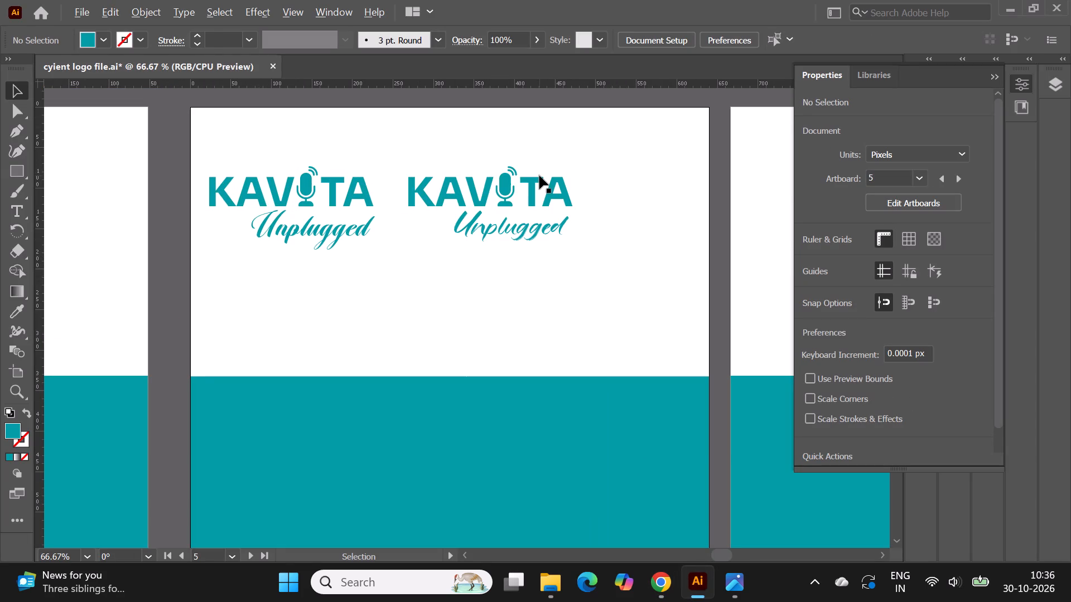
scroll(539, 176, "up", 1, "alt")
scroll(640, 191, "down", 1, "alt")
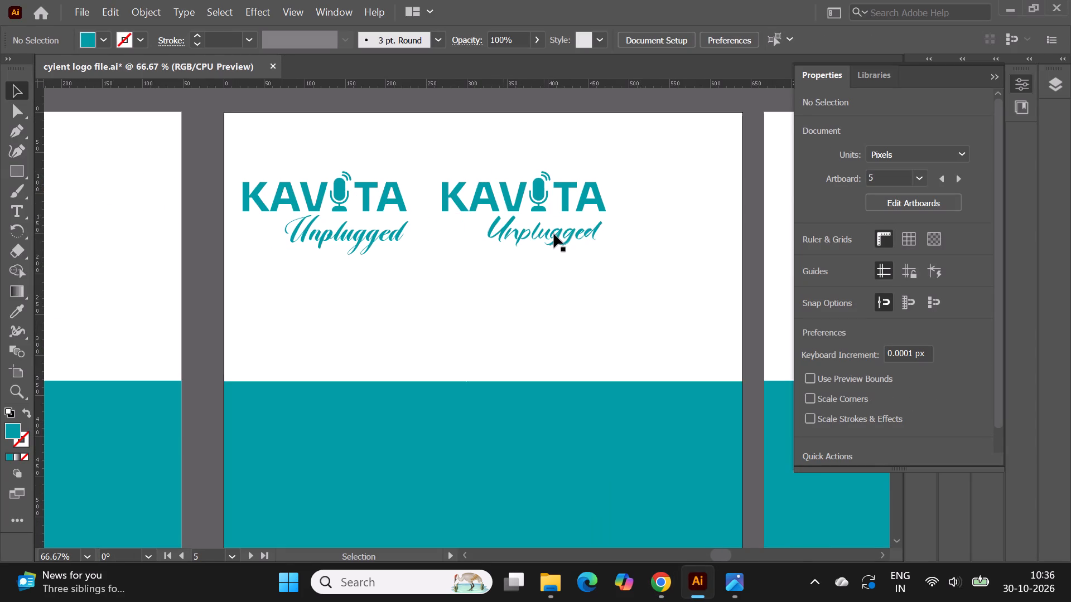
scroll(546, 210, "up", 1, "alt")
left_click(484, 241)
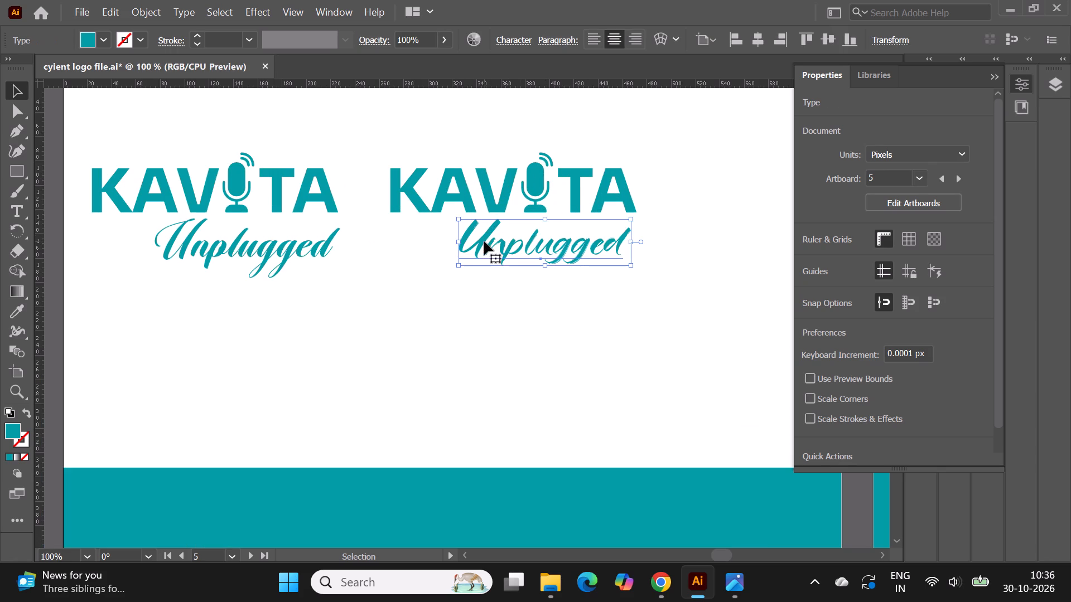
left_click_drag(457, 266, 447, 270, "shift")
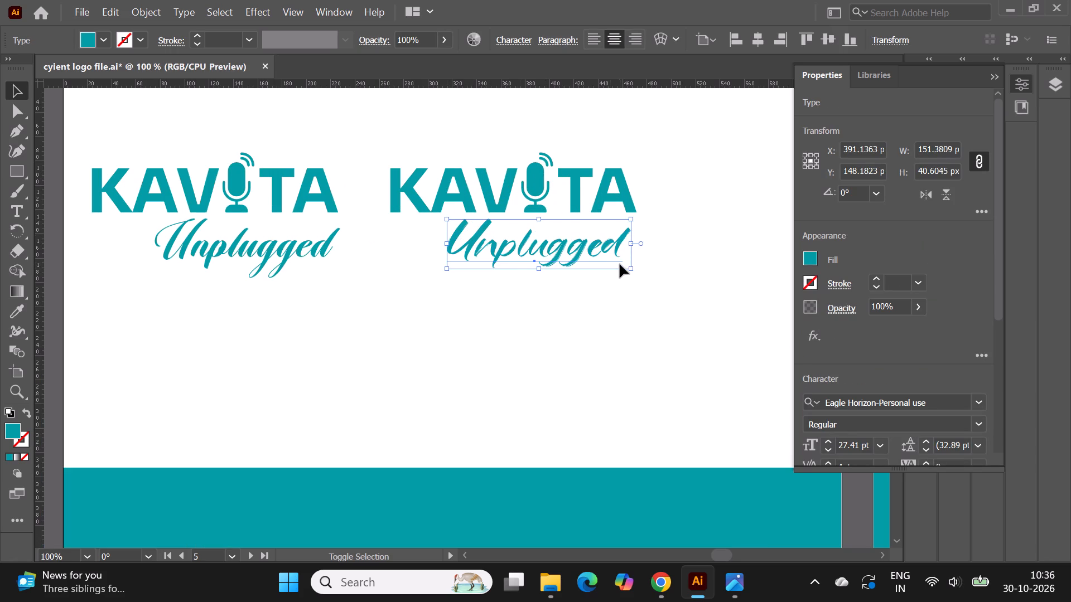
left_click_drag(630, 266, 643, 268, "shift")
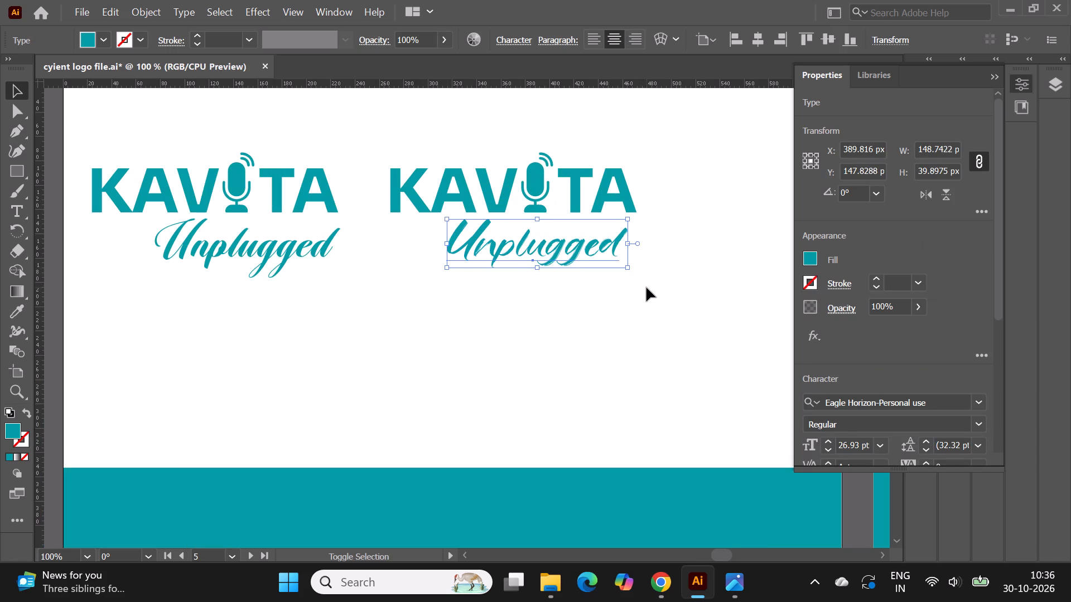
key("ctrl+z")
left_click(631, 271, "shift")
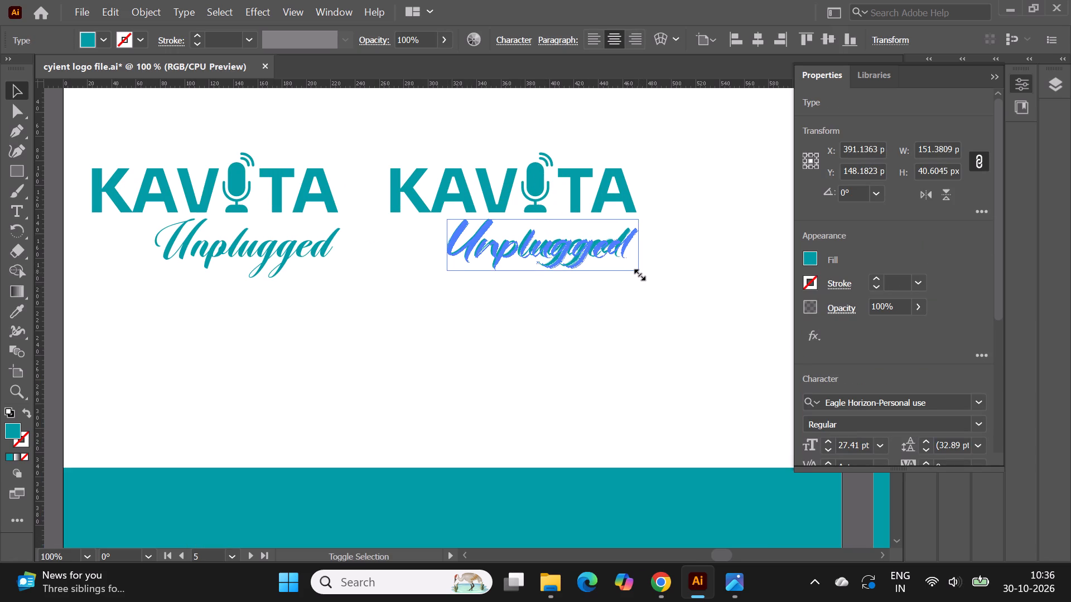
scroll(586, 258, "down", 1, "alt")
left_click(576, 100)
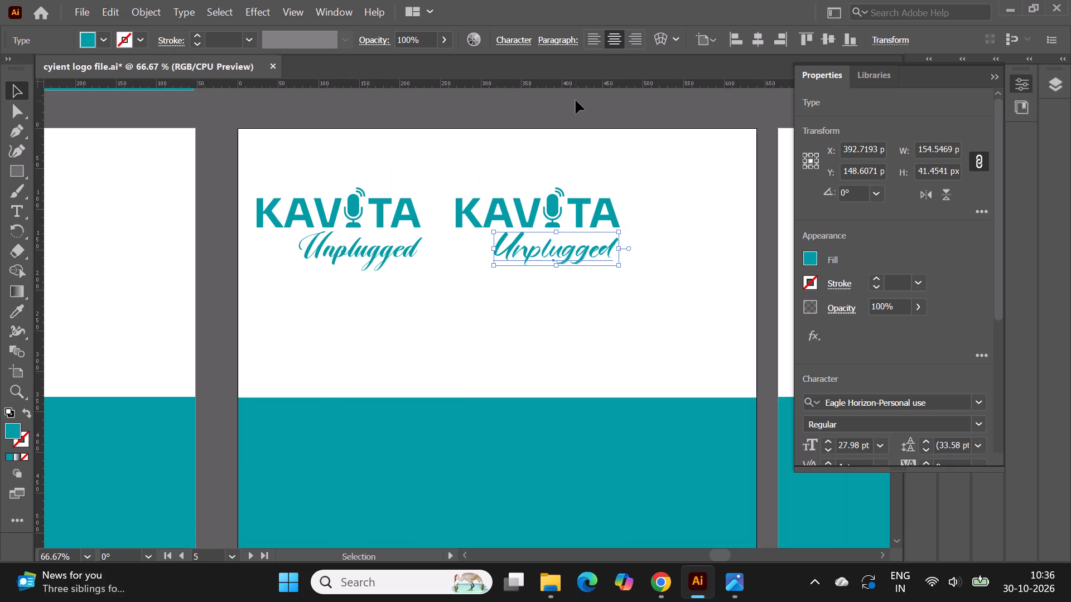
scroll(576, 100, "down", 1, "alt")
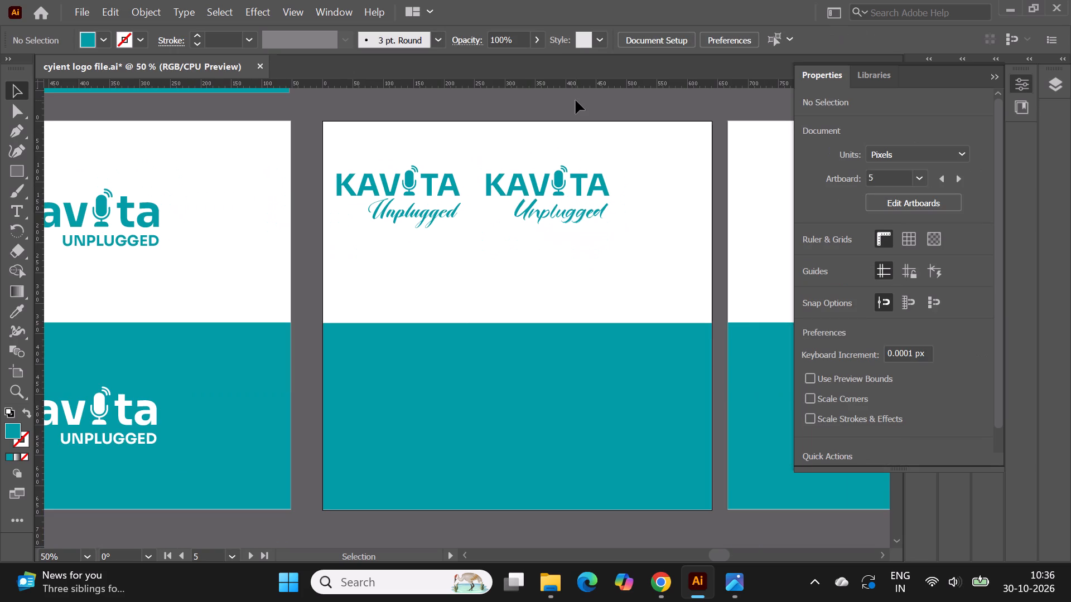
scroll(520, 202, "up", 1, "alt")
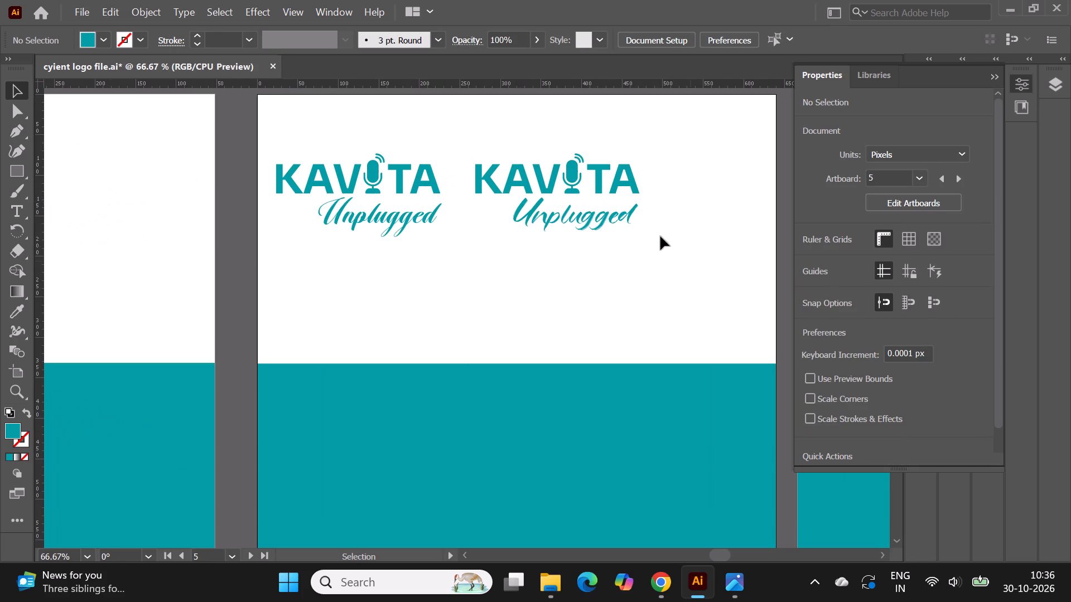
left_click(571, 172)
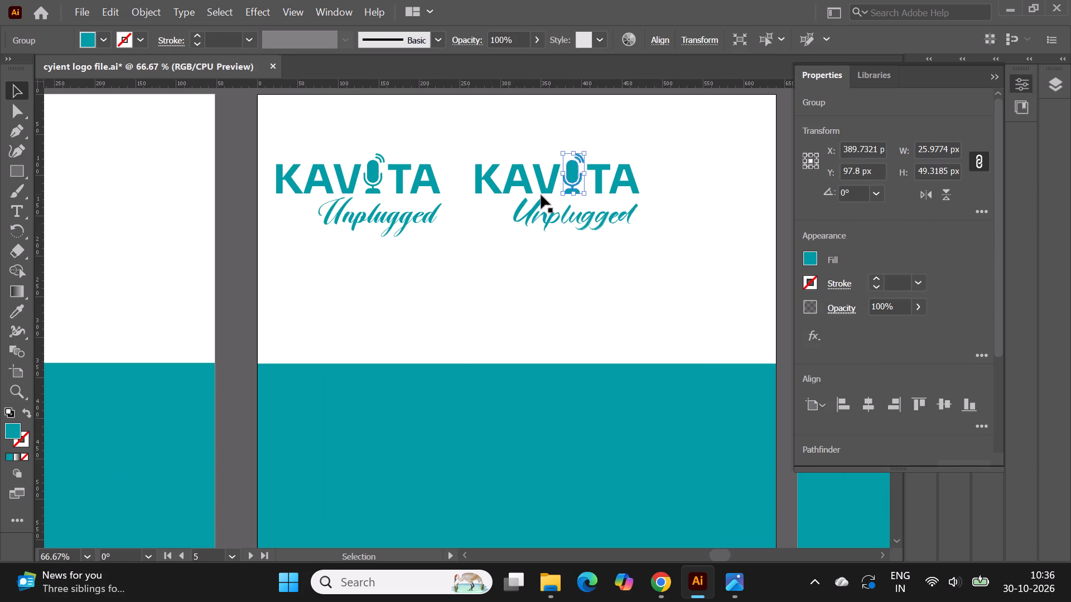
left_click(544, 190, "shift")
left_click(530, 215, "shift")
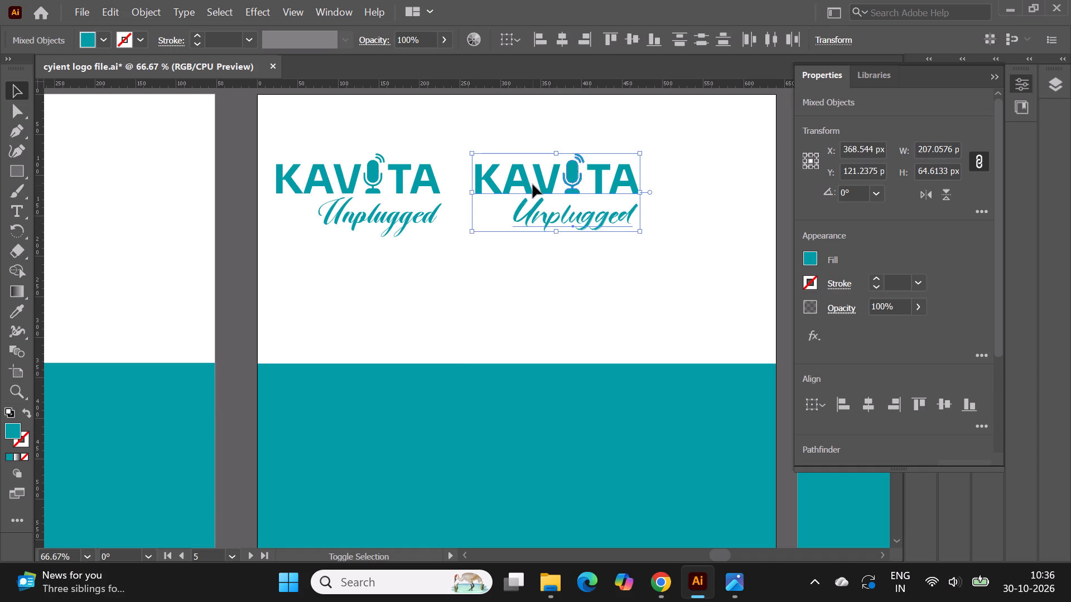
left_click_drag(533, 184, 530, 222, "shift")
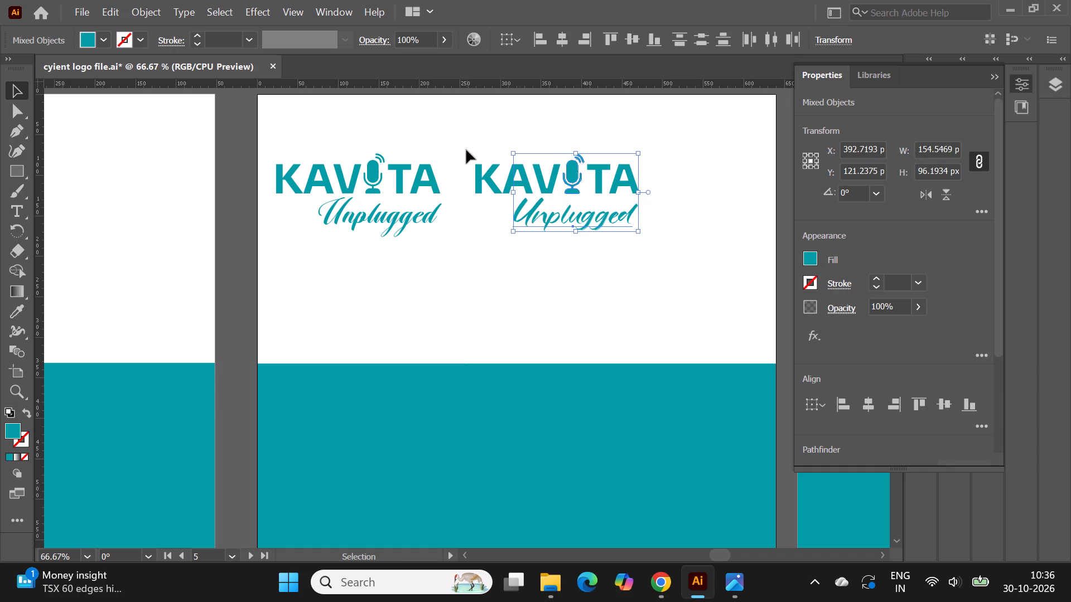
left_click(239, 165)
Duplicate the second KAVITA Unplugged logo and place the copy below the first logo, centred at about X 126, Y 238 px.
left_click(576, 177)
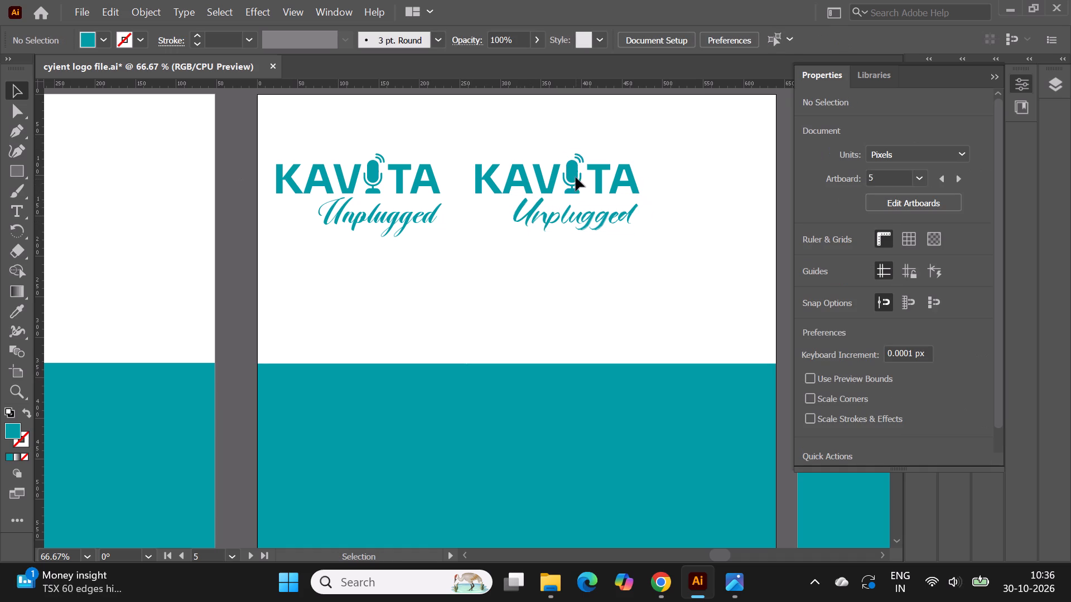
left_click(479, 179, "shift")
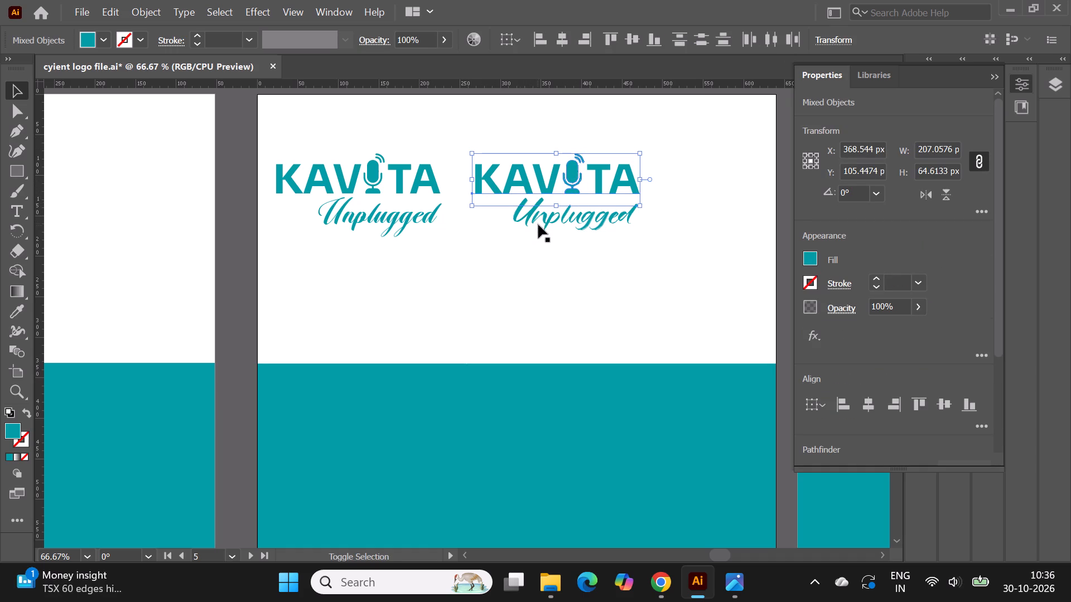
left_click(532, 211, "shift")
left_click_drag(541, 182, 431, 269, "alt")
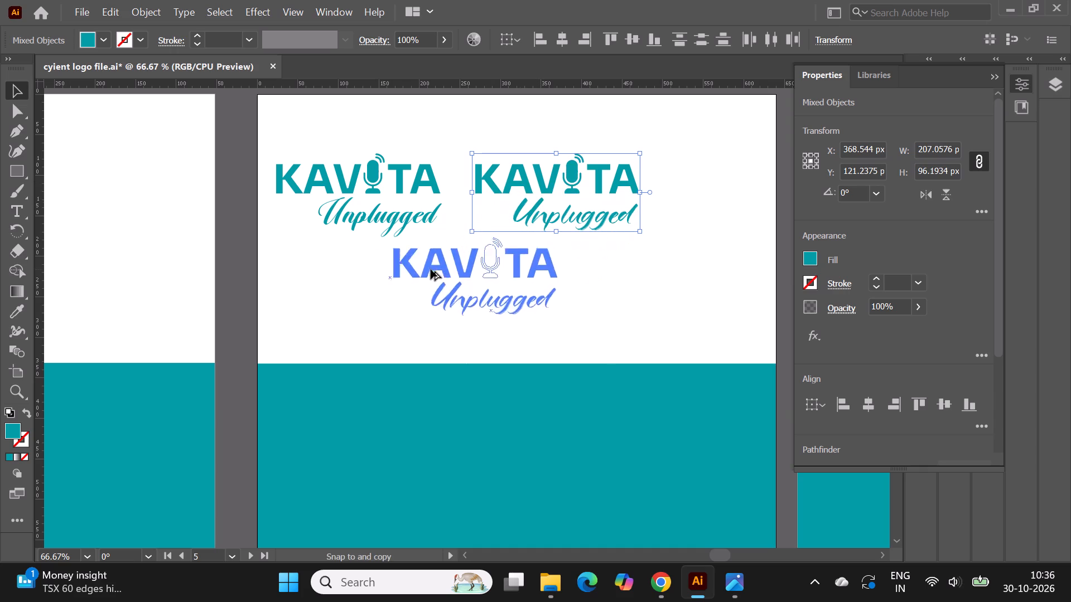
left_click_drag(431, 269, 344, 277, "alt")
left_click(231, 280)
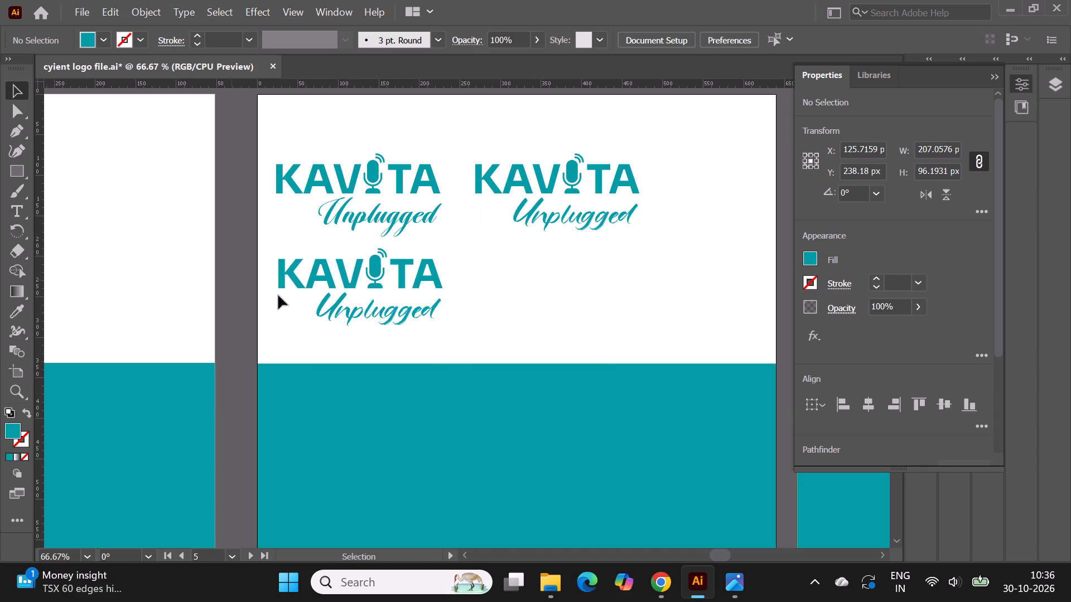
Browse the script fonts for the word Unplugged in the new third logo and set it to handgone.
left_click(387, 310)
scroll(231, 267, "down", 1, "alt")
scroll(530, 251, "up", 1, "alt")
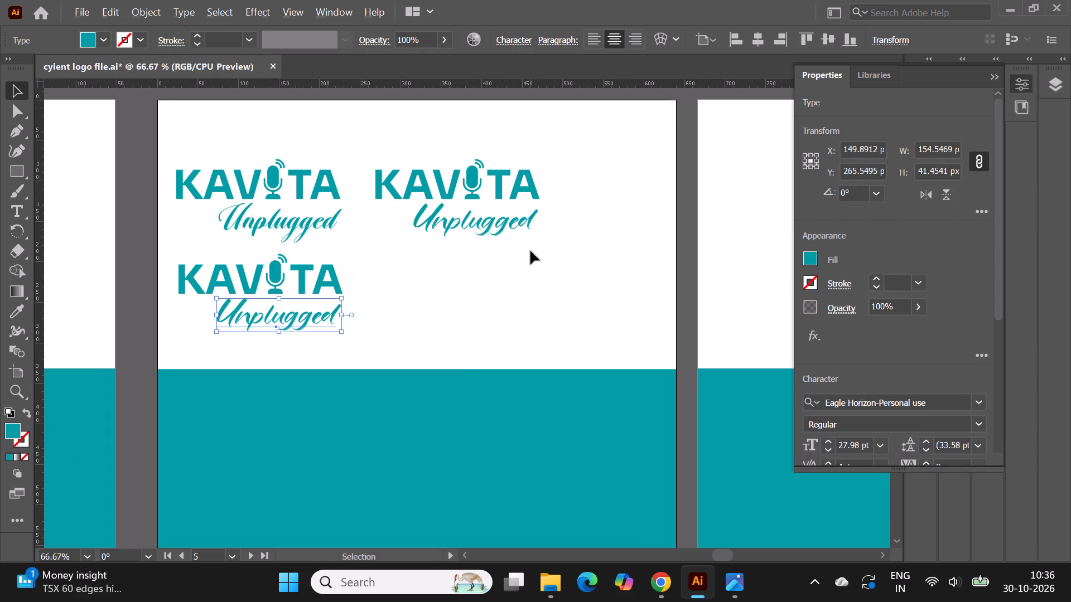
left_click(979, 399)
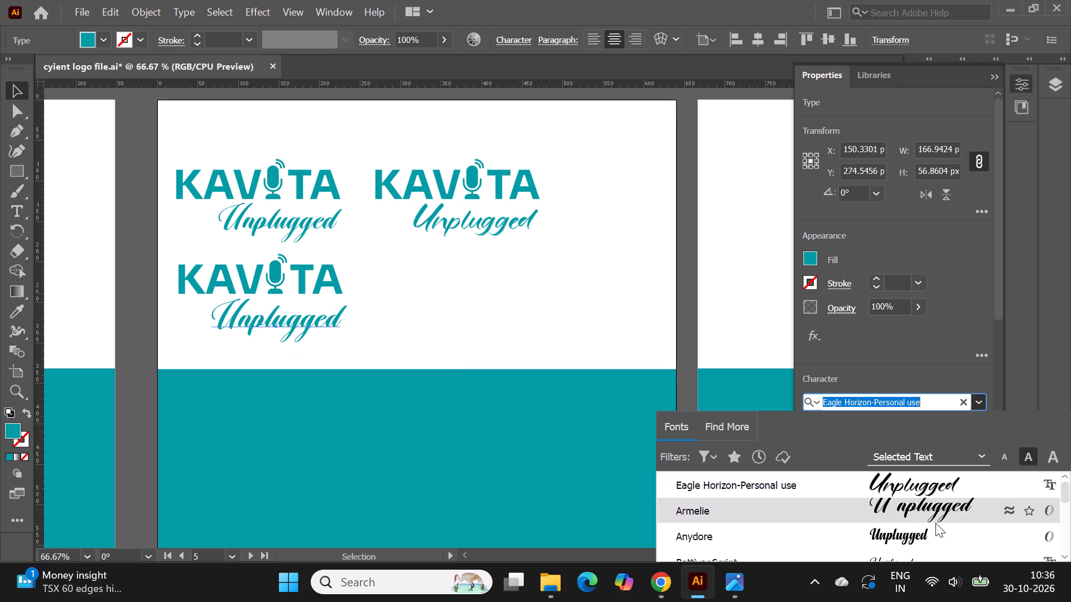
scroll(935, 523, "down", 8)
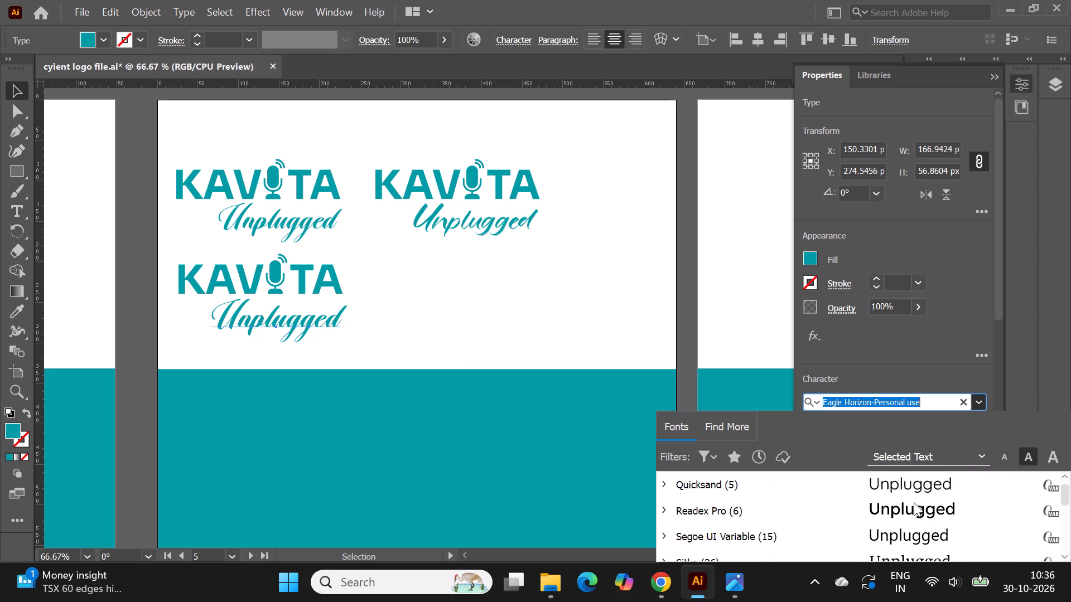
scroll(914, 502, "down", 10)
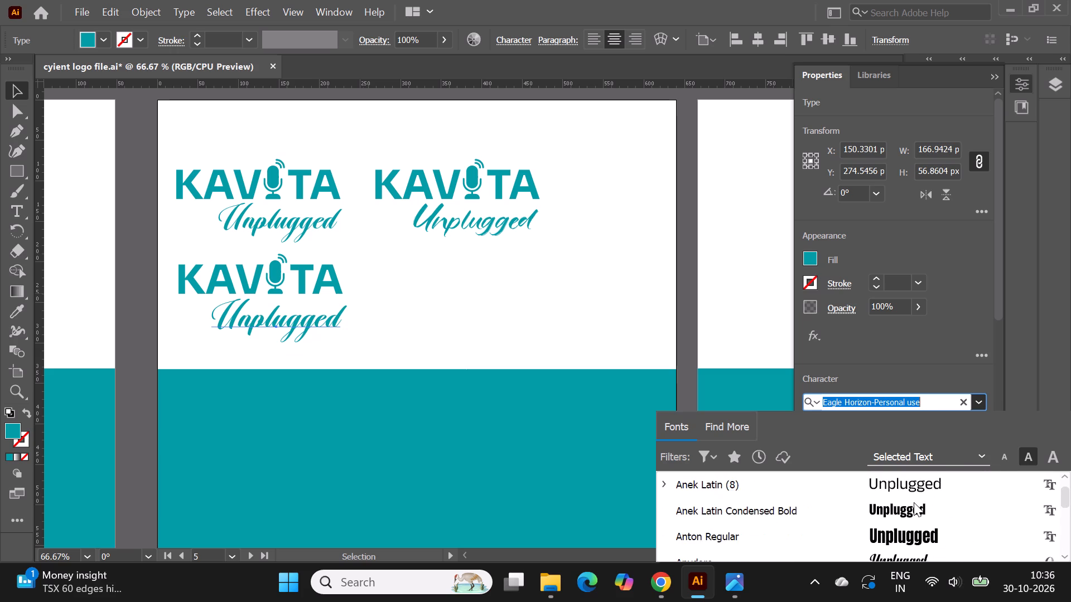
scroll(914, 502, "down", 4)
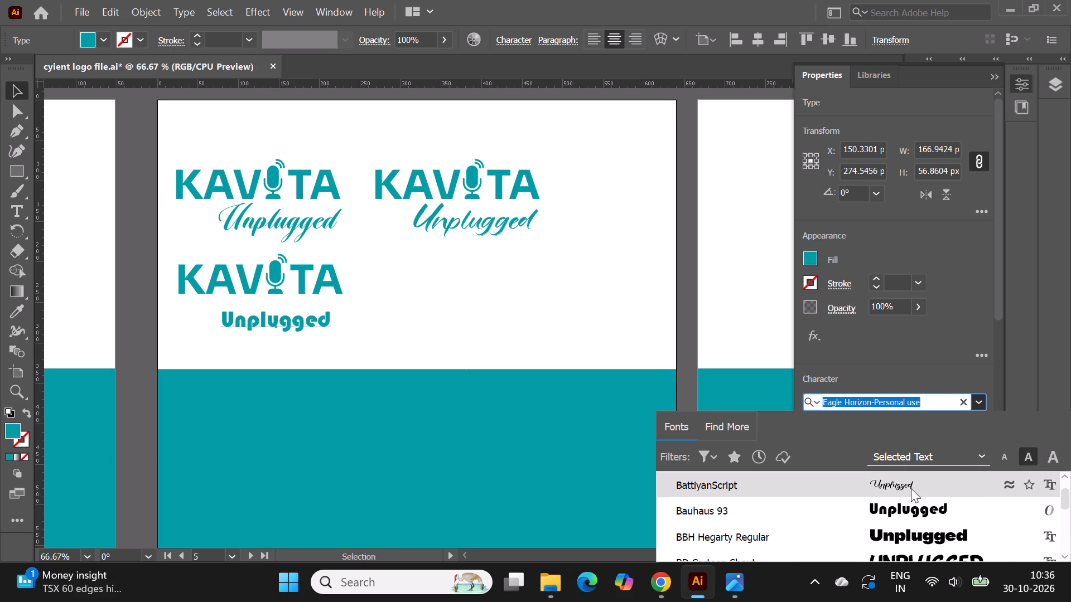
scroll(911, 488, "down", 4)
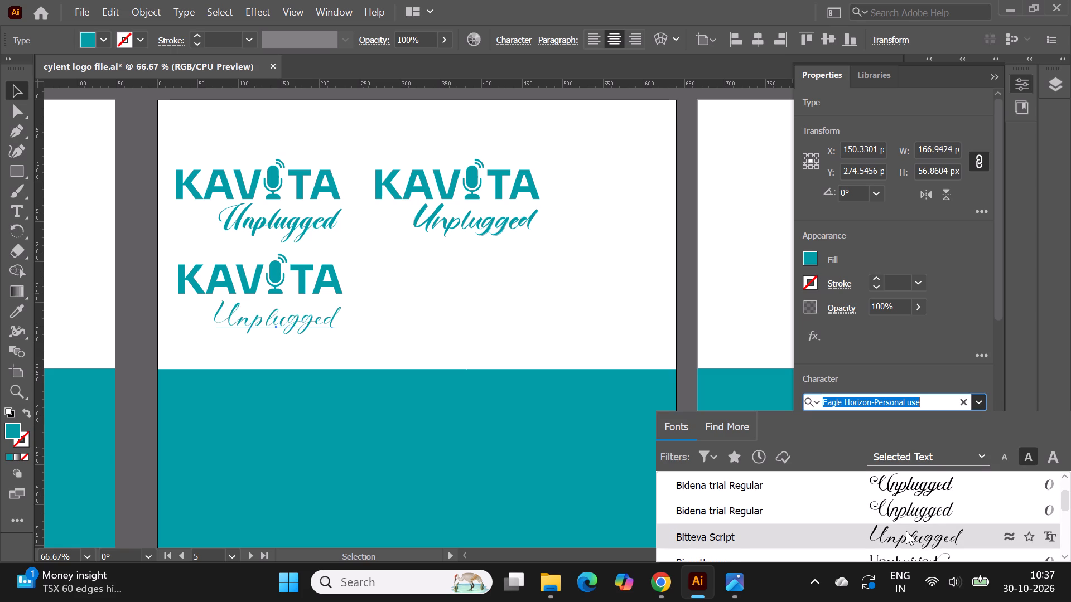
scroll(906, 531, "down", 1)
scroll(905, 528, "up", 1)
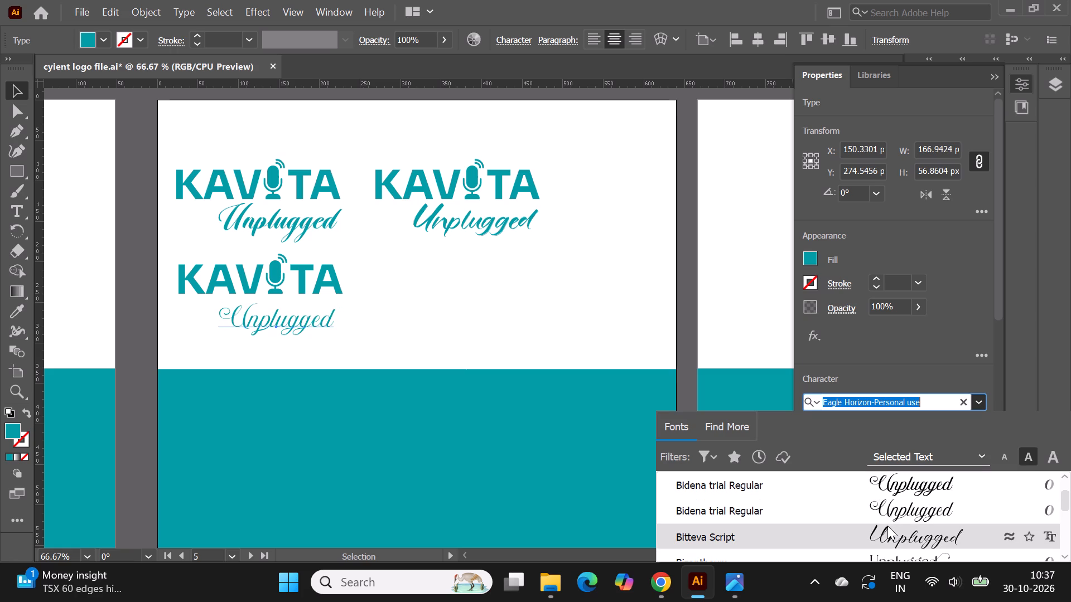
scroll(886, 528, "down", 1)
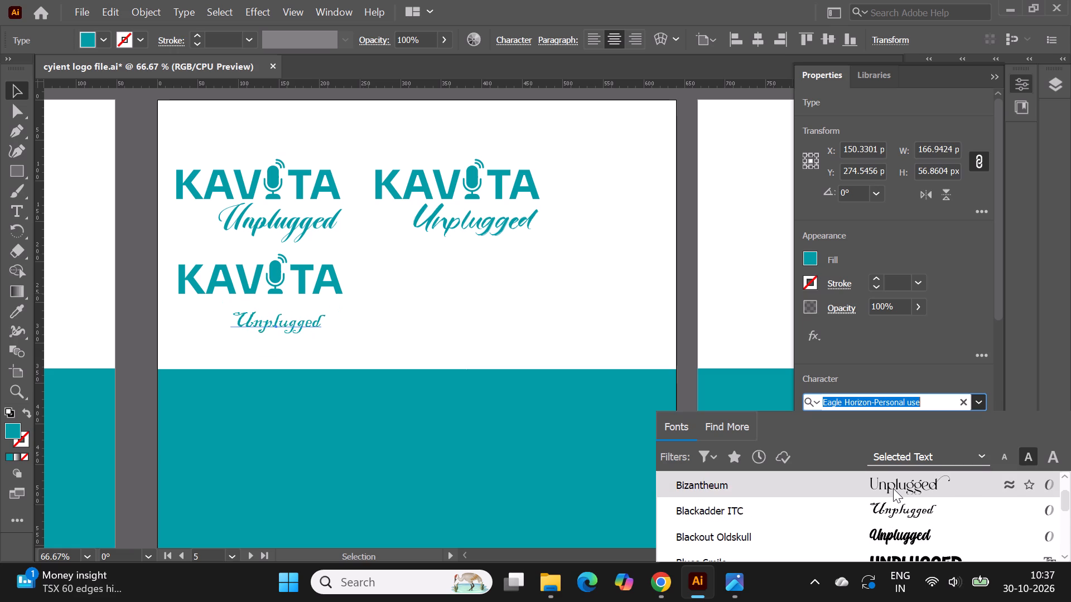
scroll(893, 488, "up", 1)
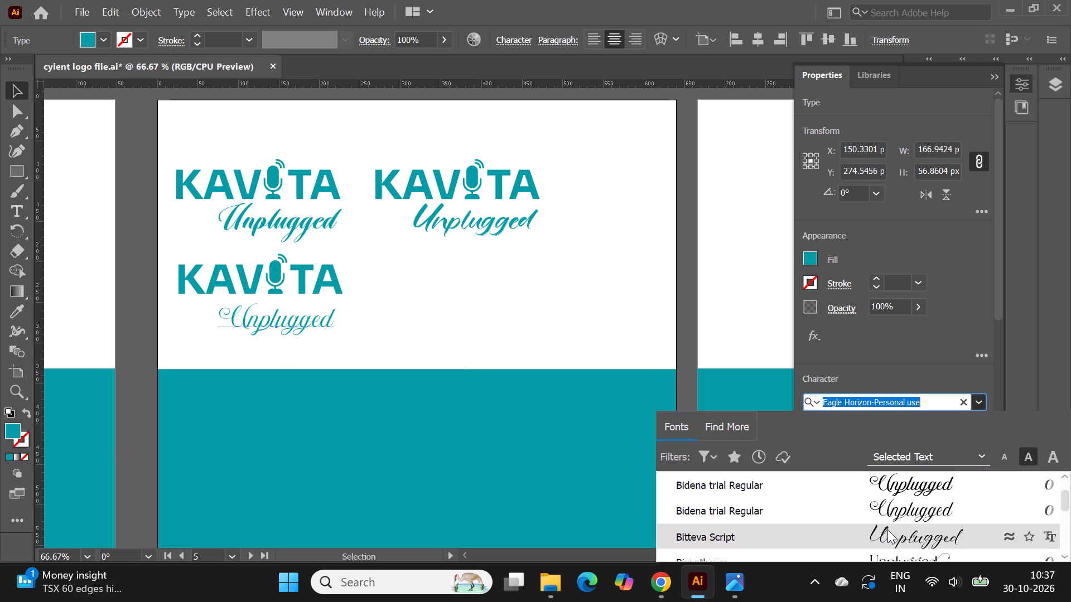
scroll(887, 530, "down", 2)
scroll(889, 518, "up", 1)
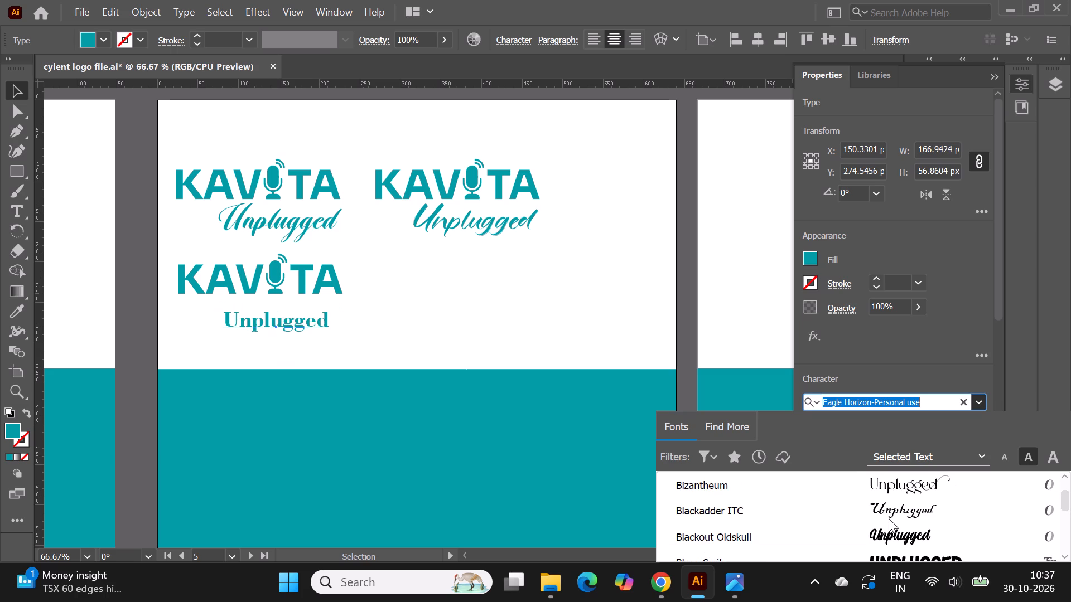
scroll(891, 534, "down", 1)
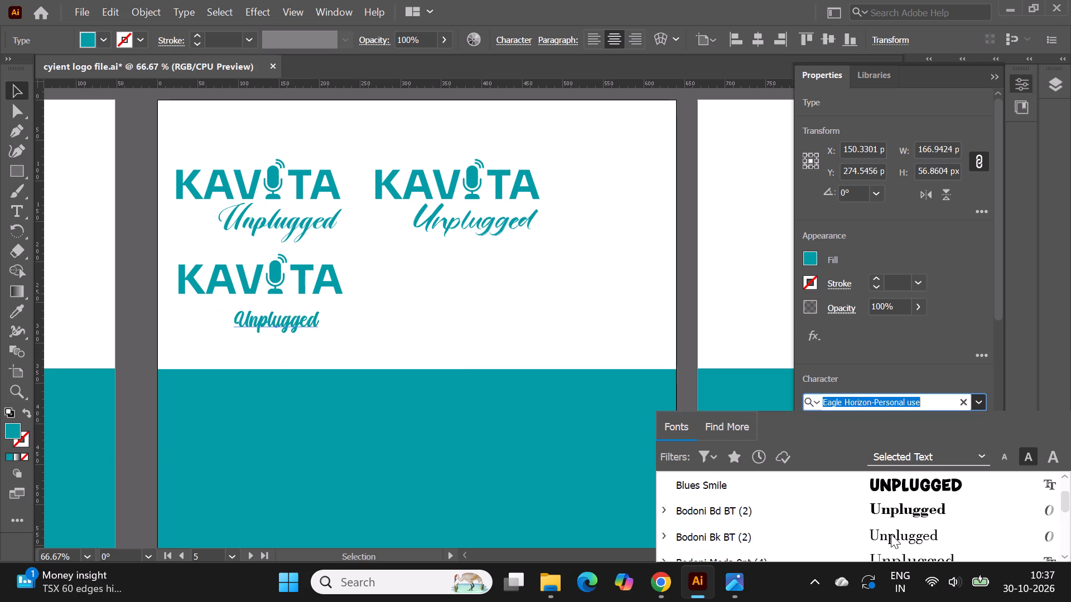
scroll(895, 533, "down", 2)
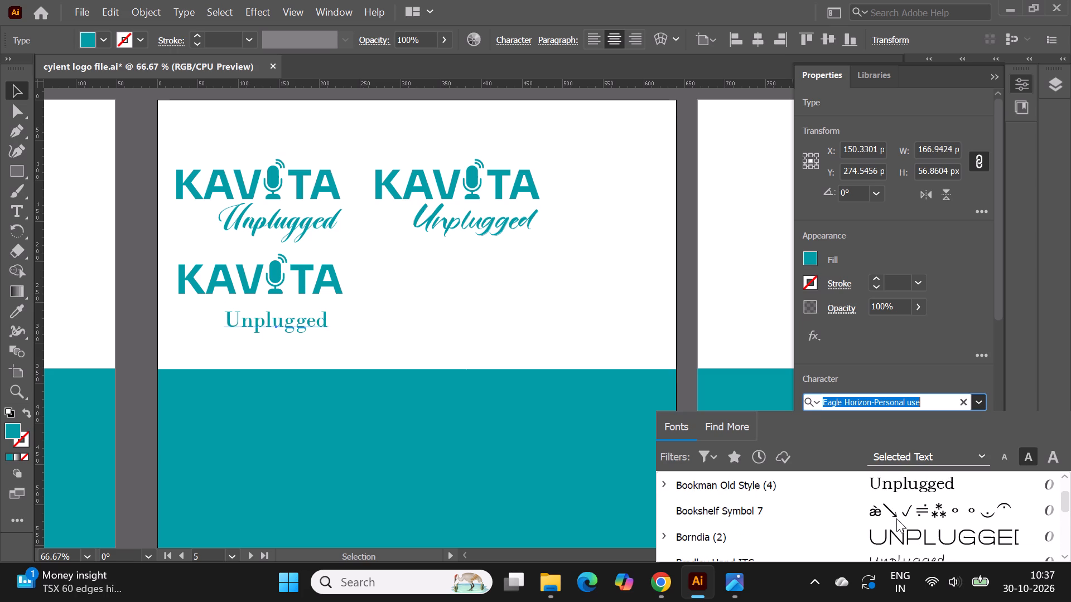
scroll(896, 518, "down", 2)
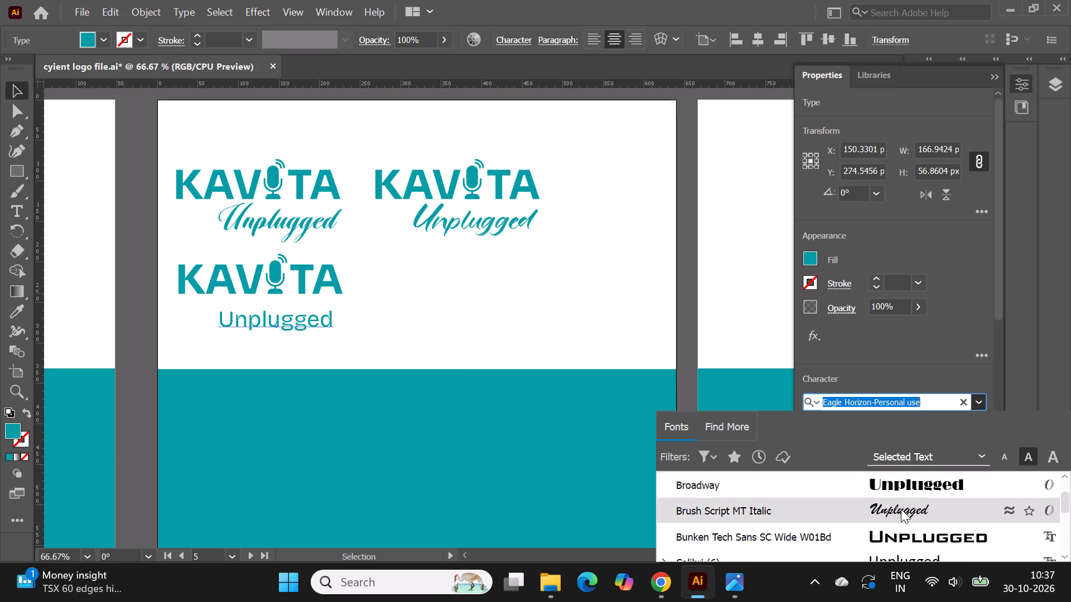
scroll(901, 509, "down", 6)
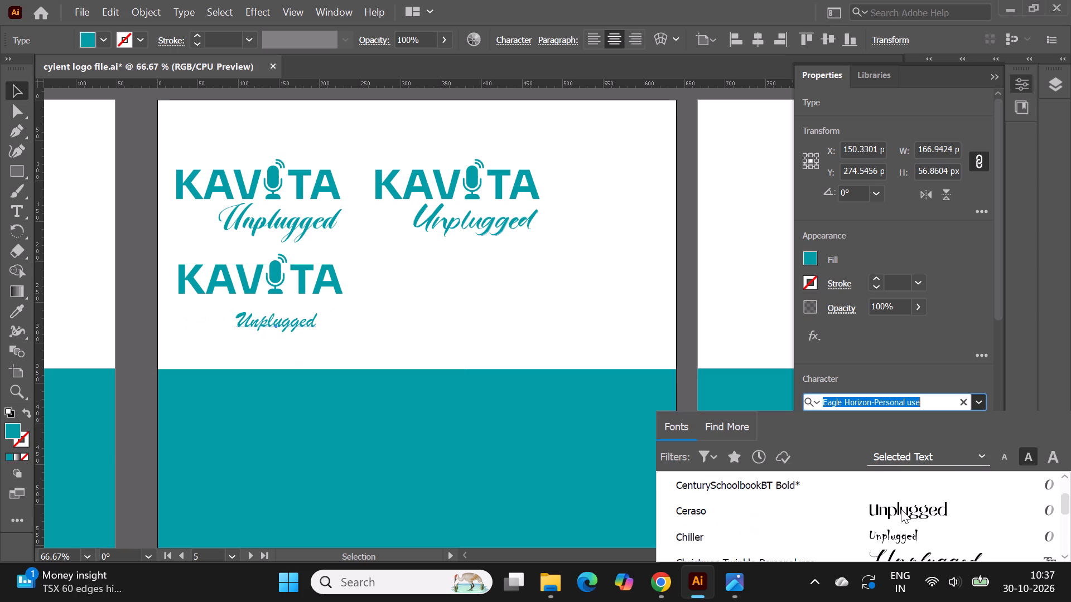
scroll(901, 509, "down", 1)
scroll(901, 509, "up", 1)
scroll(901, 509, "down", 1)
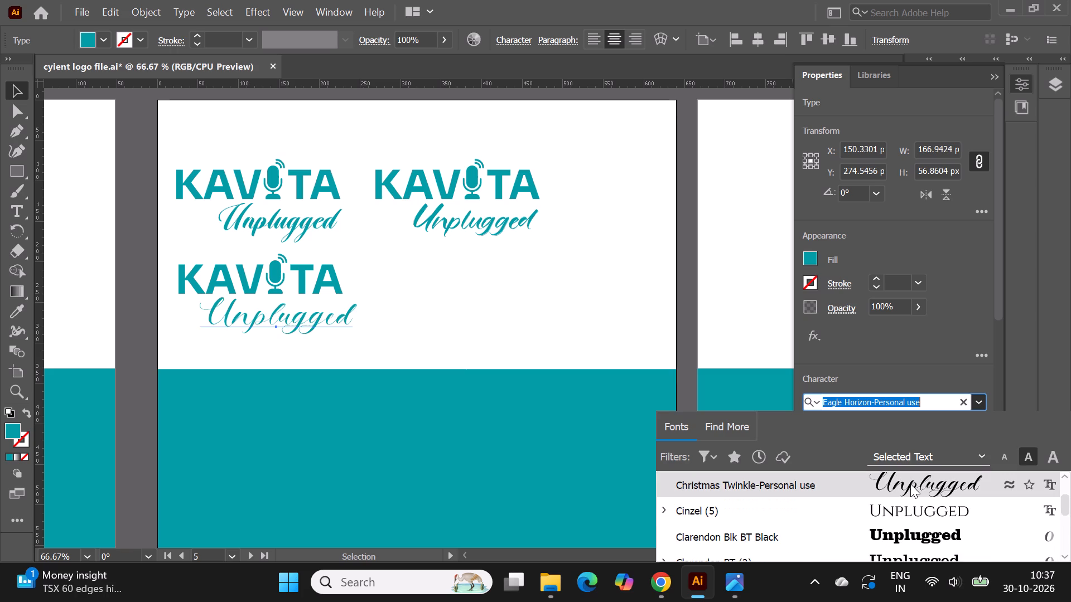
scroll(903, 489, "down", 2)
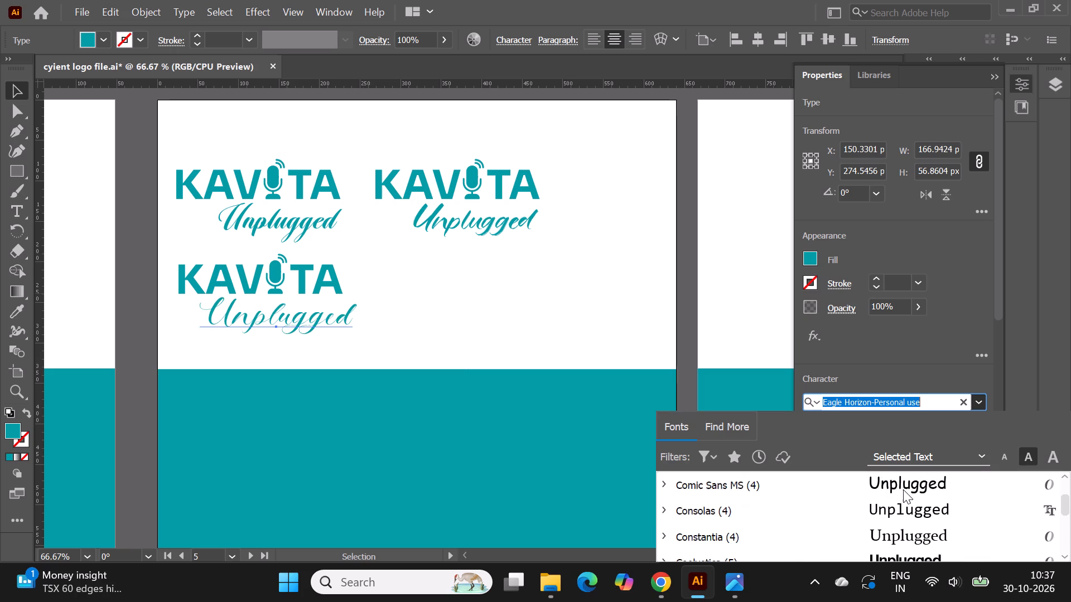
scroll(903, 489, "down", 3)
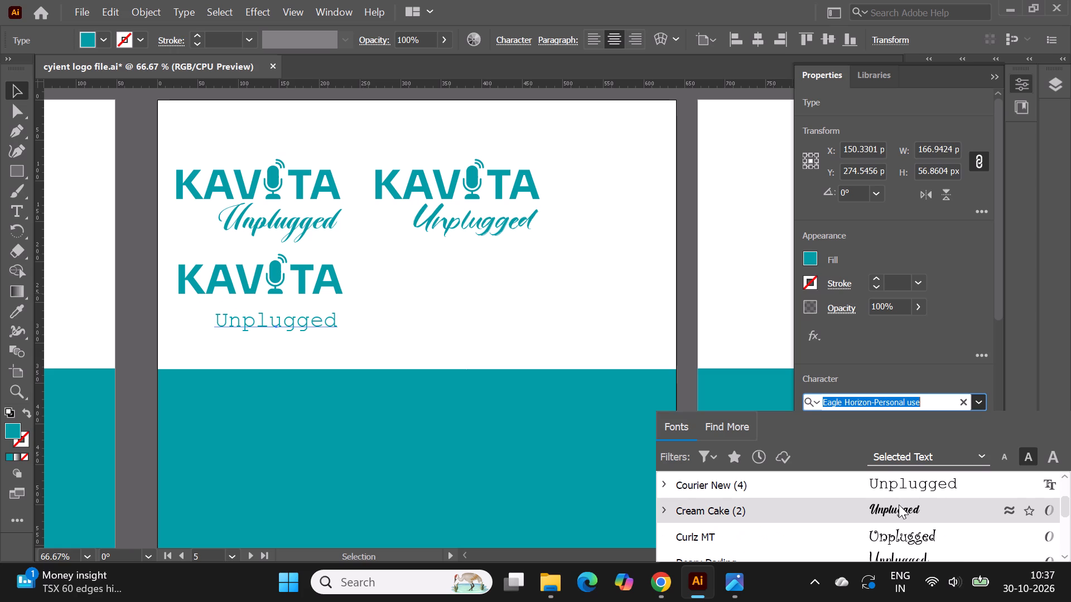
scroll(899, 504, "down", 2)
scroll(899, 504, "up", 1)
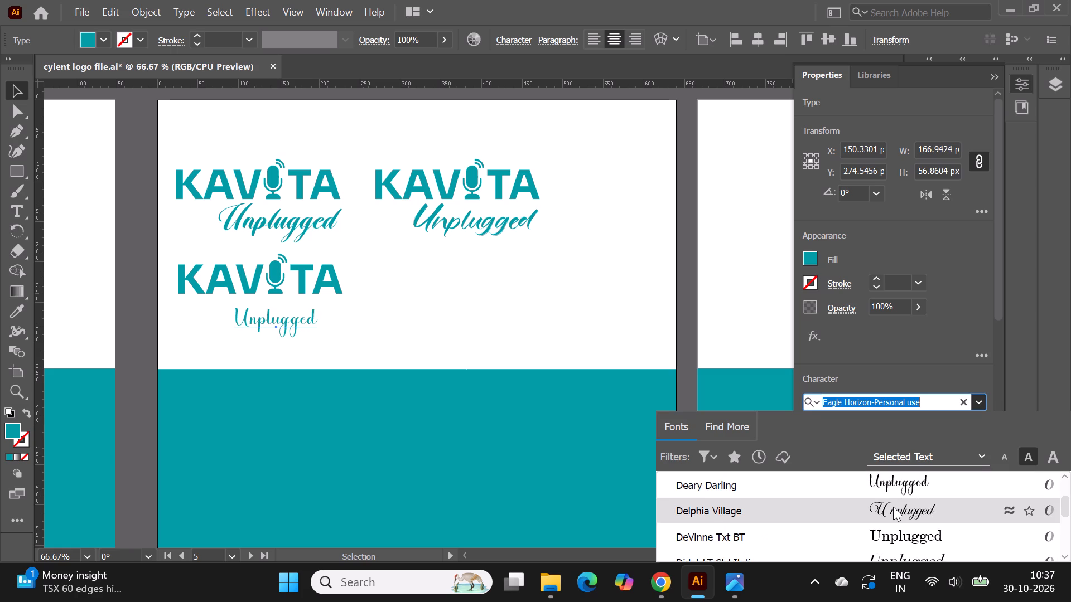
scroll(885, 532, "down", 1)
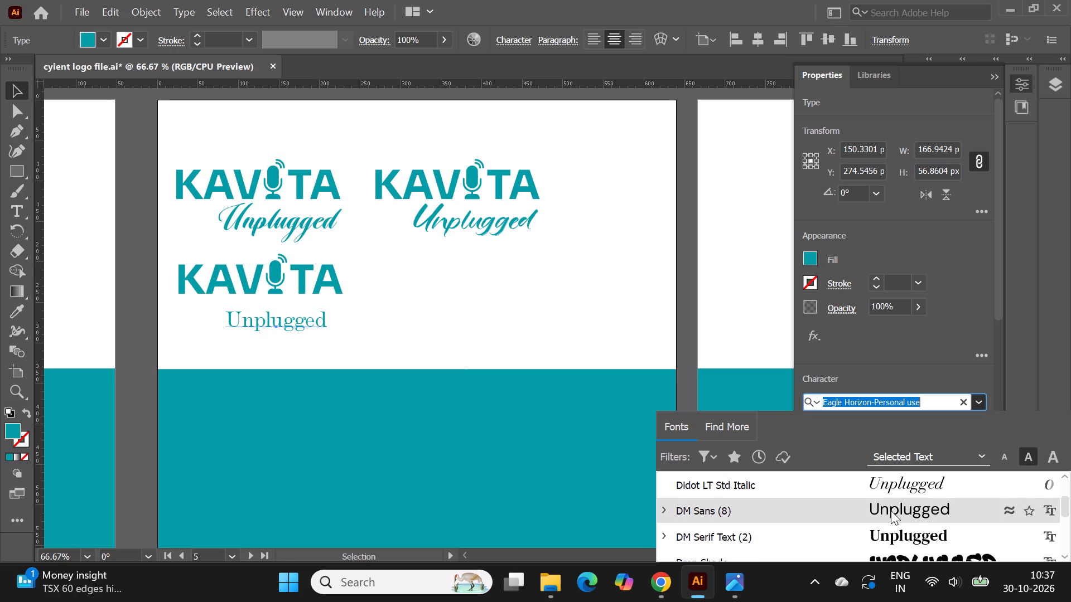
scroll(885, 528, "down", 3)
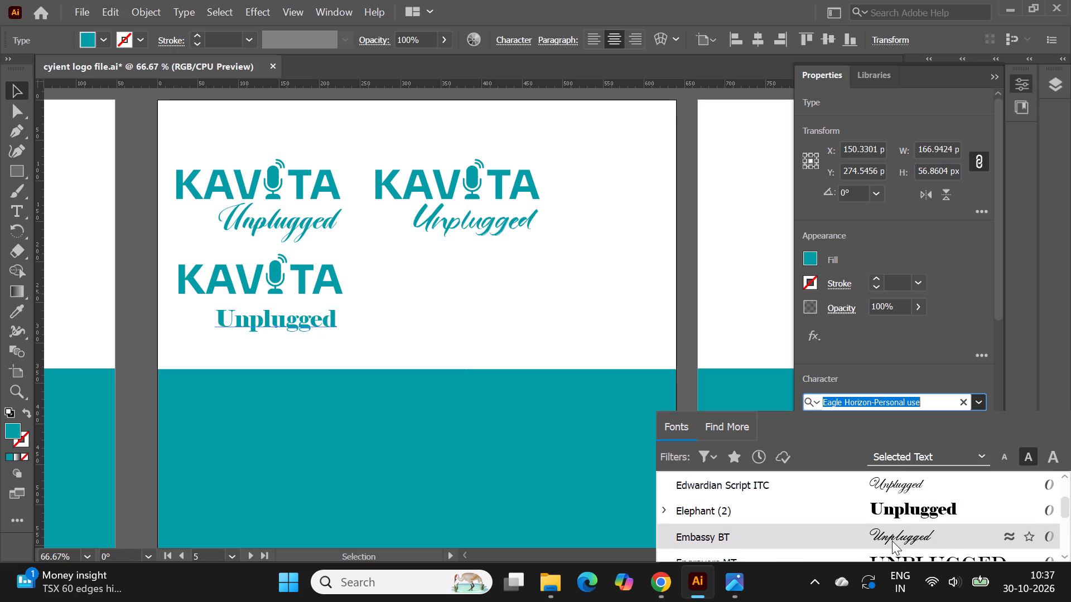
scroll(892, 541, "down", 11)
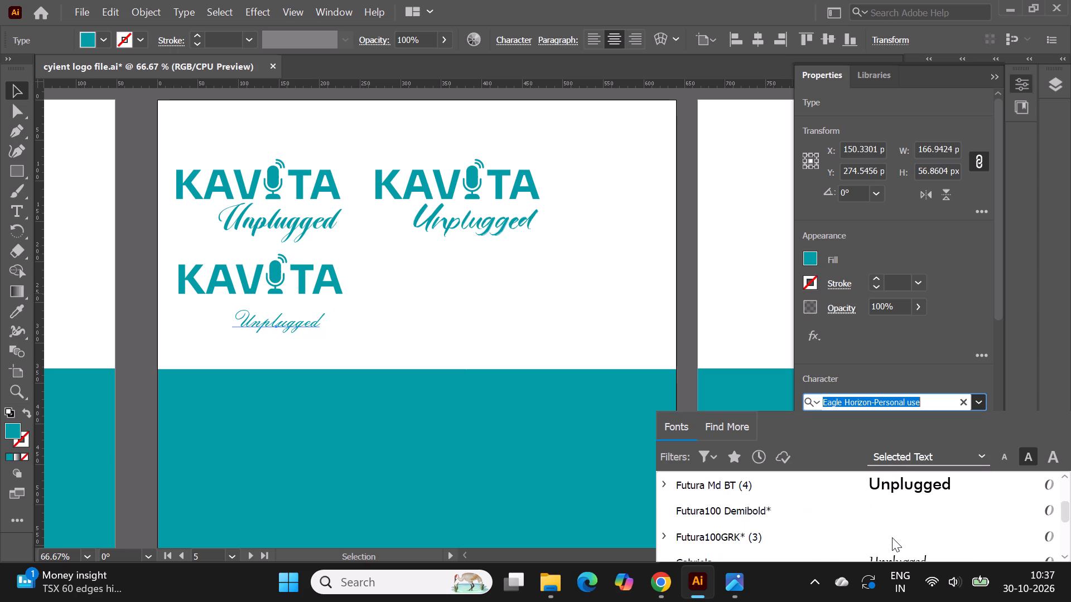
scroll(892, 537, "down", 5)
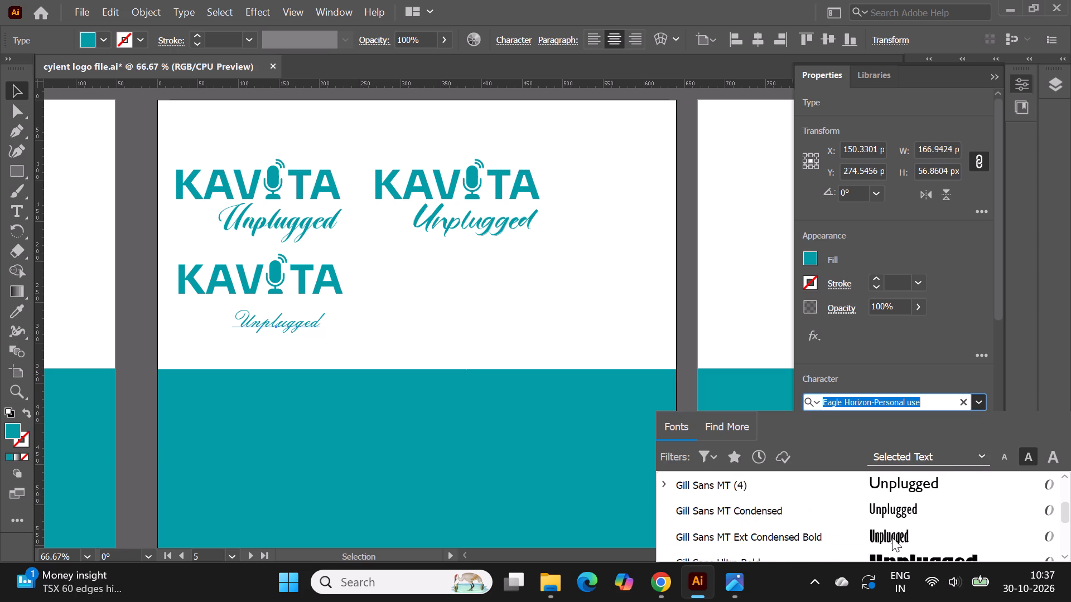
scroll(892, 537, "down", 5)
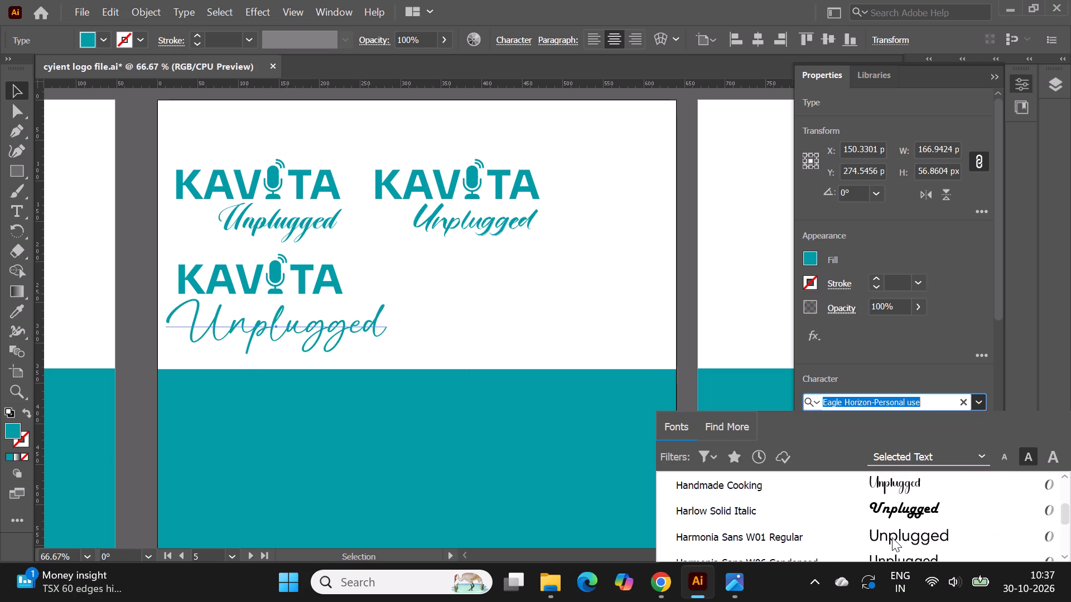
scroll(892, 537, "up", 1)
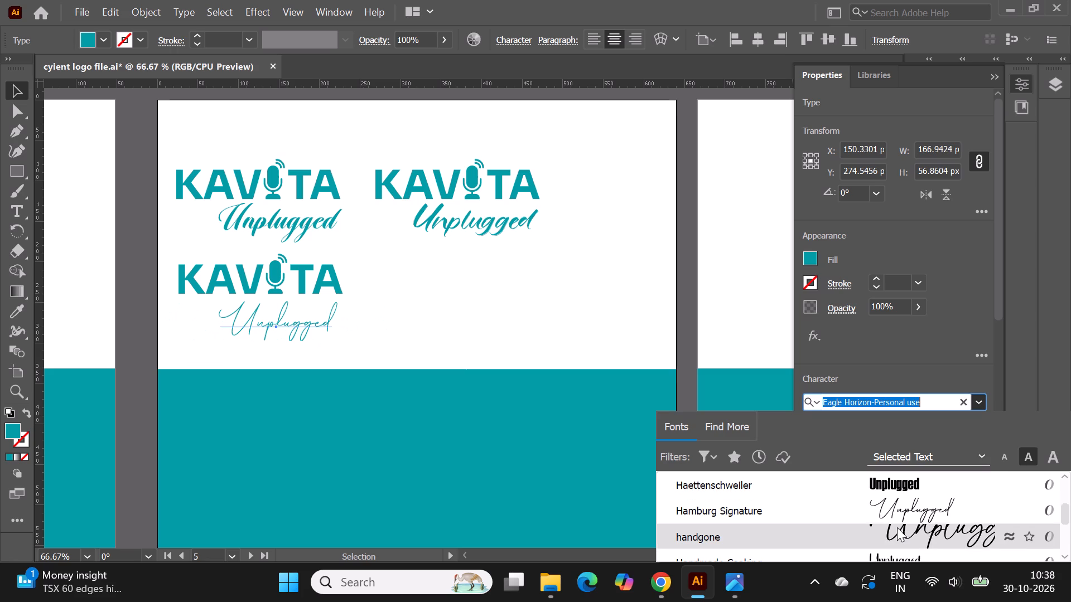
left_click(897, 527)
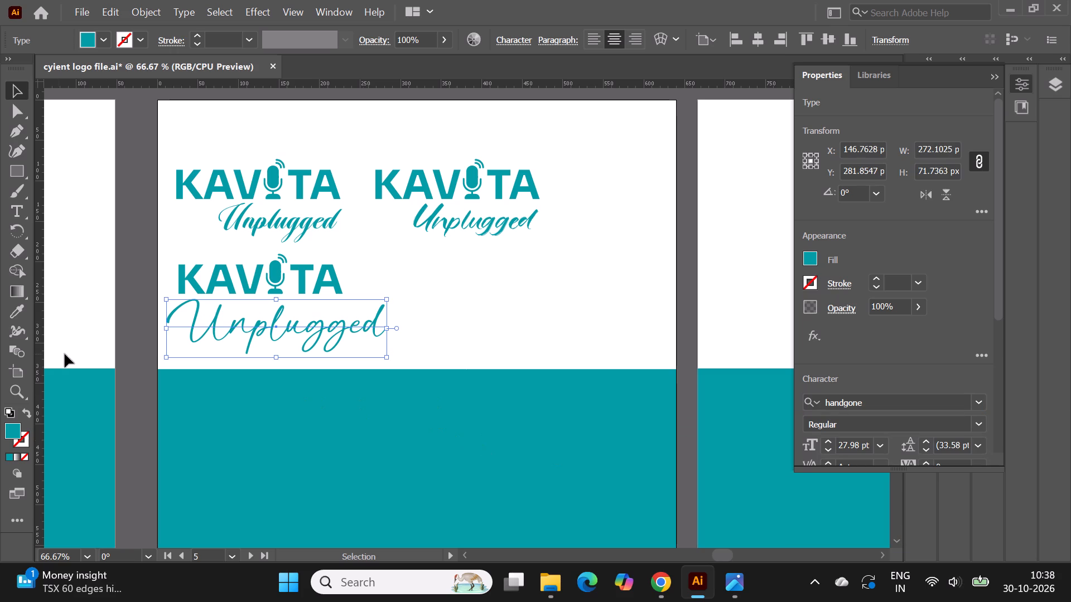
Shrink the word Unplugged in the third logo to about 157 by 41 px and centre it at about X 148, Y 266 px.
left_click_drag(167, 328, 202, 332, "shift")
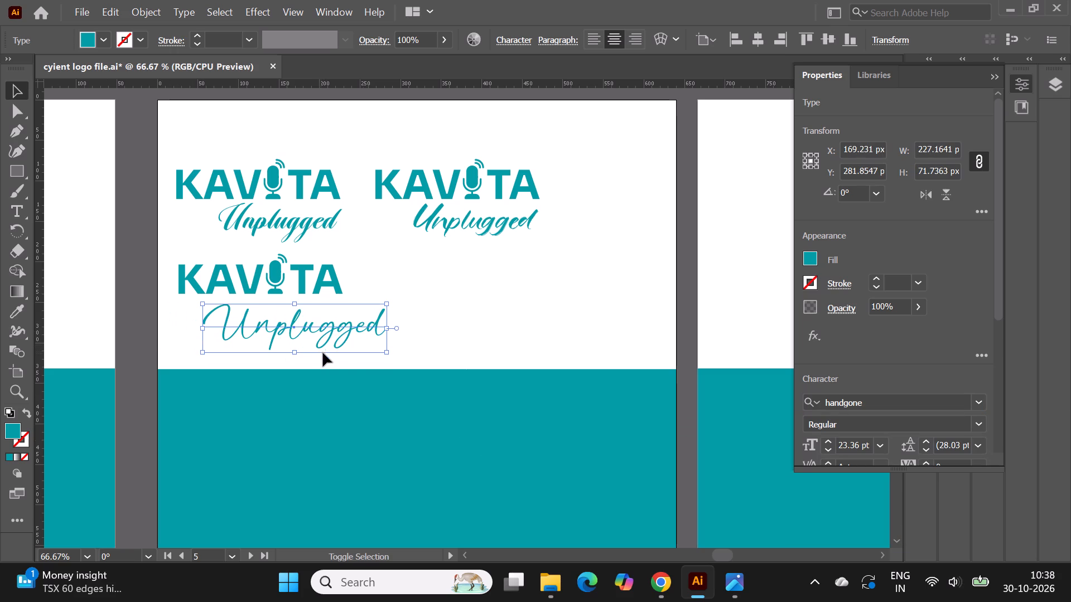
left_click_drag(385, 356, 344, 339, "shift")
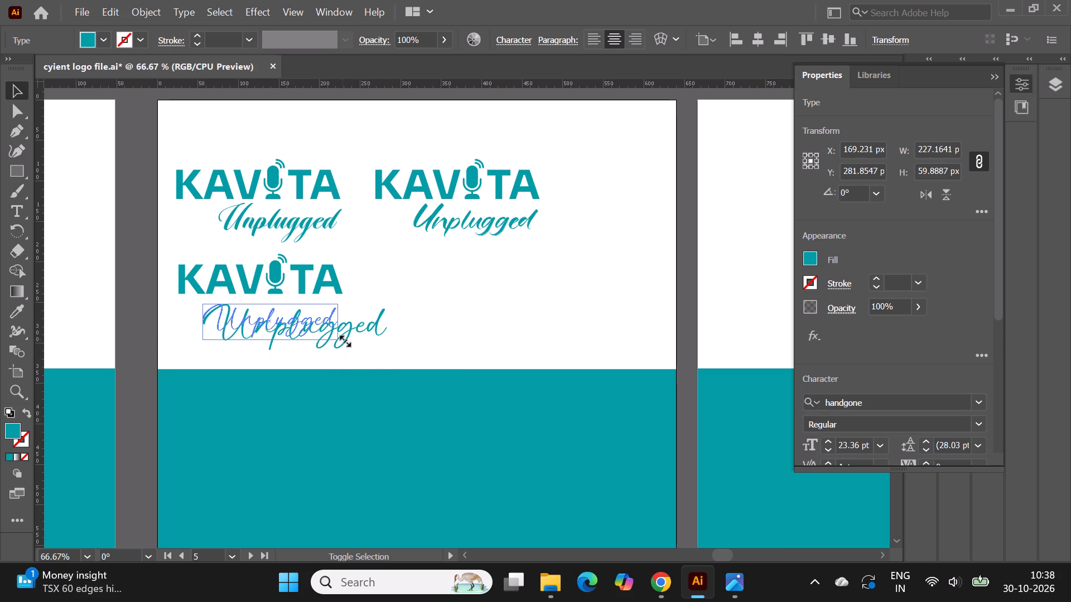
left_click_drag(344, 339, 345, 340, "shift")
left_click_drag(201, 341, 212, 338, "shift")
left_click(142, 311)
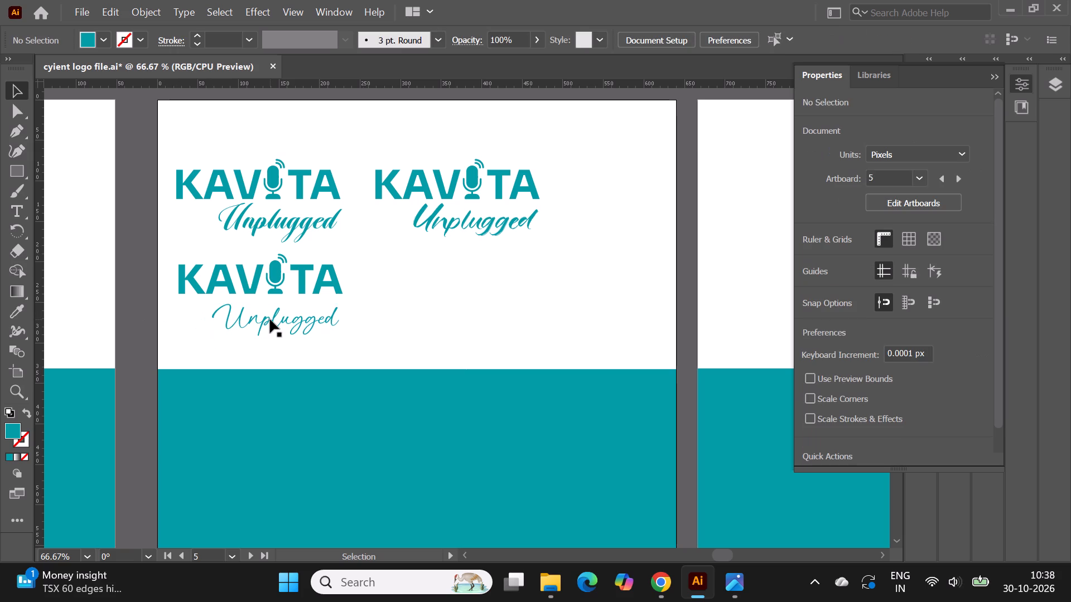
left_click(270, 319)
left_click_drag(278, 314, 278, 309)
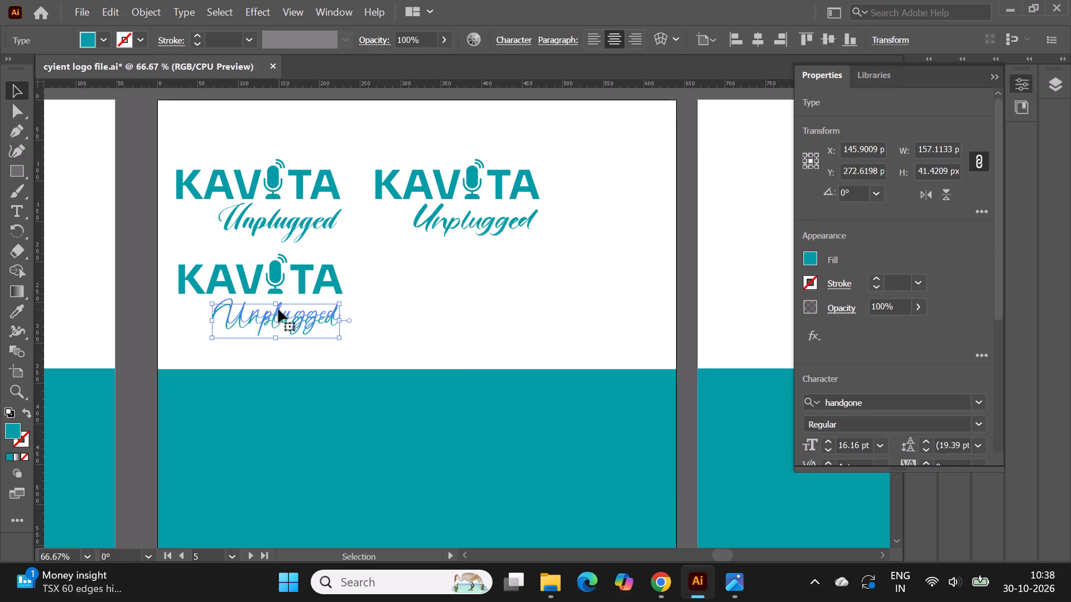
left_click(277, 309)
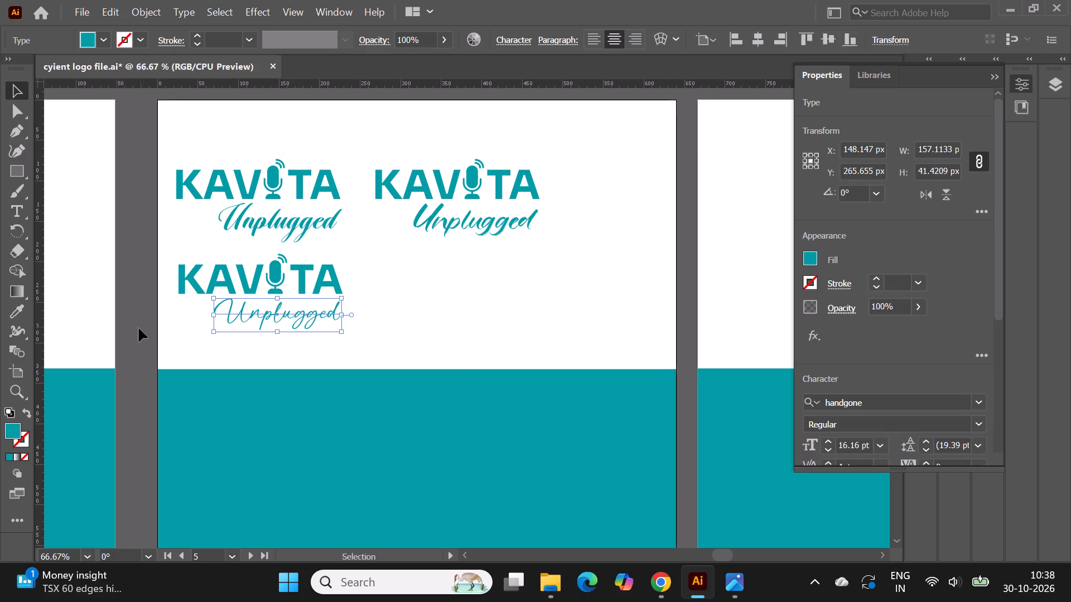
left_click(138, 328)
Duplicate the whole third KAVITA Unplugged logo and place the copy below the second logo, centred at about X 373, Y 240 px.
left_click(279, 270)
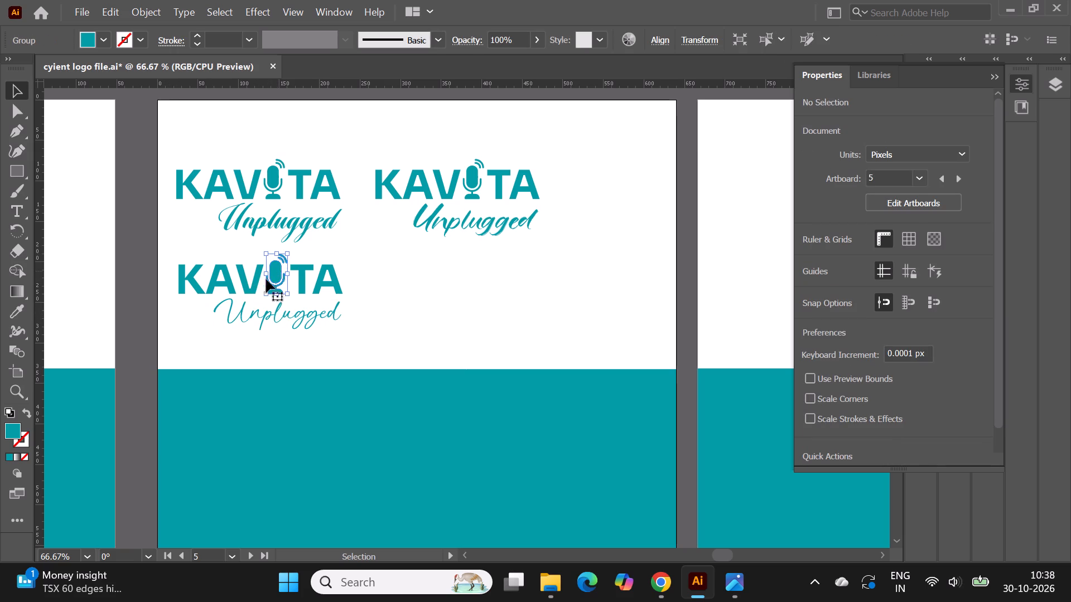
left_click(248, 288, "shift")
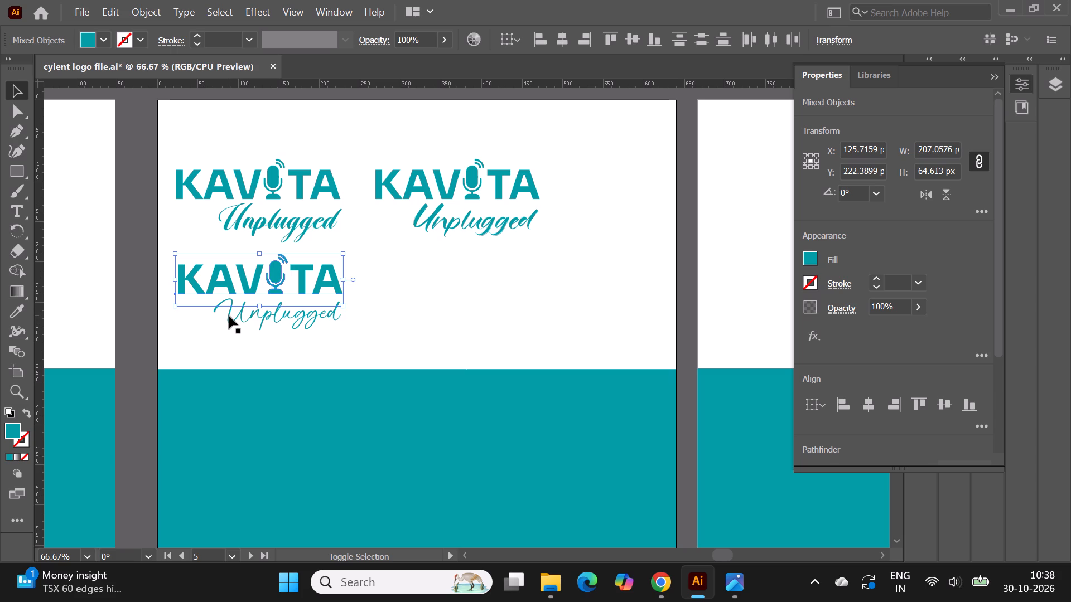
left_click(229, 315, "shift")
left_click_drag(261, 278, 456, 278, "alt")
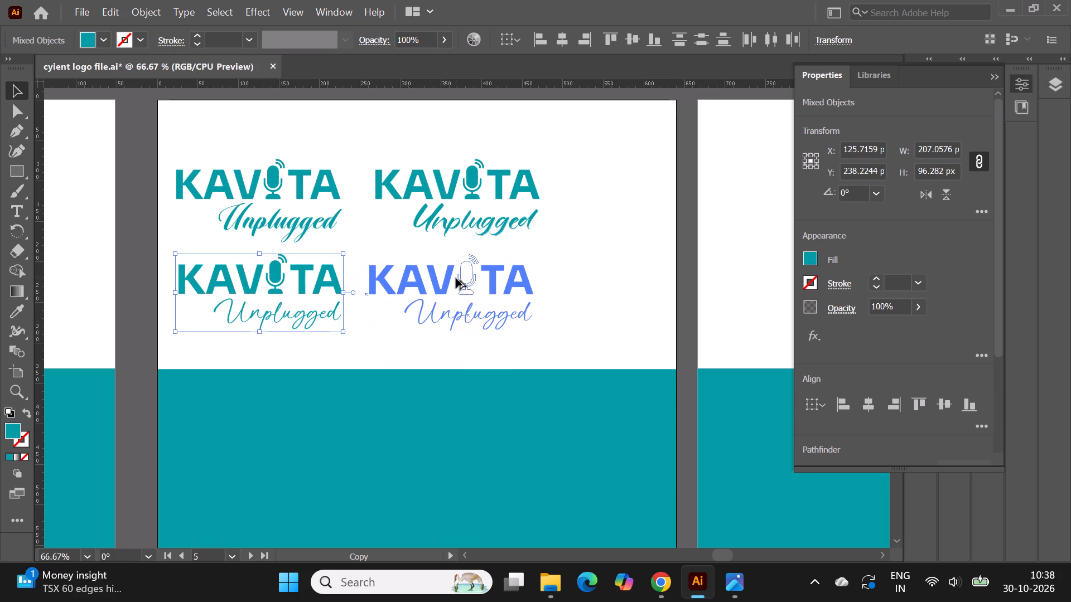
left_click_drag(456, 278, 461, 279, "alt")
left_click(461, 279, "alt")
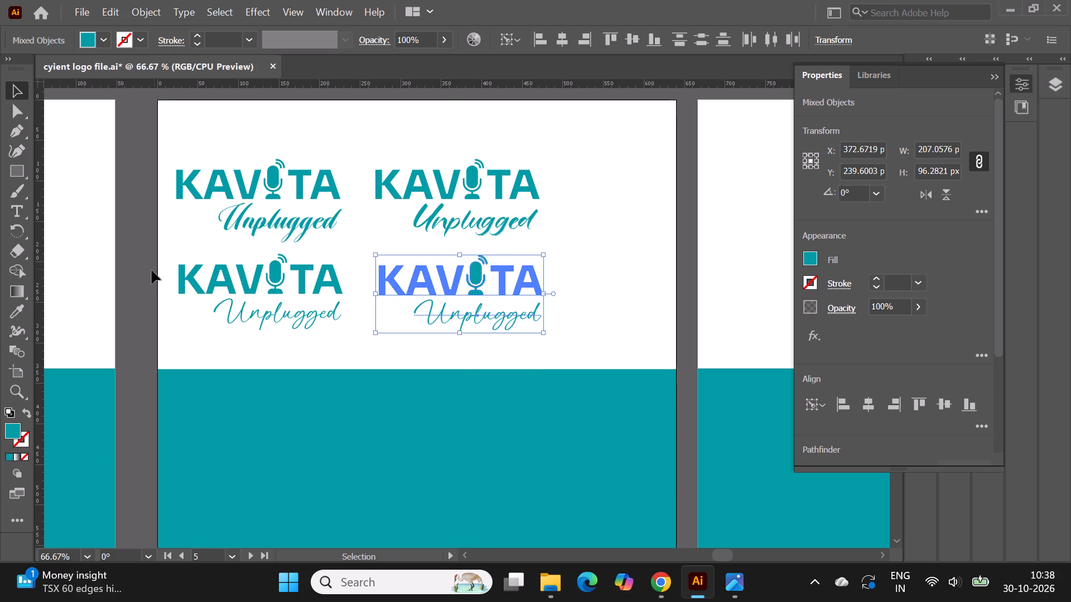
left_click(152, 270)
Browse the font list with live previews for a different script font for the word Unplugged in the new fourth logo.
left_click(495, 319)
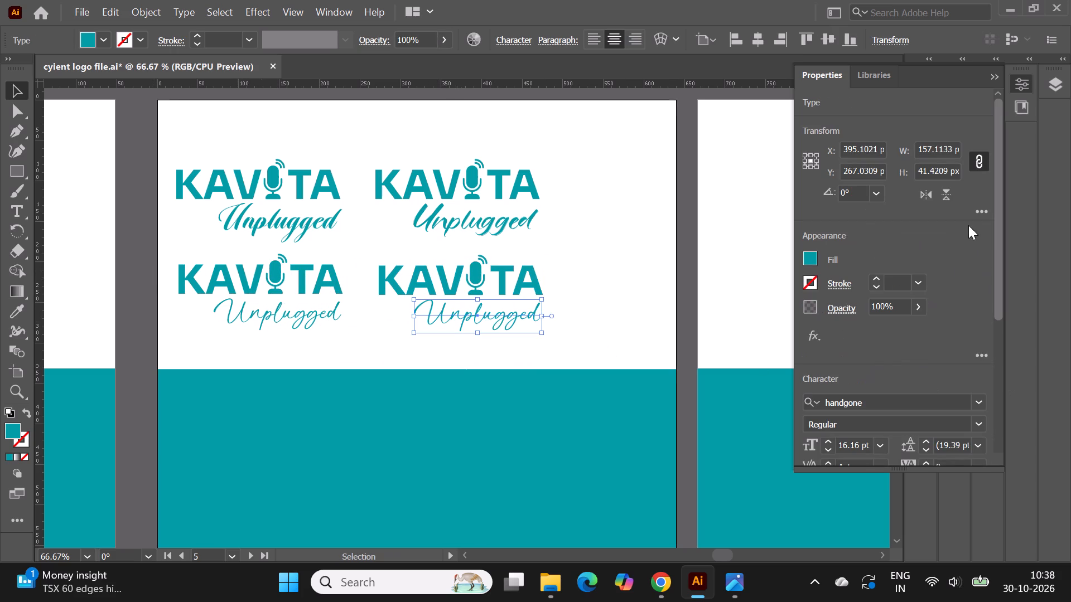
left_click(980, 404)
scroll(997, 498, "down", 2)
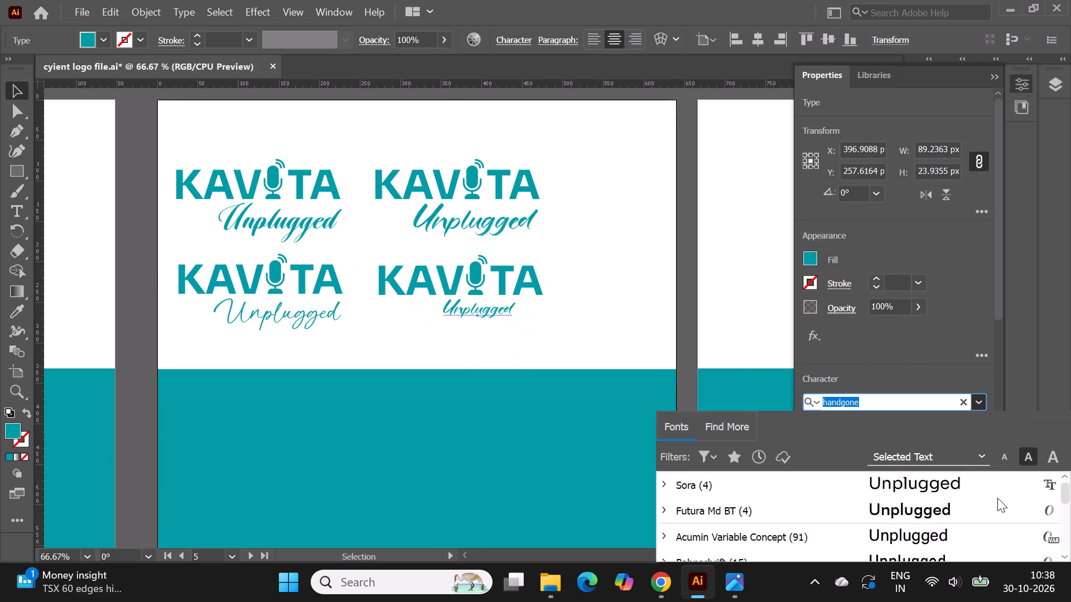
scroll(997, 498, "down", 20)
scroll(997, 498, "down", 1)
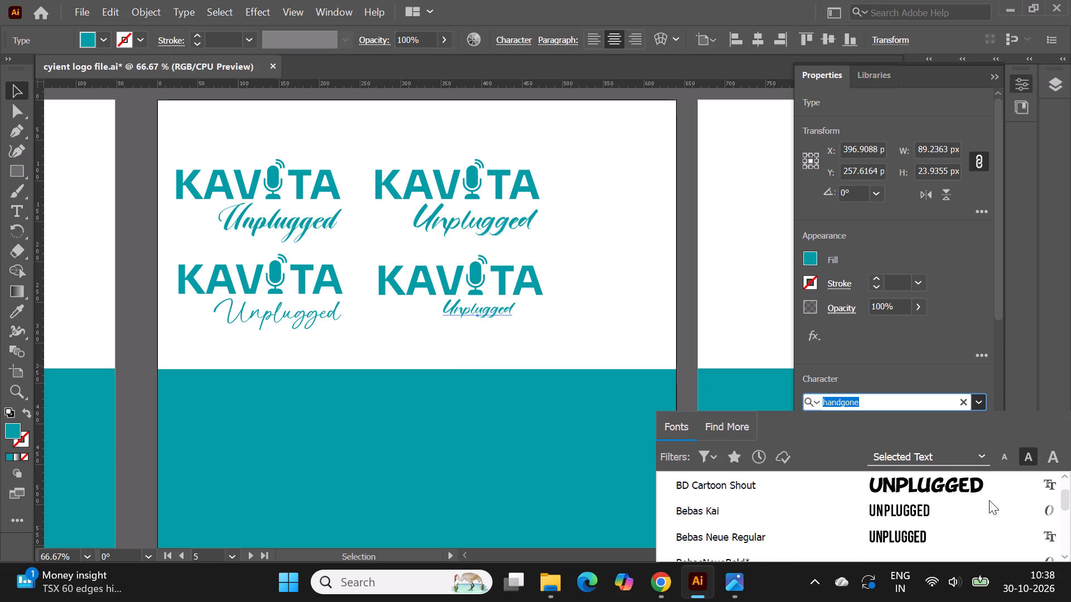
scroll(989, 500, "down", 7)
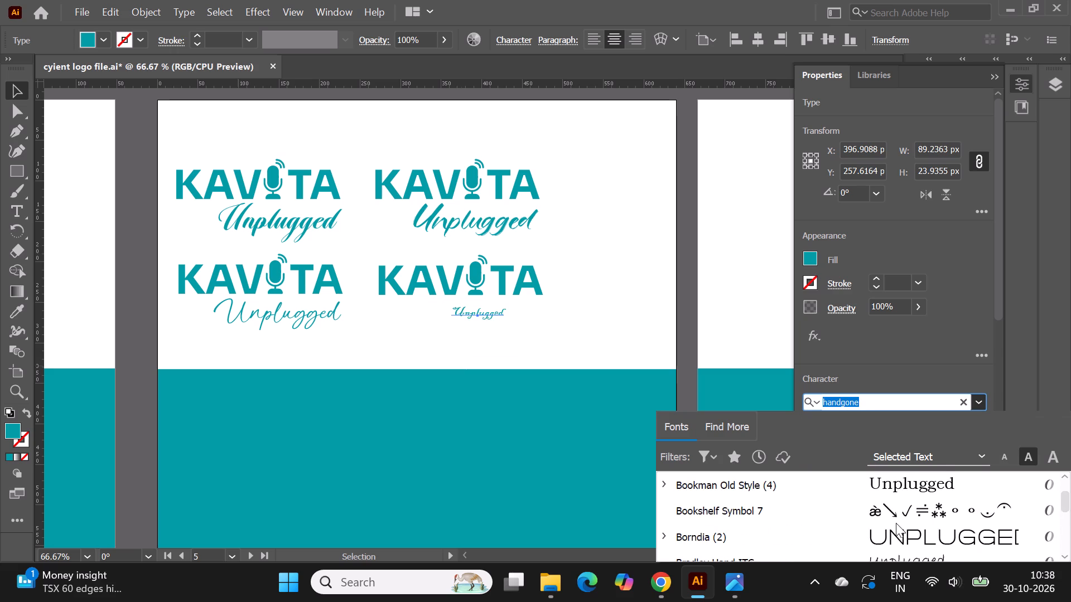
scroll(896, 523, "down", 10)
scroll(888, 523, "up", 1)
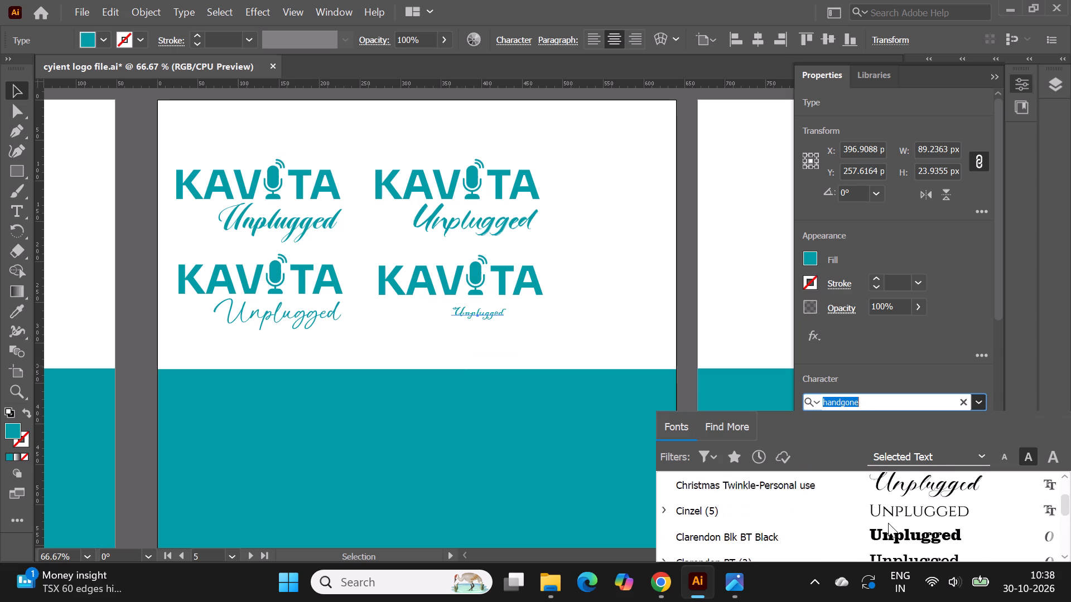
scroll(888, 523, "up", 1)
scroll(888, 523, "down", 1)
scroll(892, 478, "down", 1)
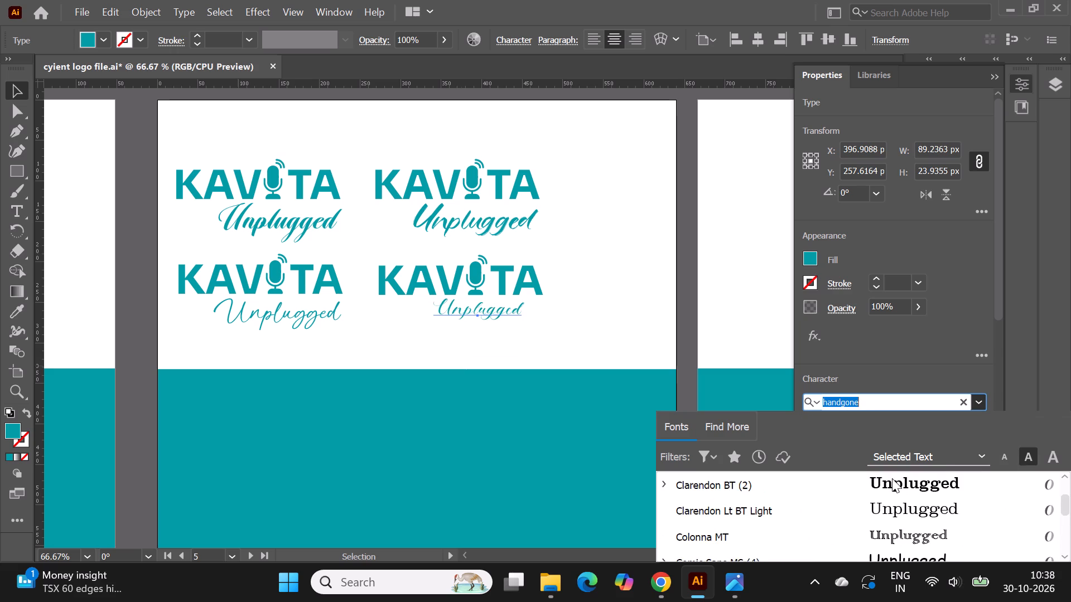
scroll(892, 478, "down", 6)
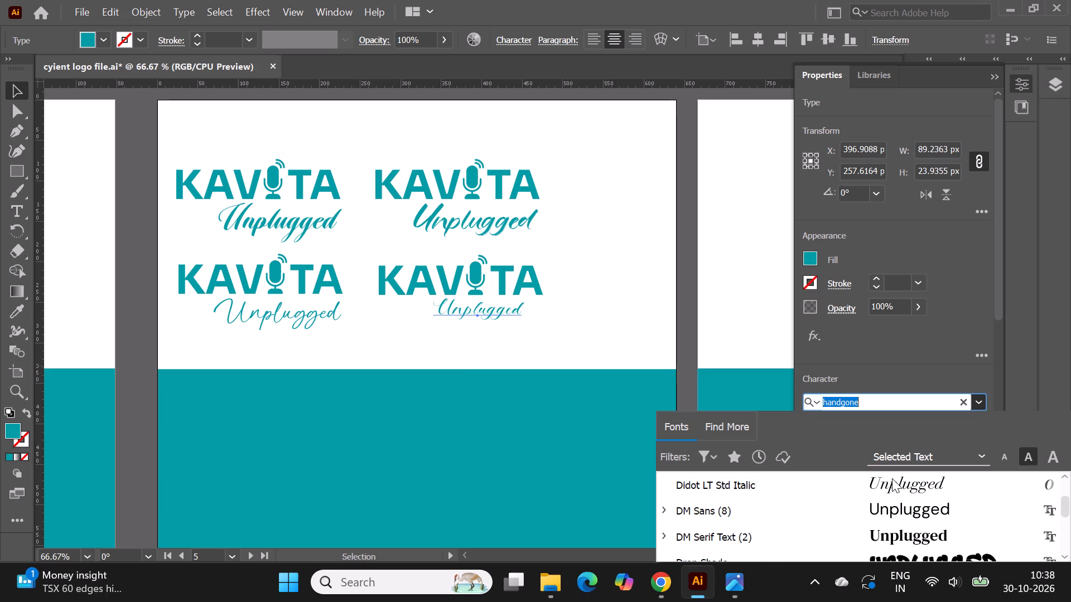
scroll(891, 478, "down", 2)
scroll(872, 522, "down", 3)
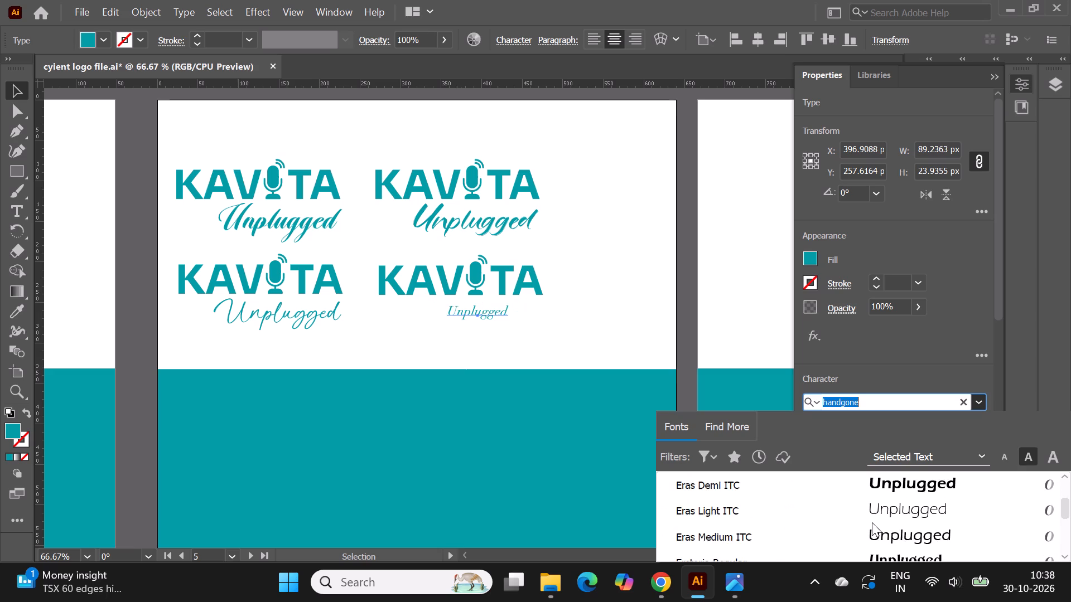
scroll(872, 522, "down", 17)
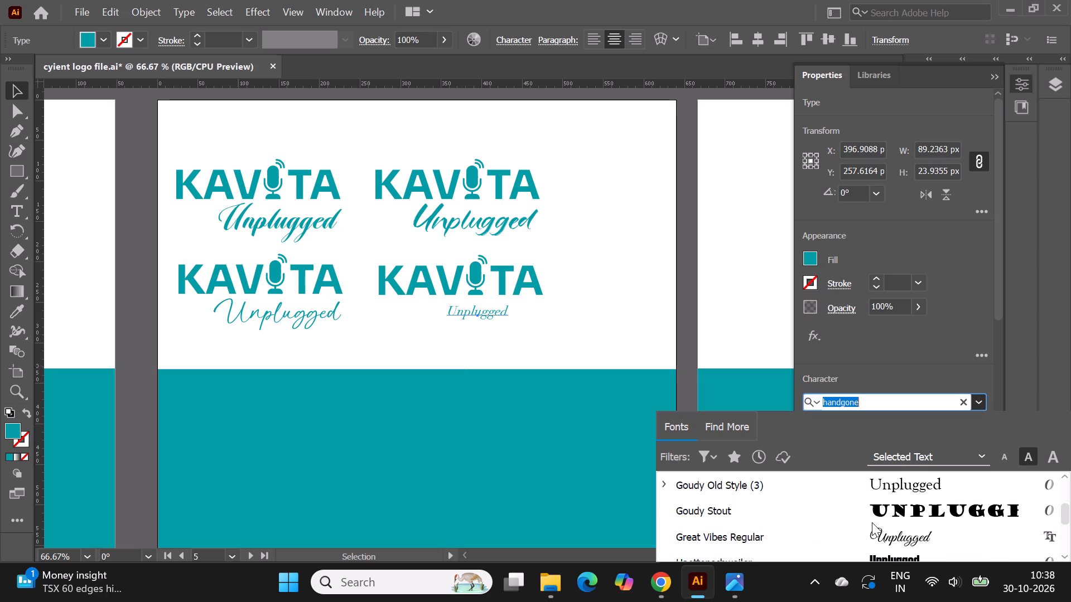
scroll(872, 522, "down", 3)
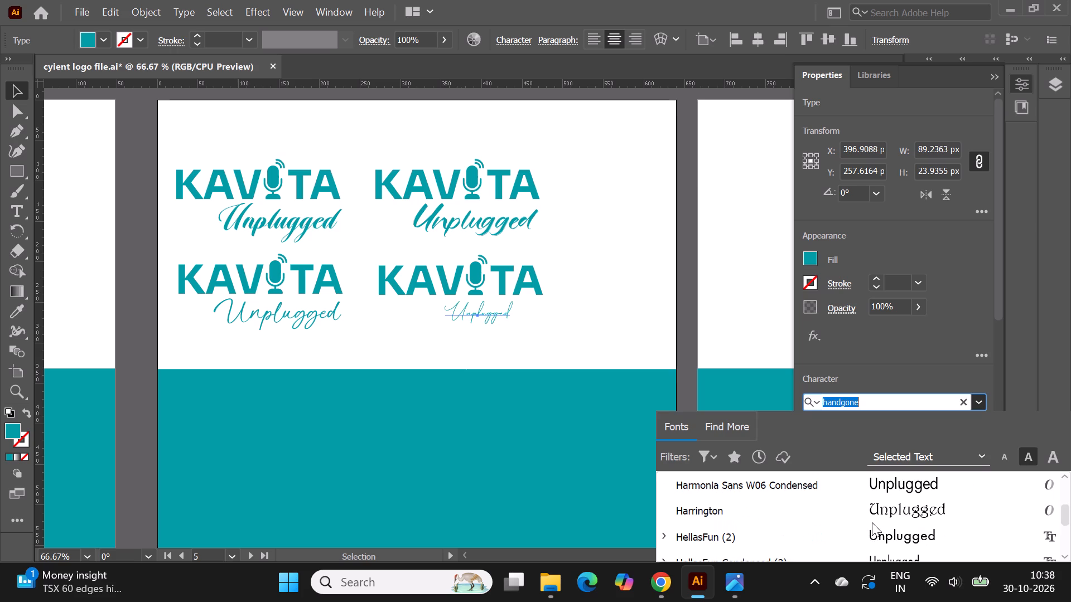
scroll(872, 522, "down", 2)
scroll(872, 522, "up", 1)
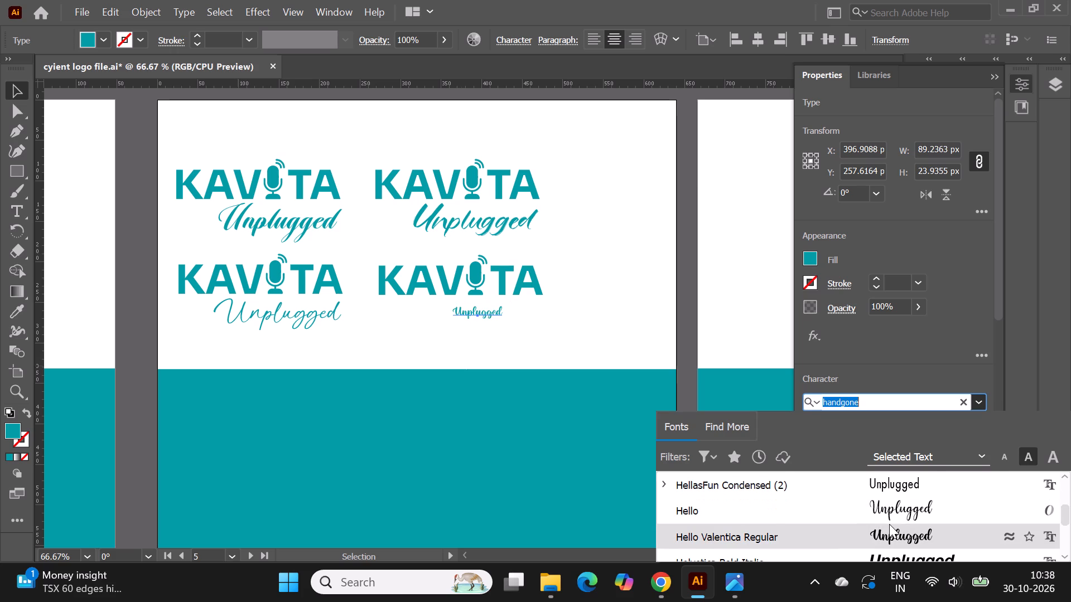
scroll(889, 524, "down", 2)
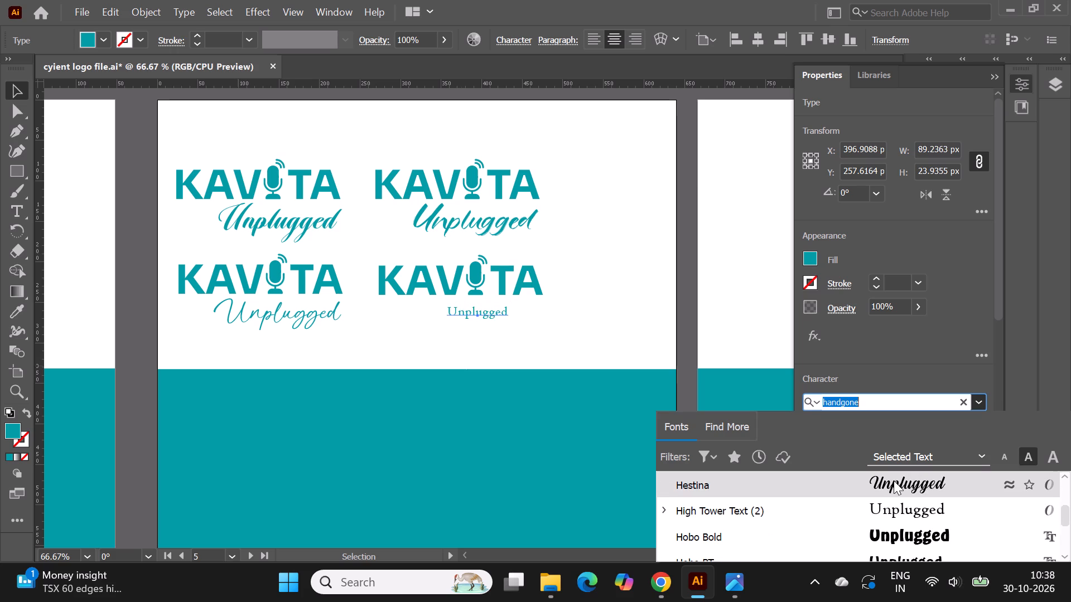
scroll(894, 480, "down", 1)
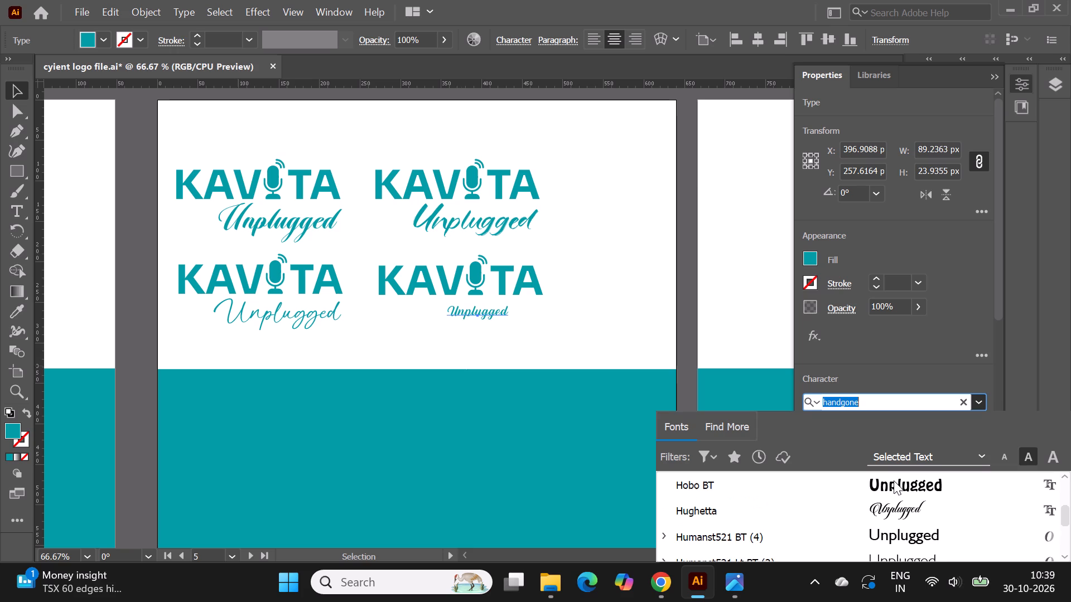
scroll(894, 480, "down", 4)
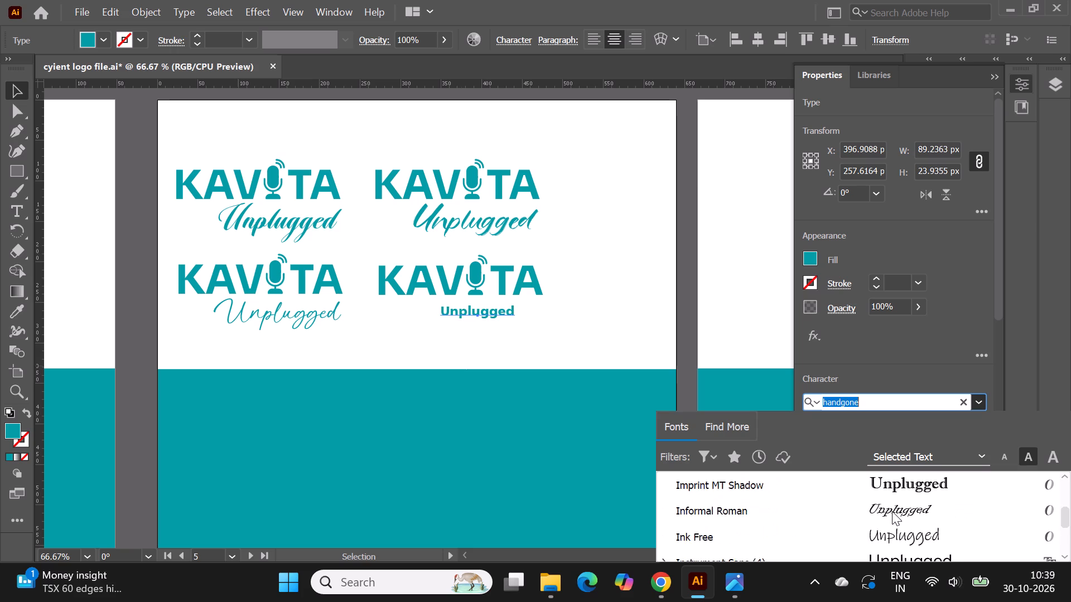
scroll(892, 511, "down", 4)
scroll(892, 511, "up", 1)
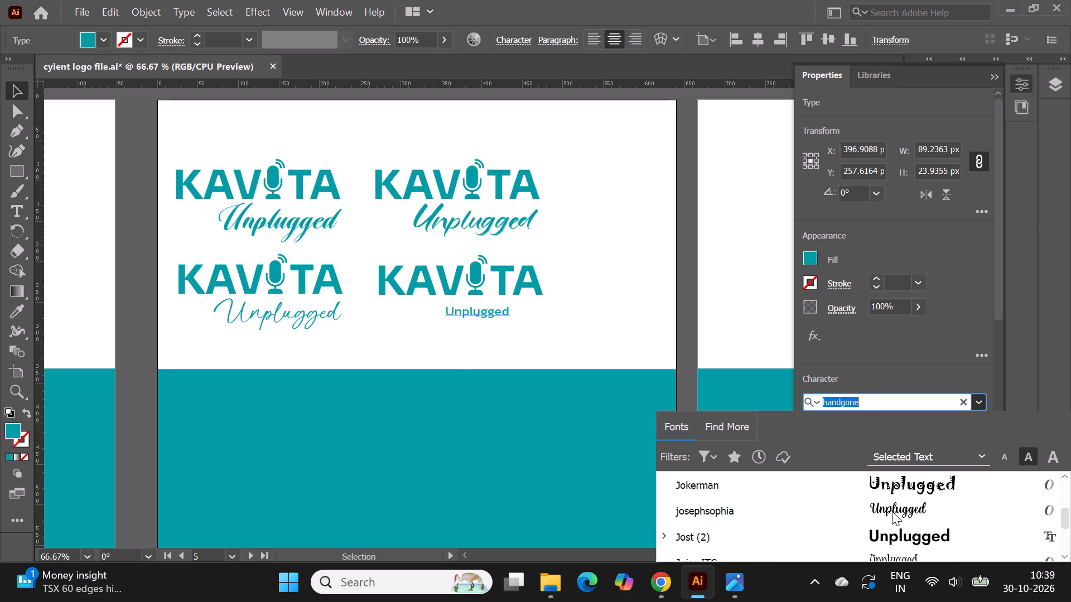
scroll(891, 506, "down", 5)
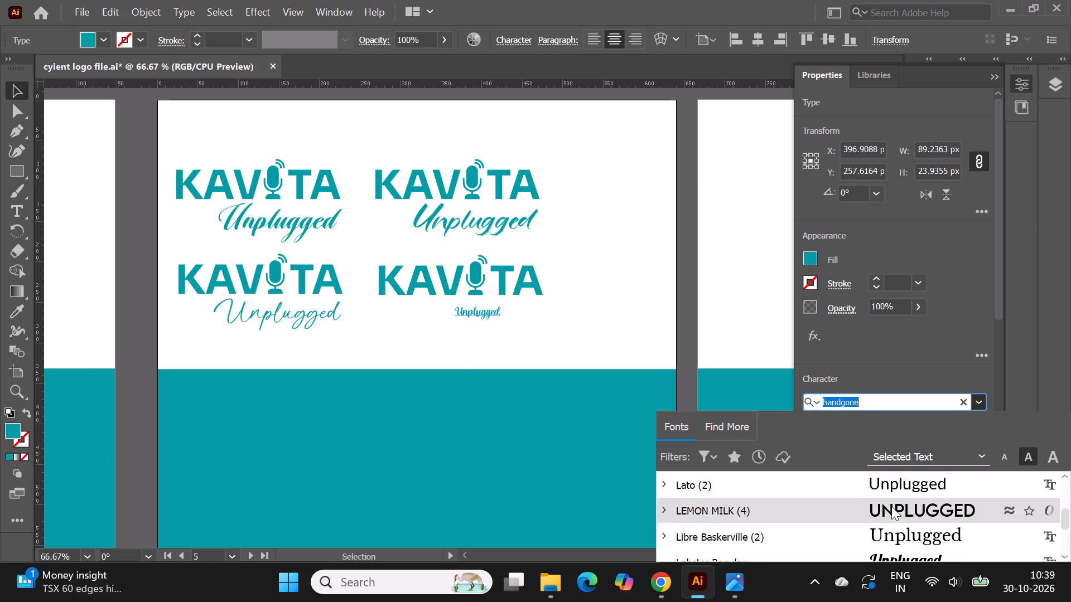
scroll(891, 506, "down", 1)
scroll(891, 506, "up", 1)
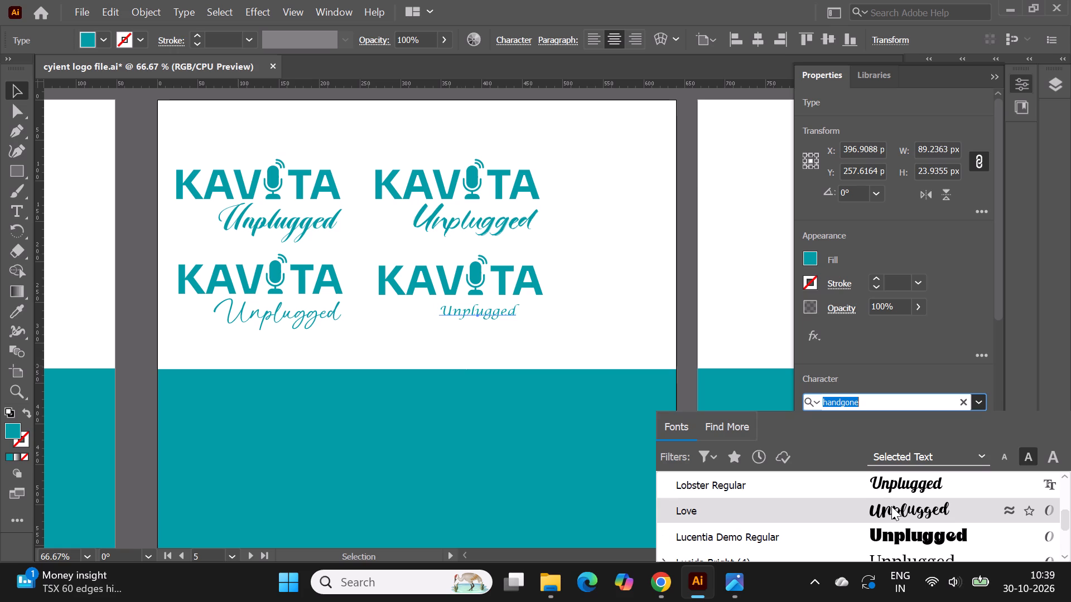
scroll(891, 506, "down", 5)
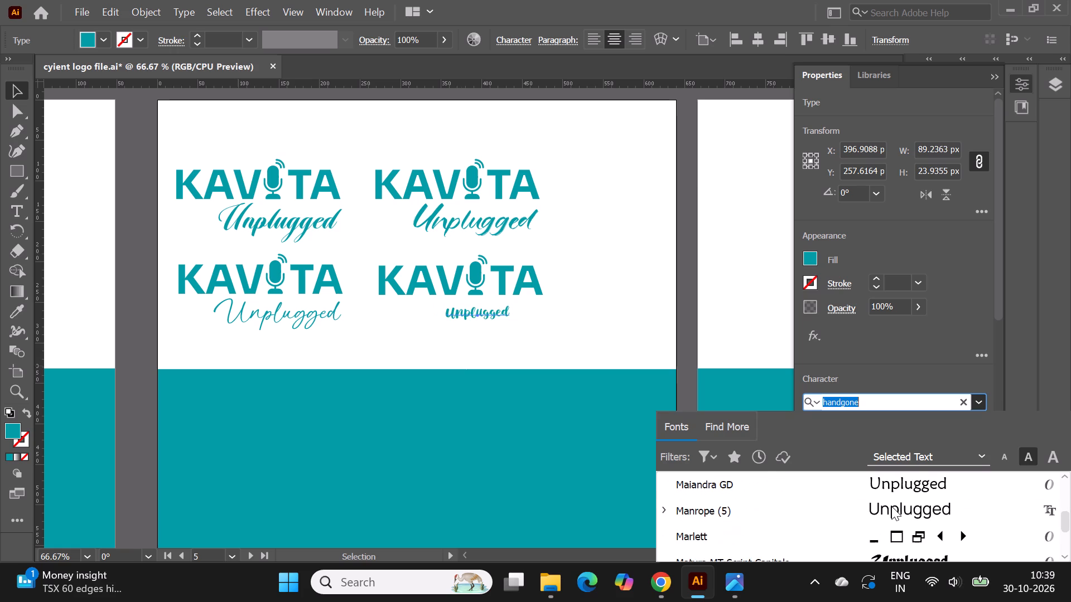
scroll(891, 506, "up", 1)
scroll(889, 523, "down", 2)
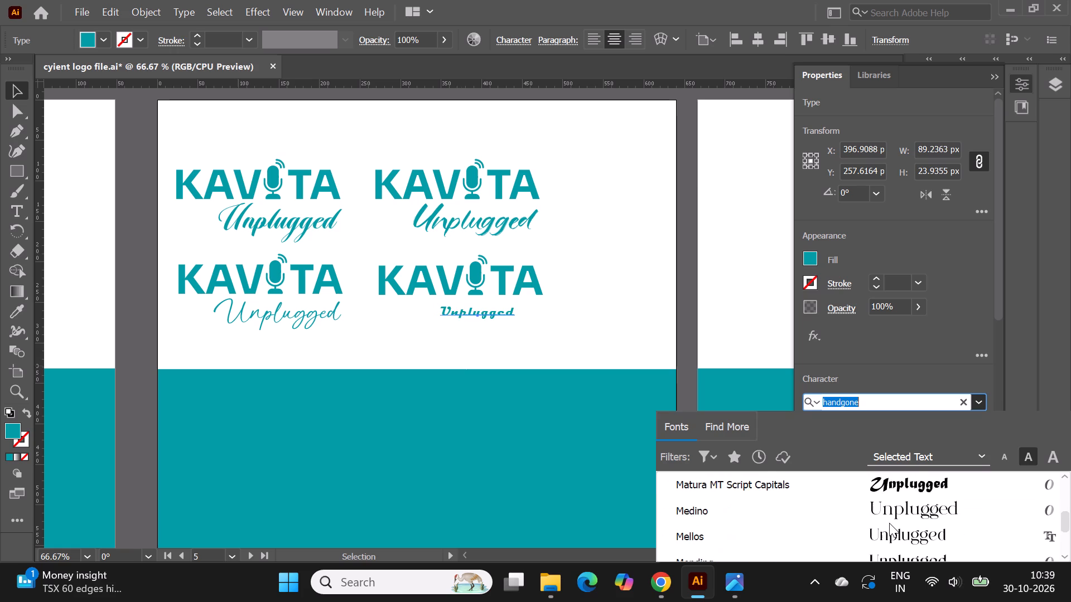
scroll(889, 523, "down", 6)
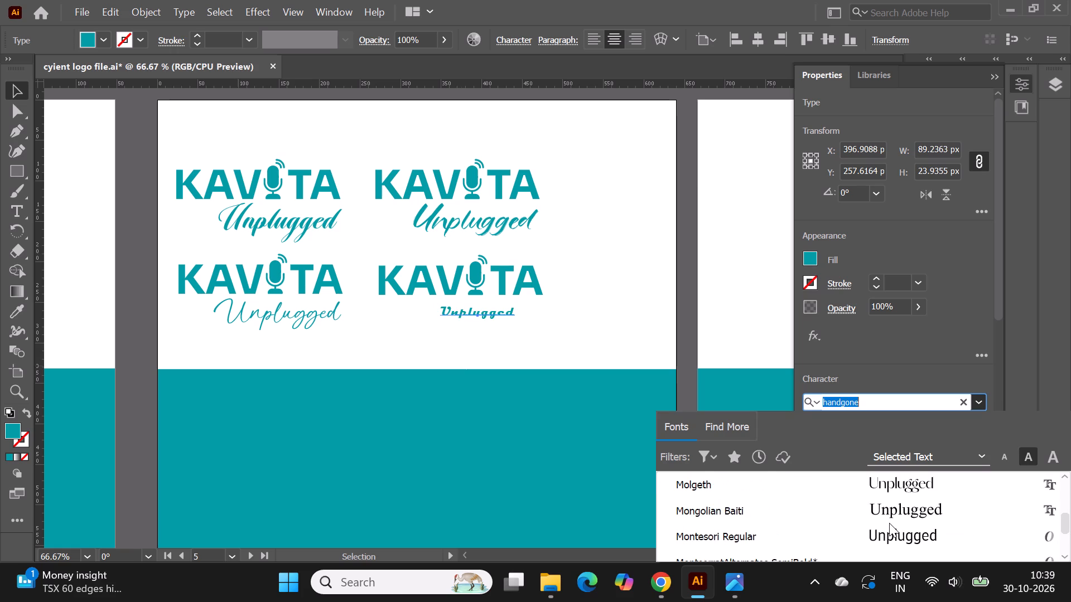
scroll(889, 523, "down", 5)
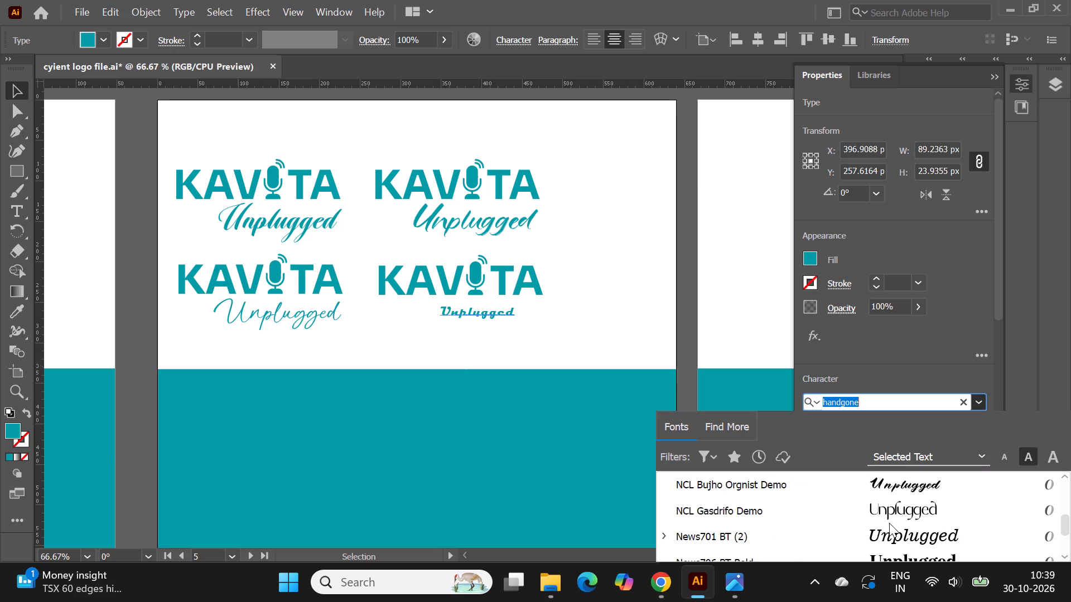
scroll(889, 523, "up", 1)
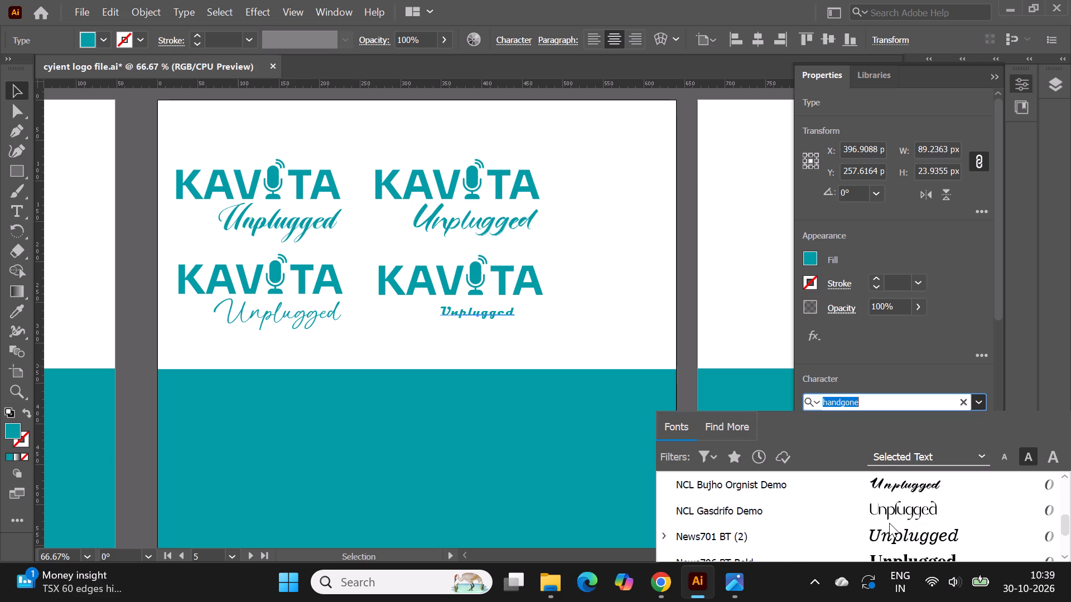
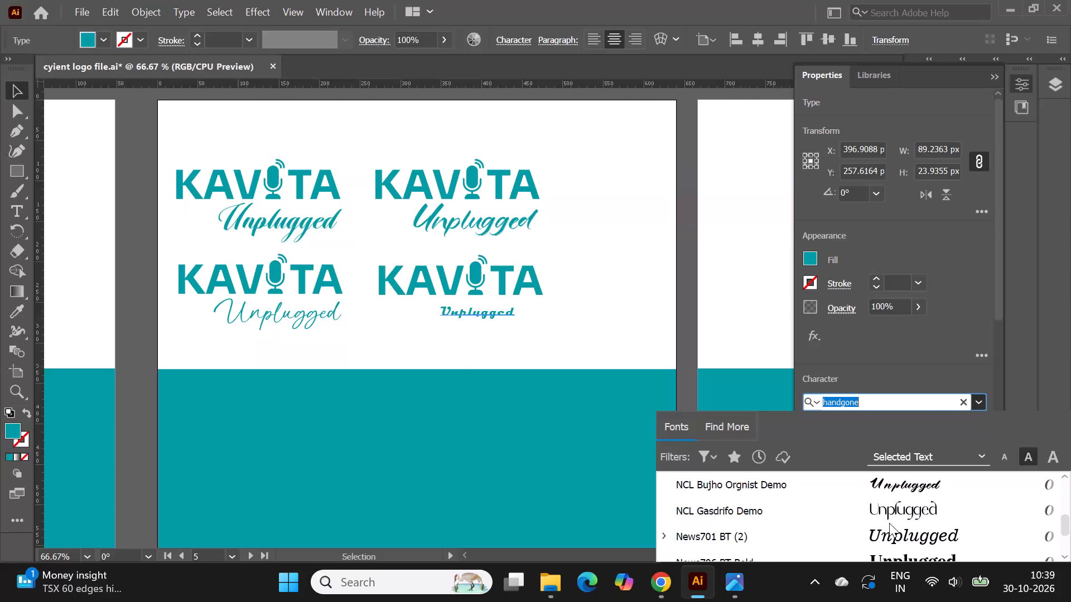
Browse the remaining script fonts for the word Unplugged in the fourth logo and set it to Rustic Roadway - Personal use.
scroll(889, 523, "down", 2)
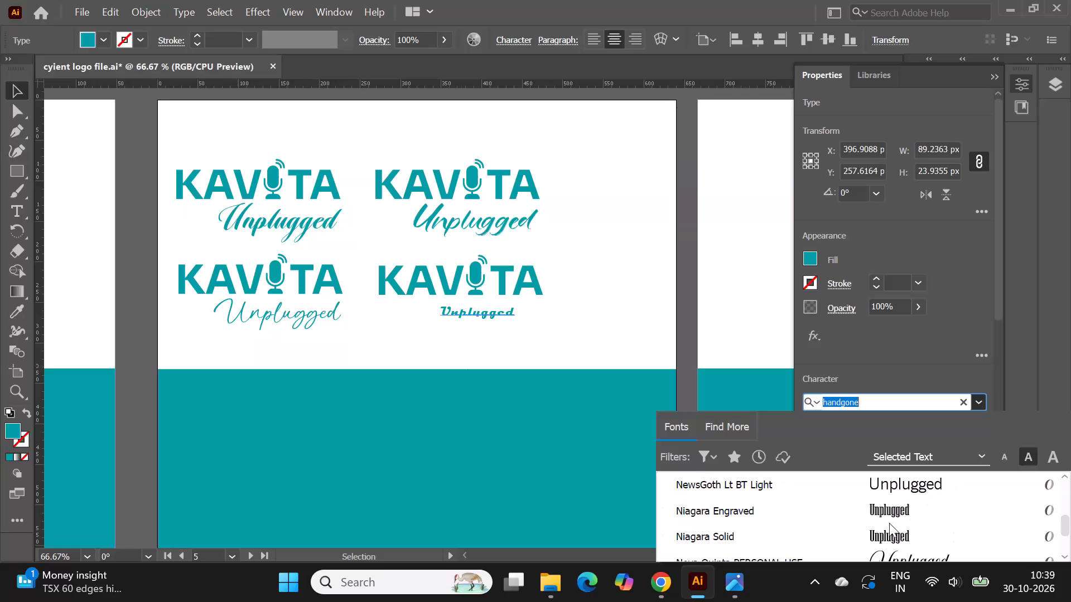
scroll(889, 523, "down", 1)
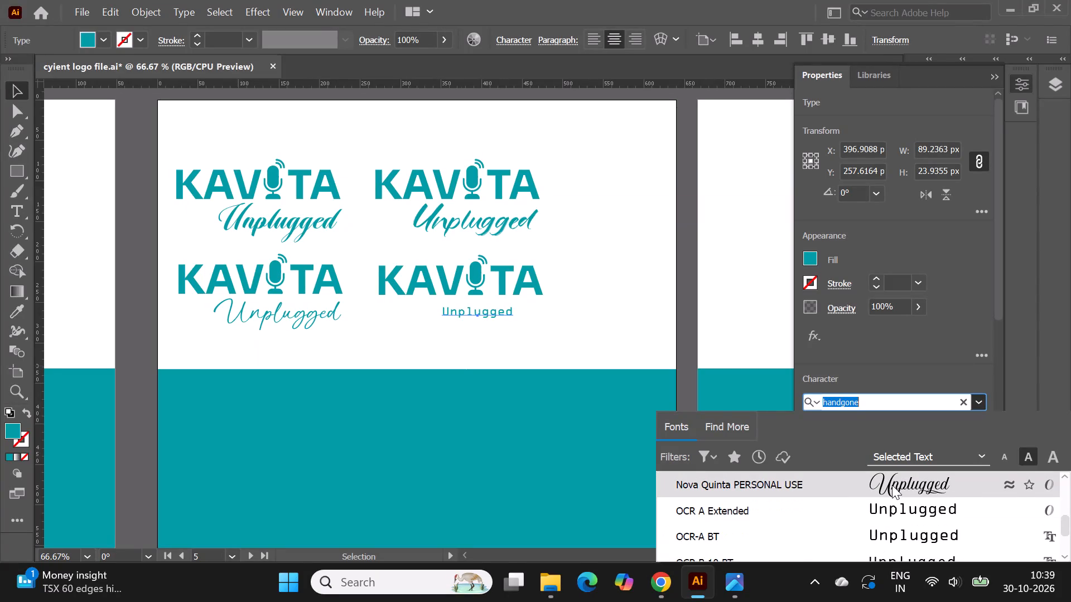
scroll(892, 485, "down", 2)
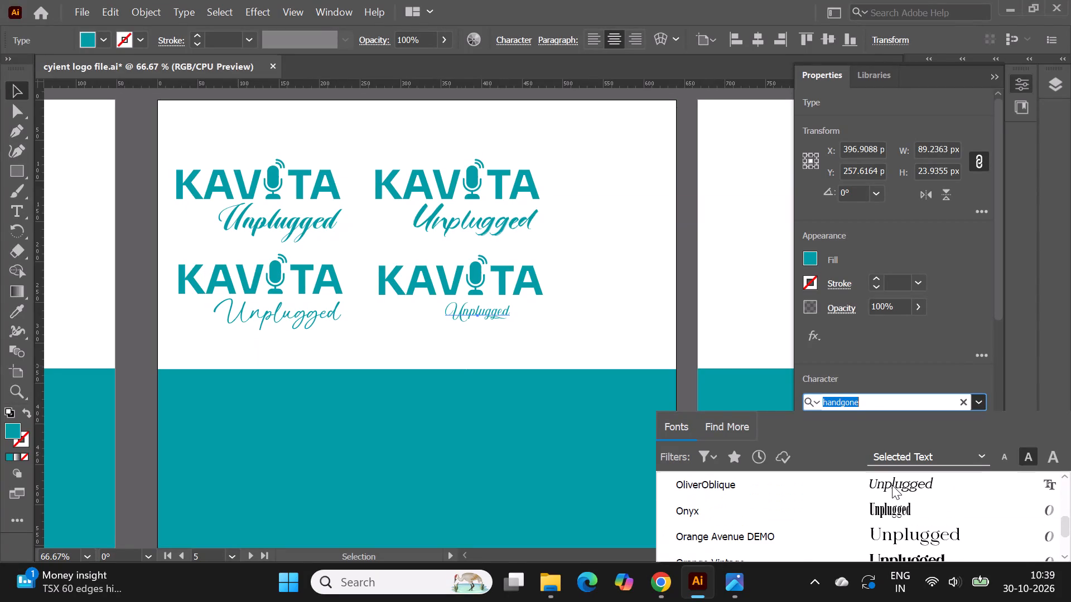
scroll(881, 507, "down", 1)
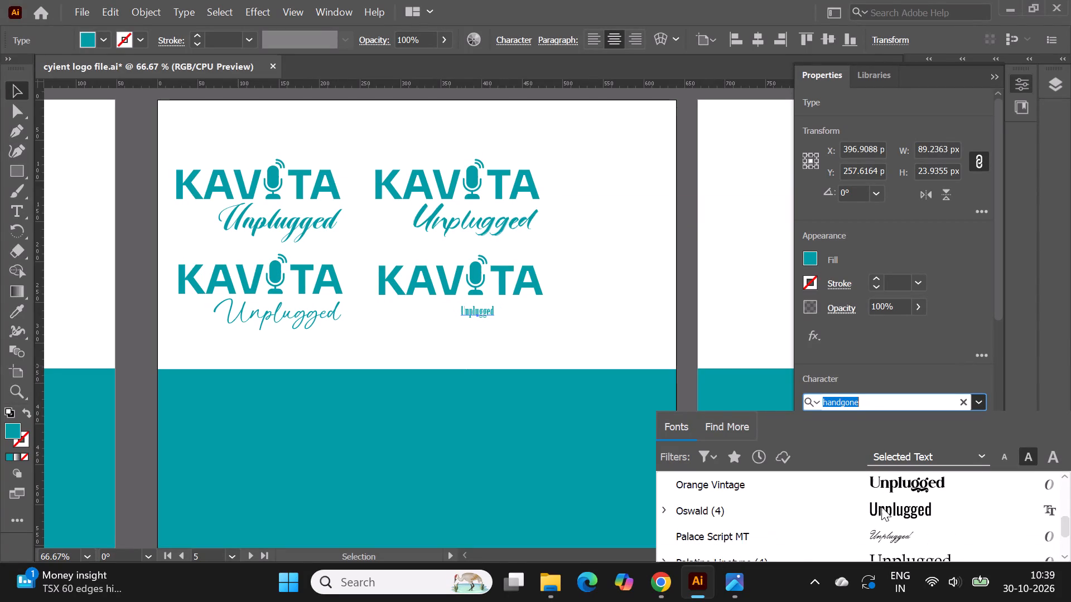
scroll(881, 507, "down", 4)
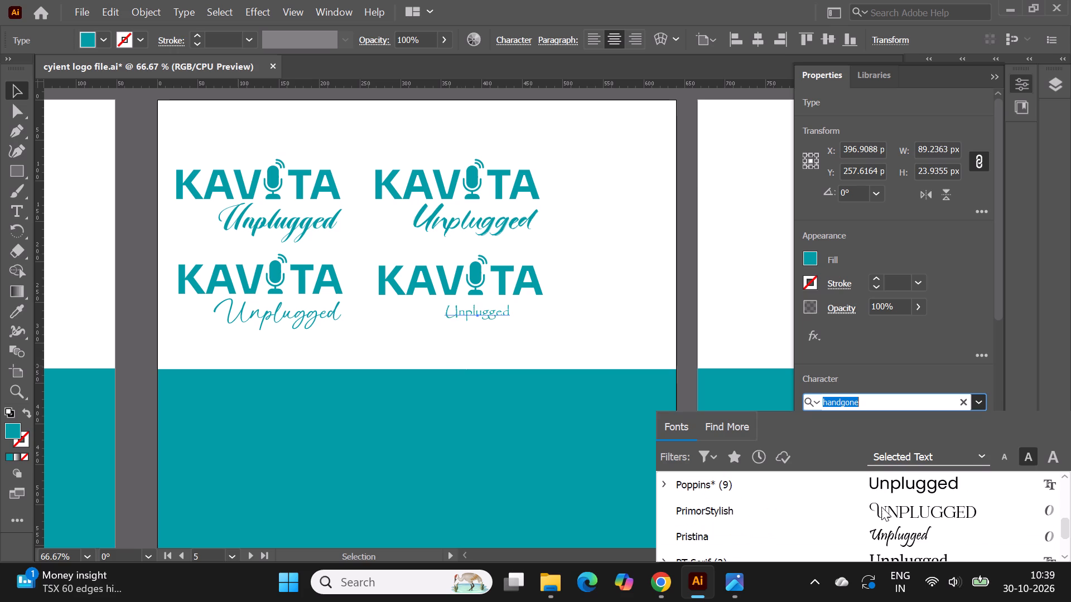
scroll(881, 507, "down", 1)
scroll(881, 507, "up", 1)
scroll(881, 507, "down", 1)
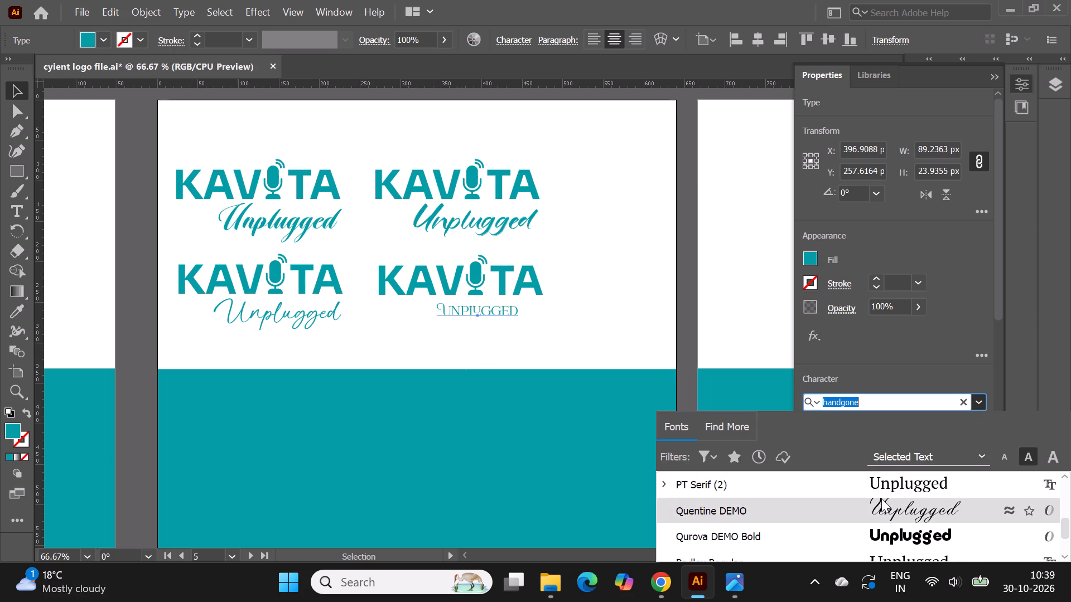
scroll(881, 498, "up", 1)
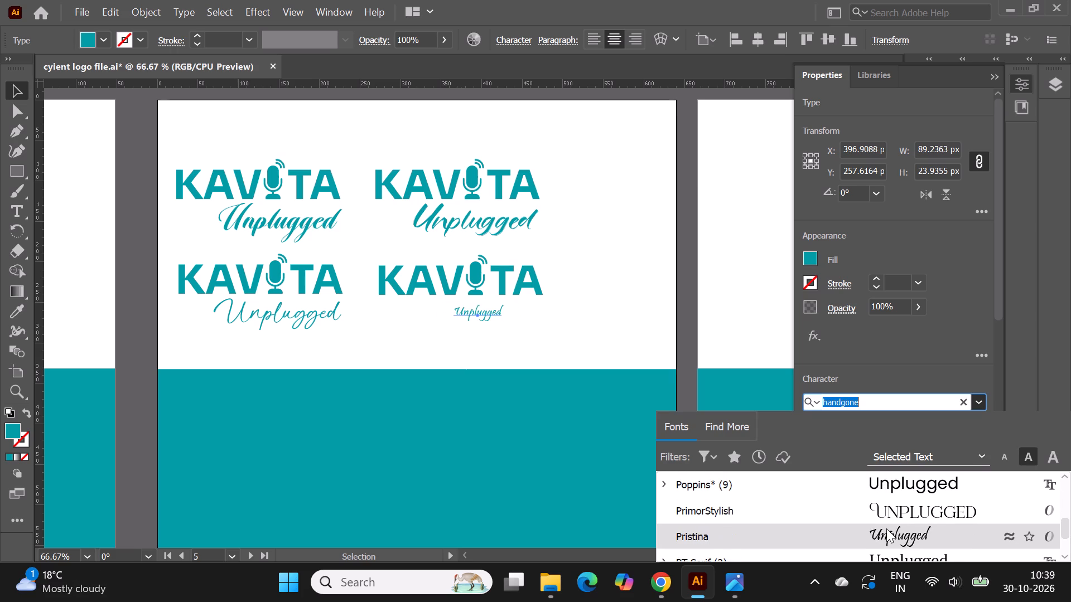
scroll(886, 528, "down", 1)
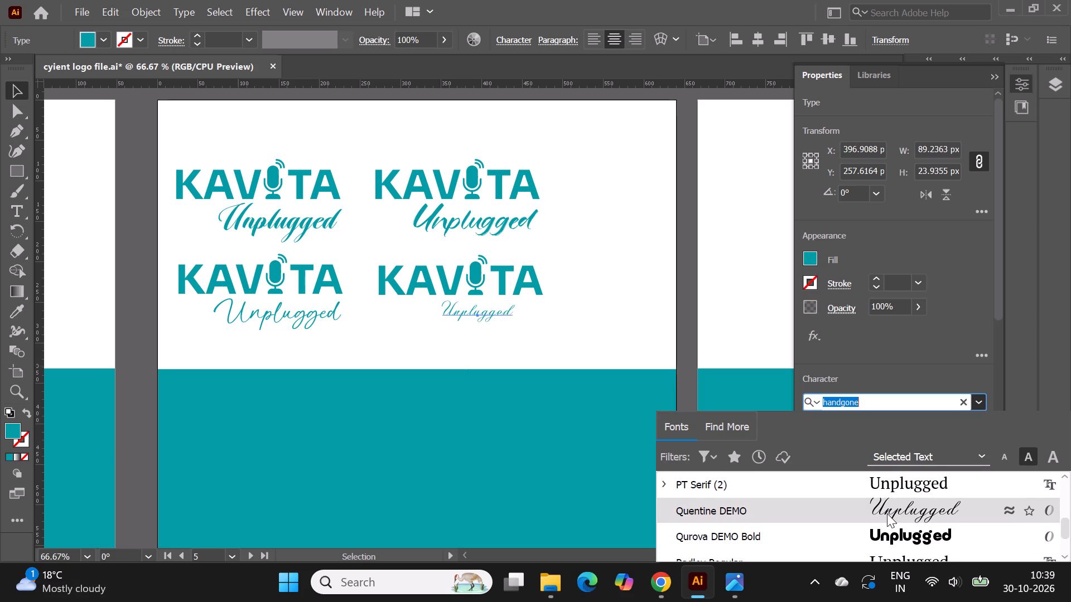
scroll(887, 513, "down", 1)
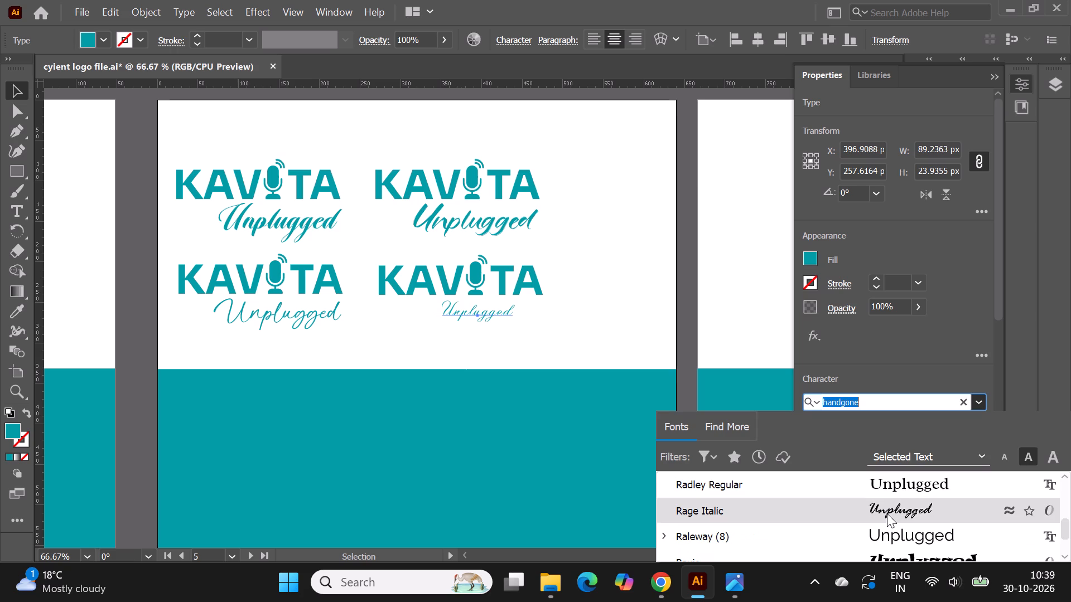
scroll(887, 513, "down", 1)
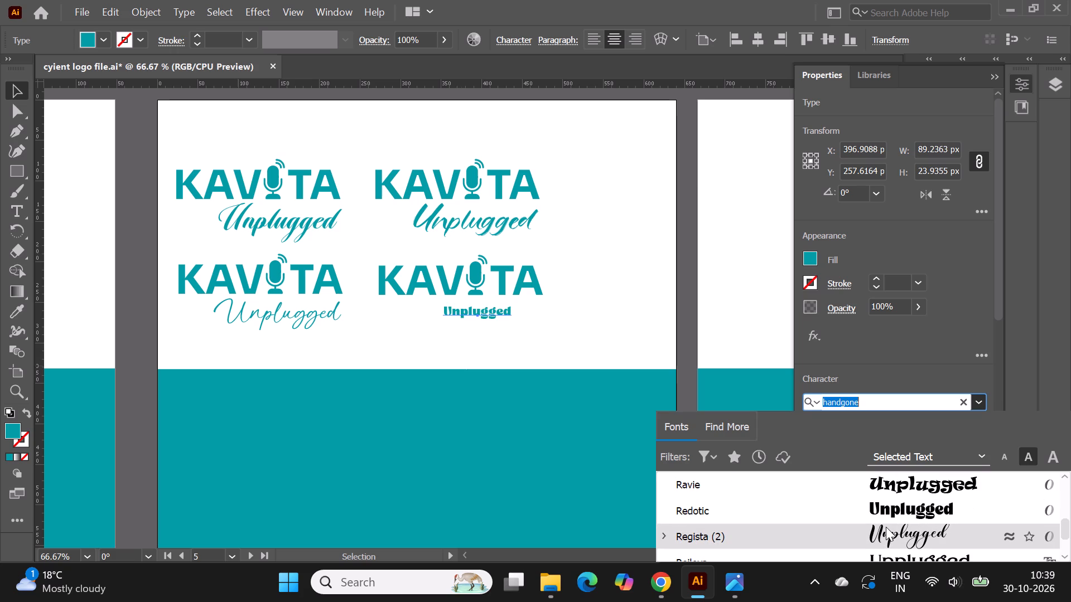
scroll(886, 527, "down", 1)
scroll(886, 527, "up", 1)
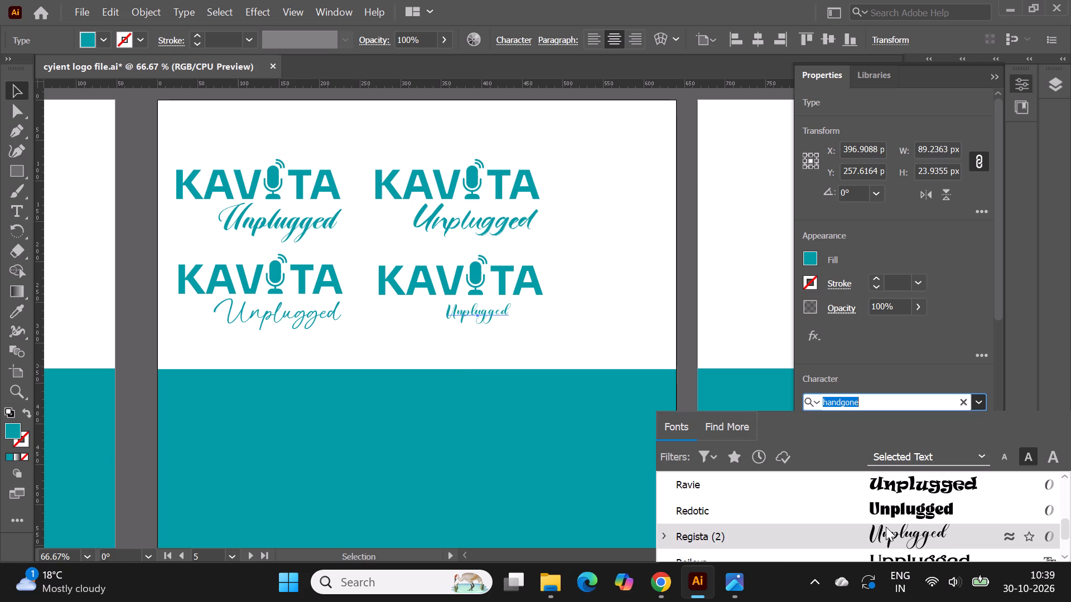
scroll(886, 527, "down", 1)
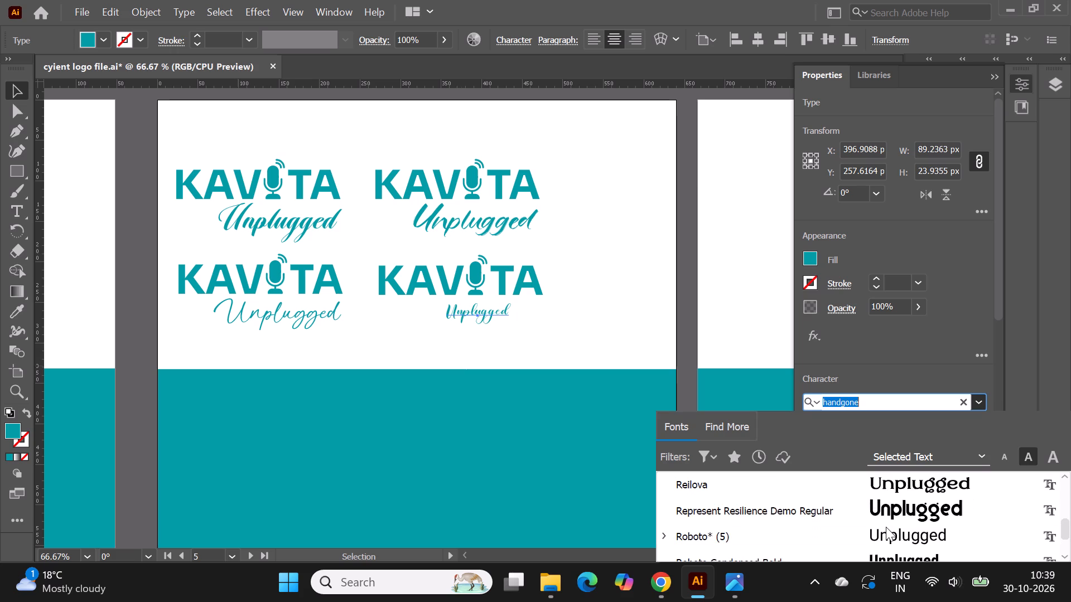
scroll(886, 527, "down", 5)
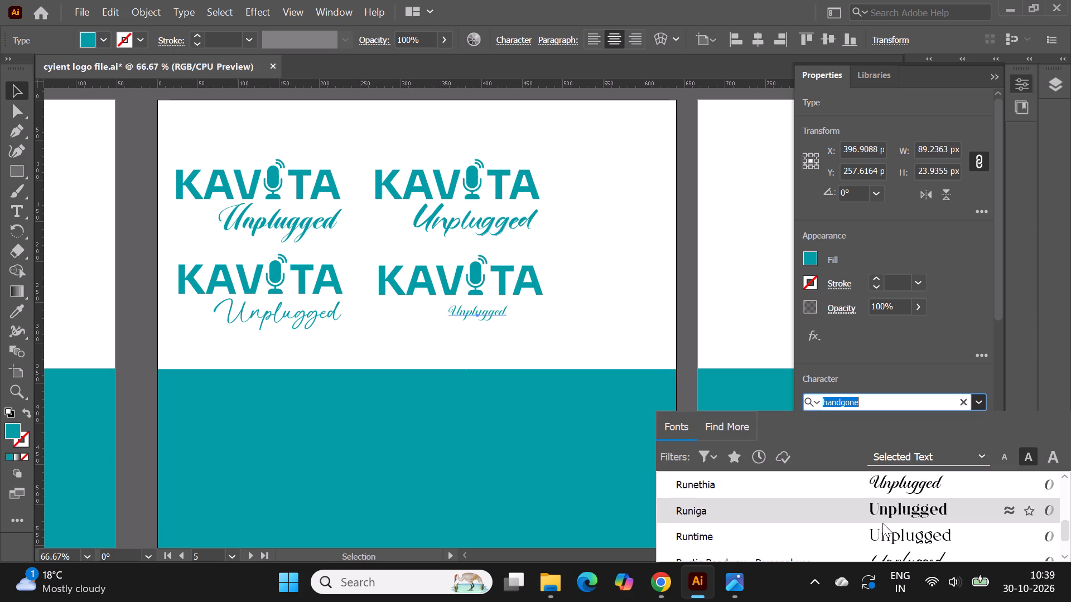
scroll(882, 528, "down", 1)
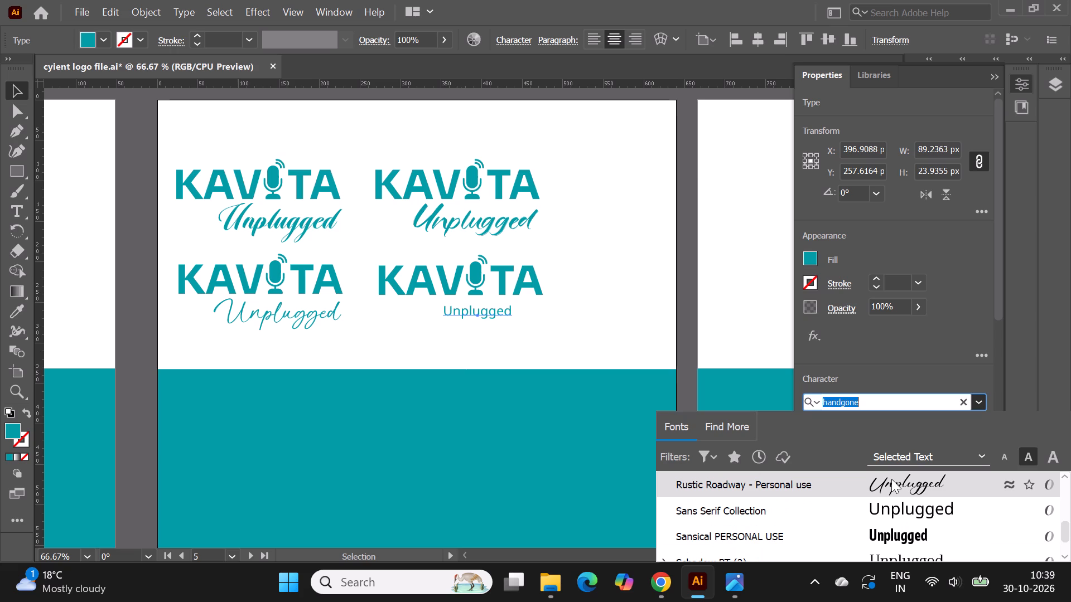
left_click(891, 479)
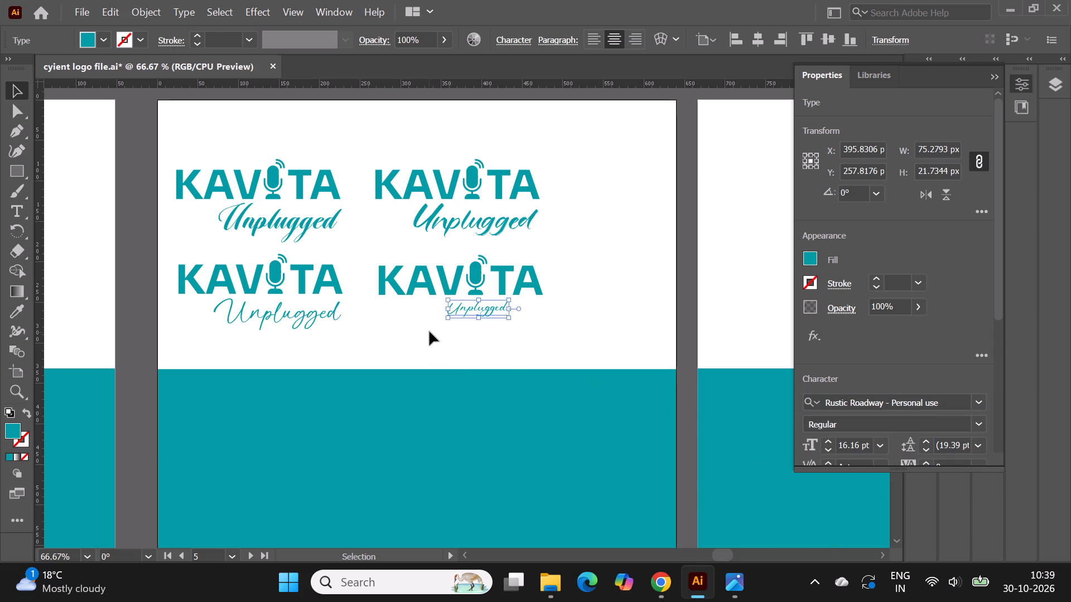
Enlarge the word Unplugged in the fourth logo and position it beneath KAVITA, with its end aligned near the final A.
scroll(430, 332, "up", 1, "alt")
left_click_drag(456, 311, 404, 319, "shift")
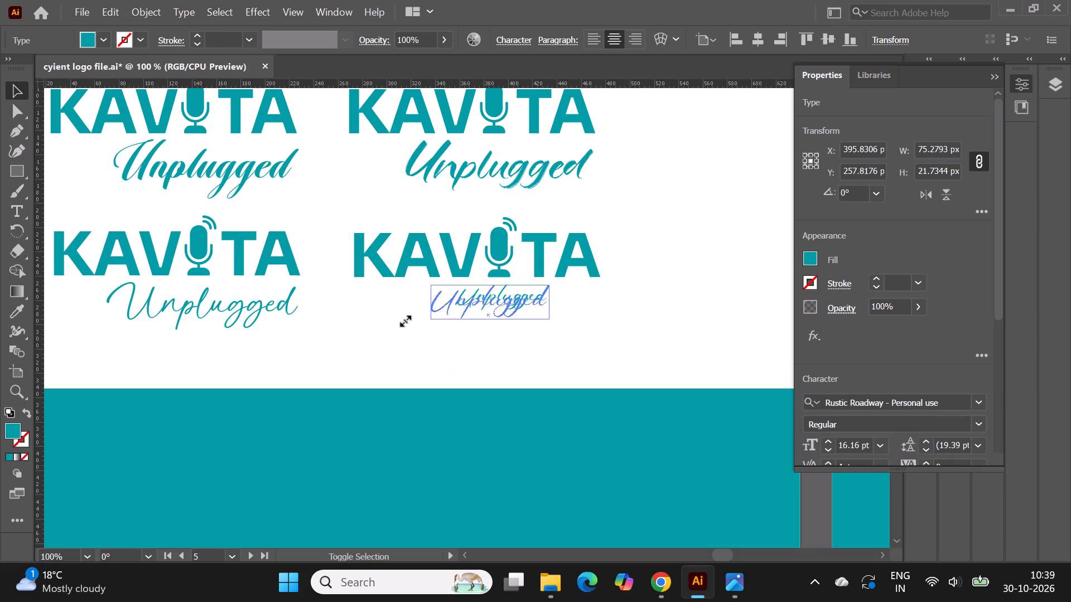
left_click_drag(404, 319, 382, 327, "shift")
left_click_drag(548, 326, 597, 337, "shift")
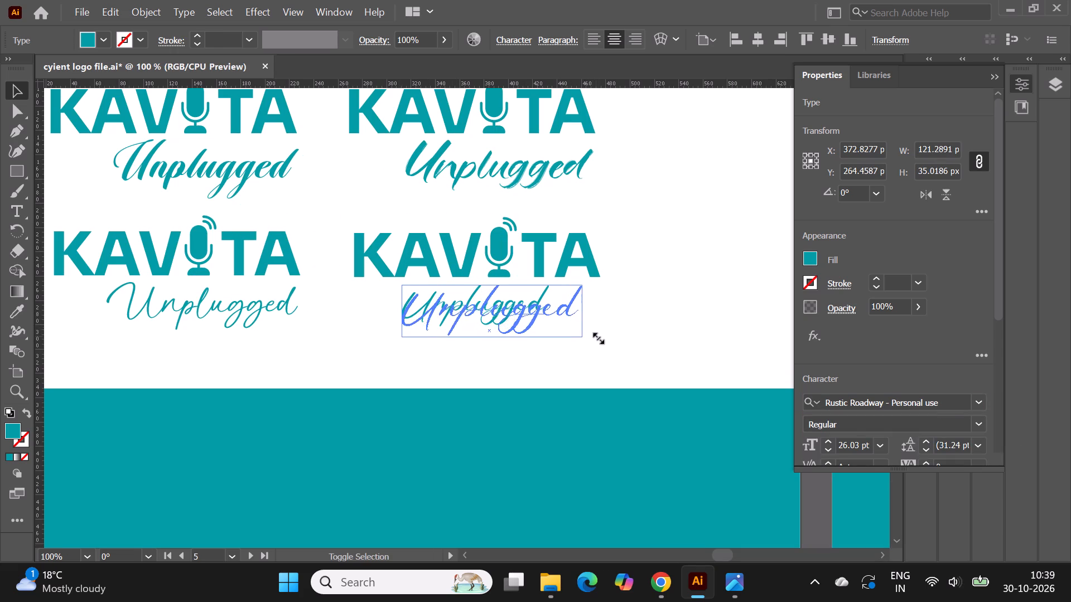
left_click_drag(597, 337, 622, 341, "shift")
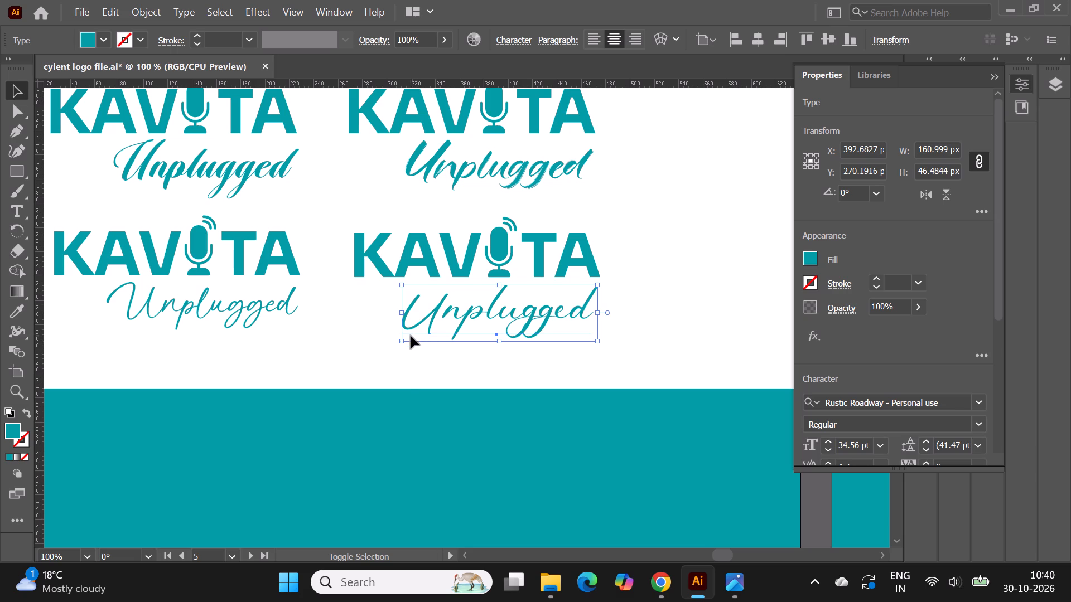
left_click(402, 340, "shift")
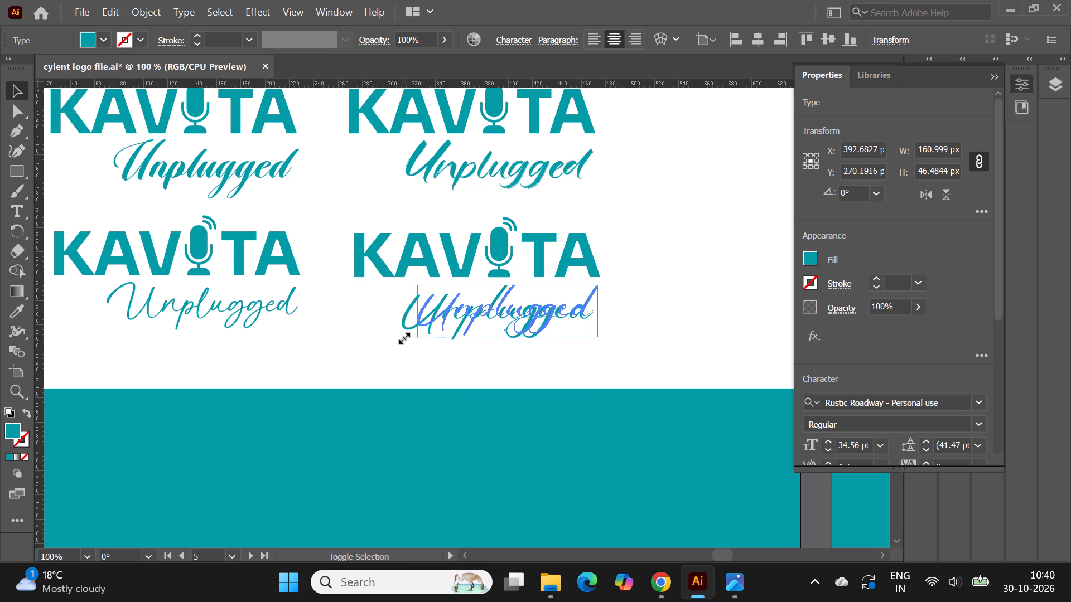
left_click(674, 293)
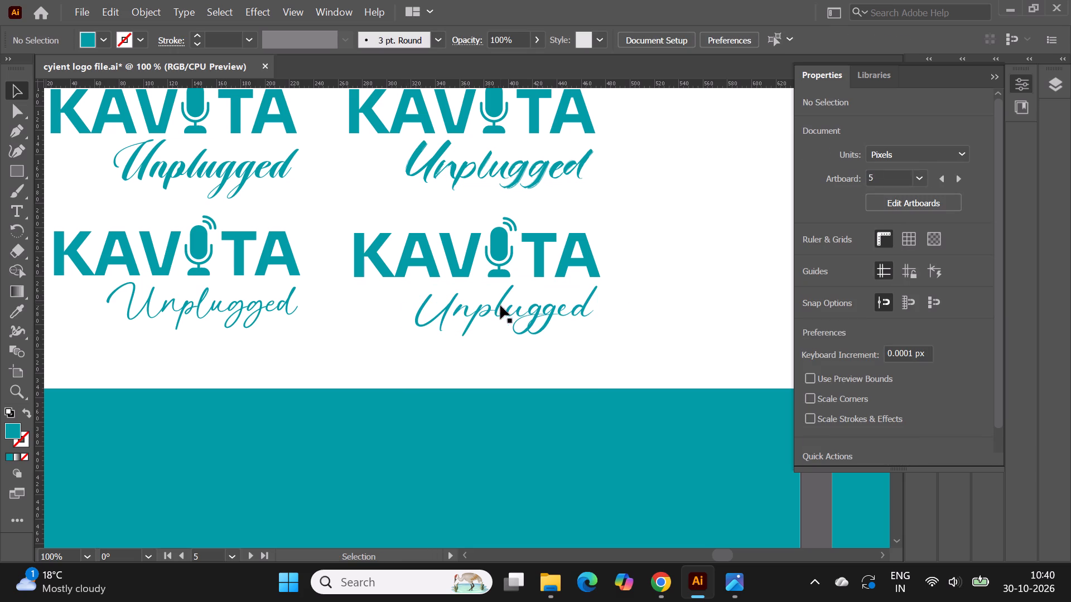
Examine the four KAVITA Unplugged logo variations on artboard 5 close up and at a distance, comparing their script fonts.
scroll(633, 297, "down", 1, "alt")
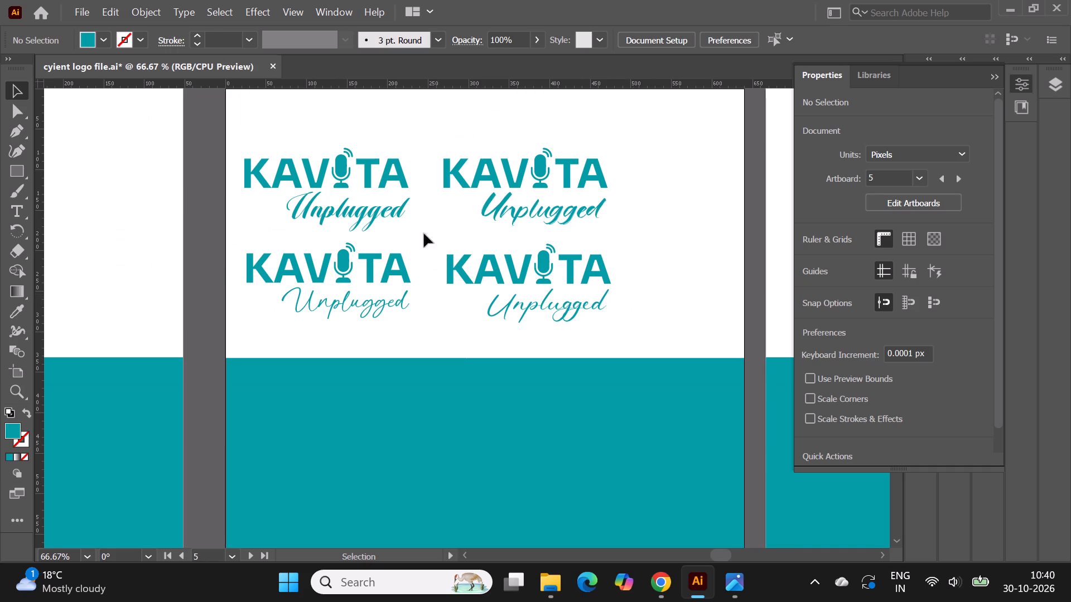
scroll(406, 229, "up", 1, "alt")
scroll(360, 226, "down", 1, "alt")
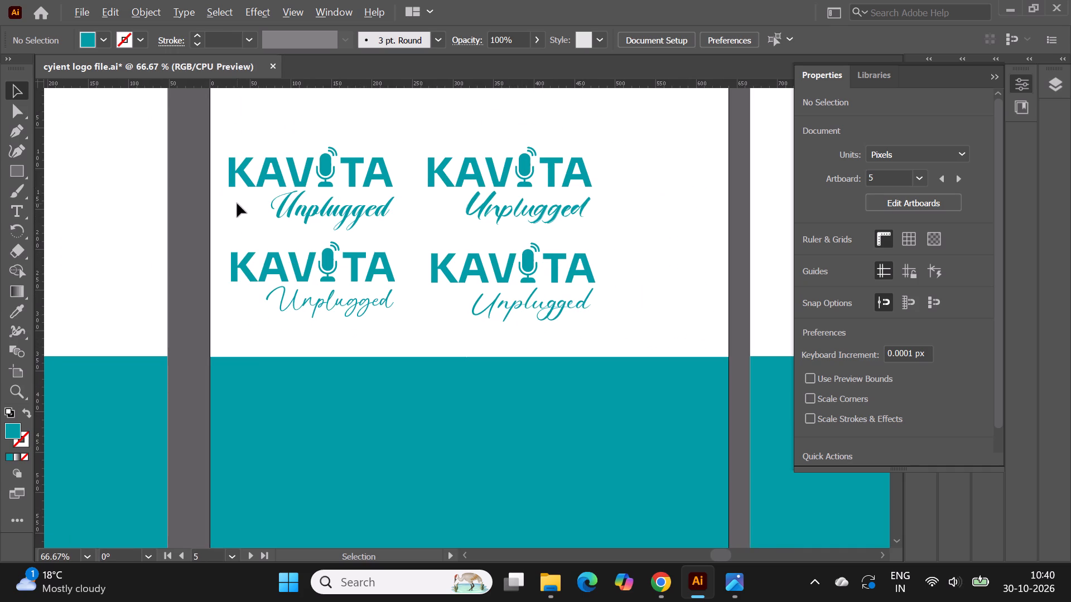
scroll(330, 197, "up", 1, "alt")
scroll(240, 227, "down", 1, "alt")
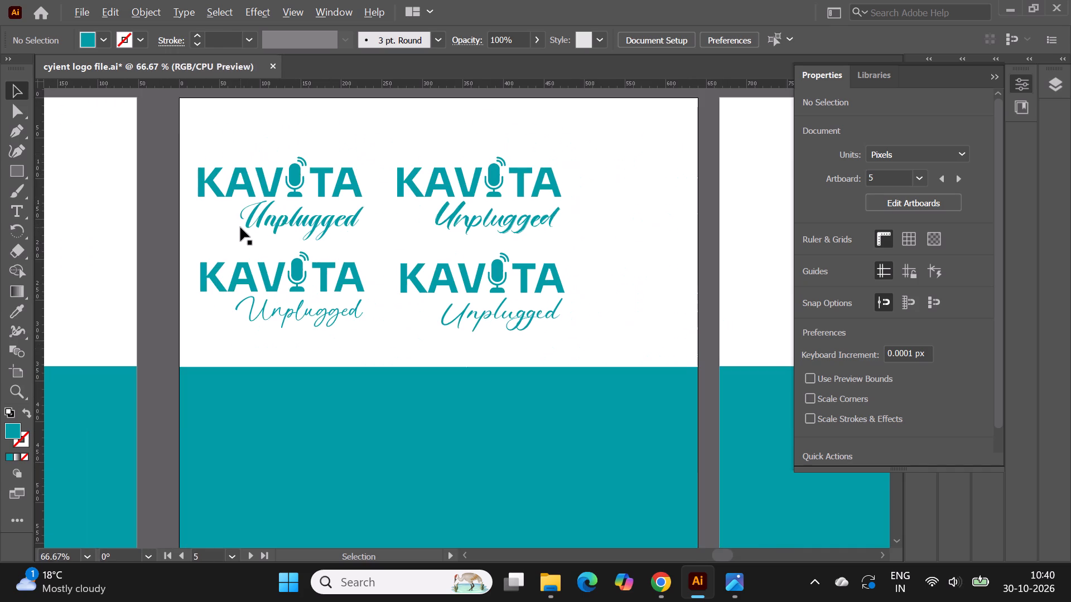
scroll(240, 227, "down", 2, "alt")
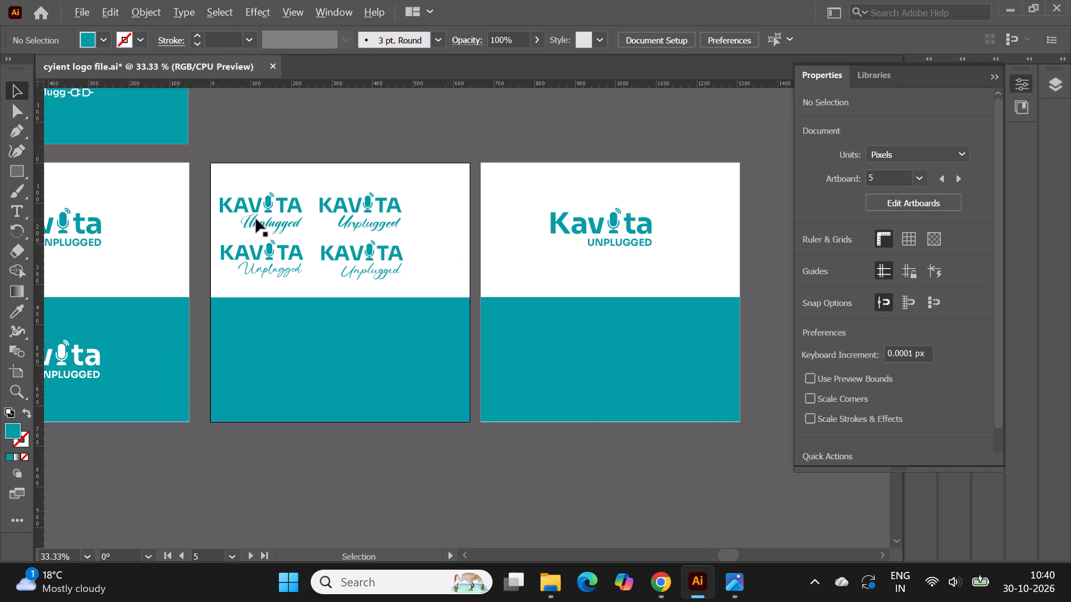
scroll(256, 219, "up", 2, "alt")
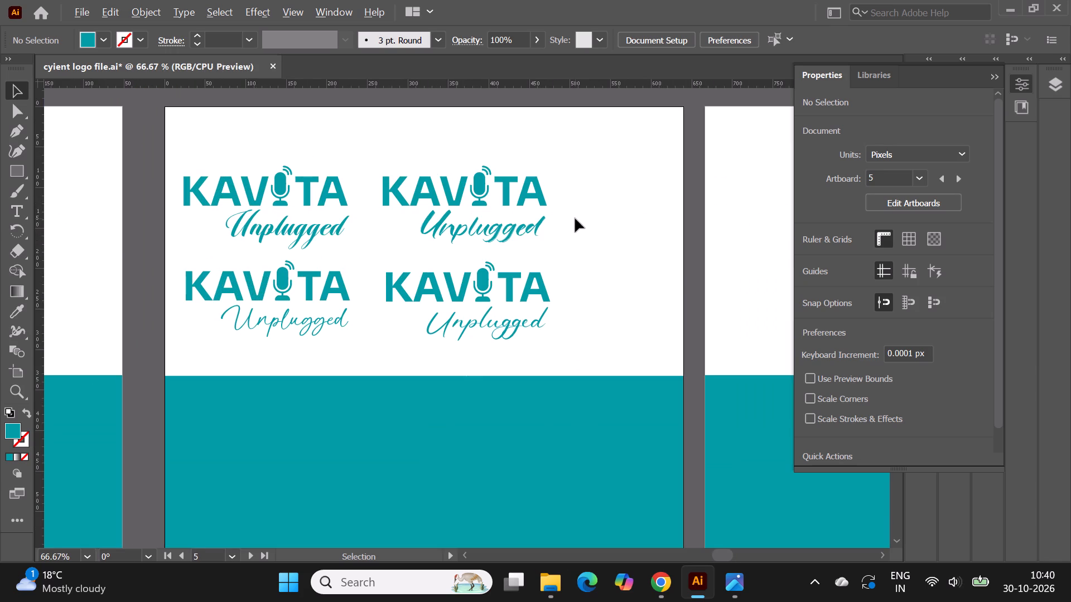
scroll(359, 241, "up", 1, "alt")
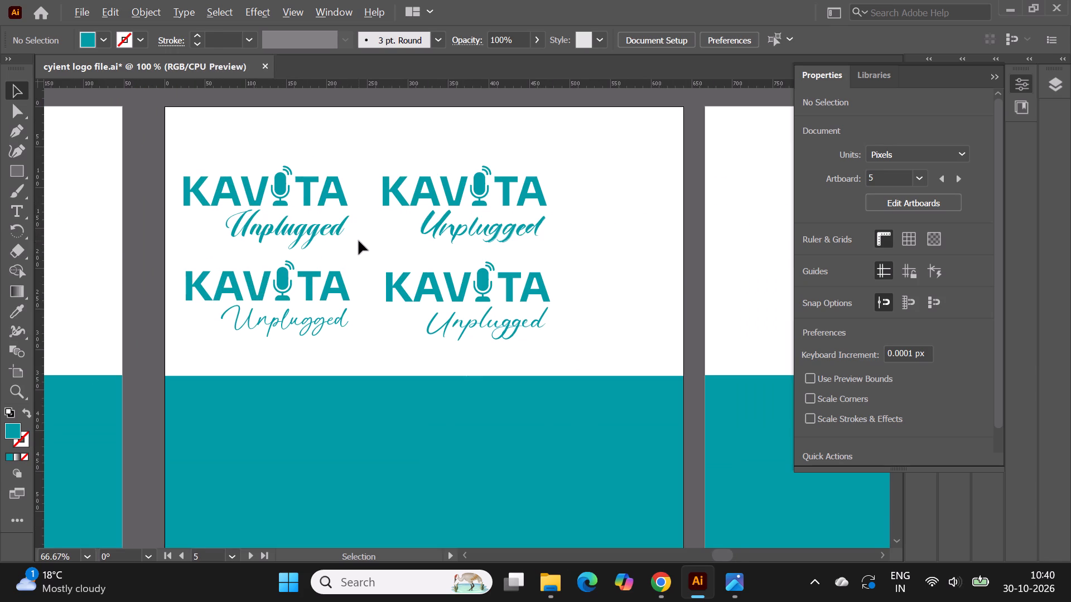
scroll(274, 200, "down", 2, "alt")
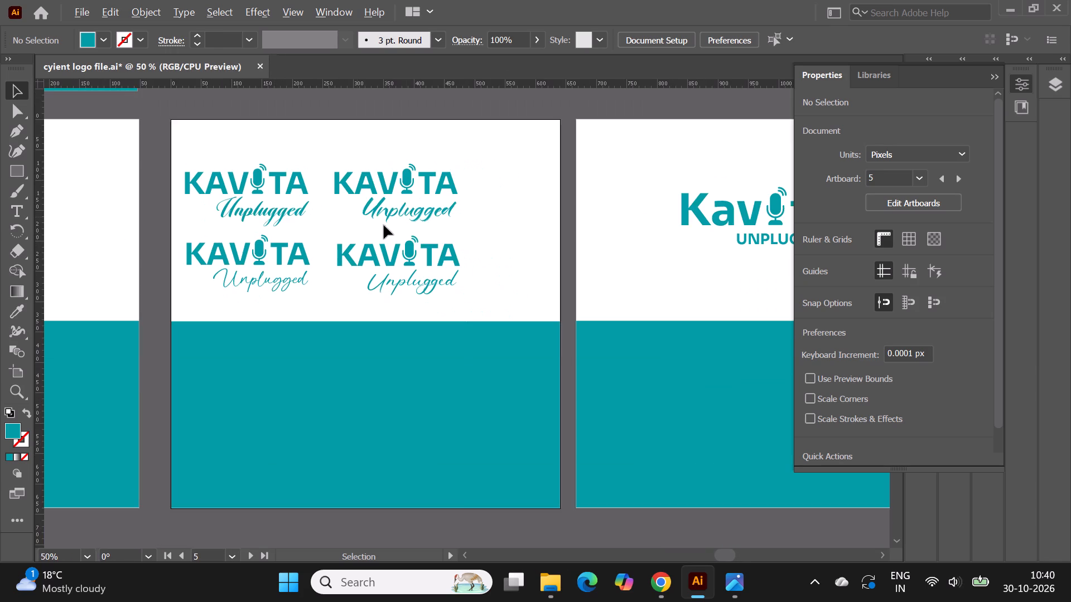
scroll(420, 238, "up", 1, "alt")
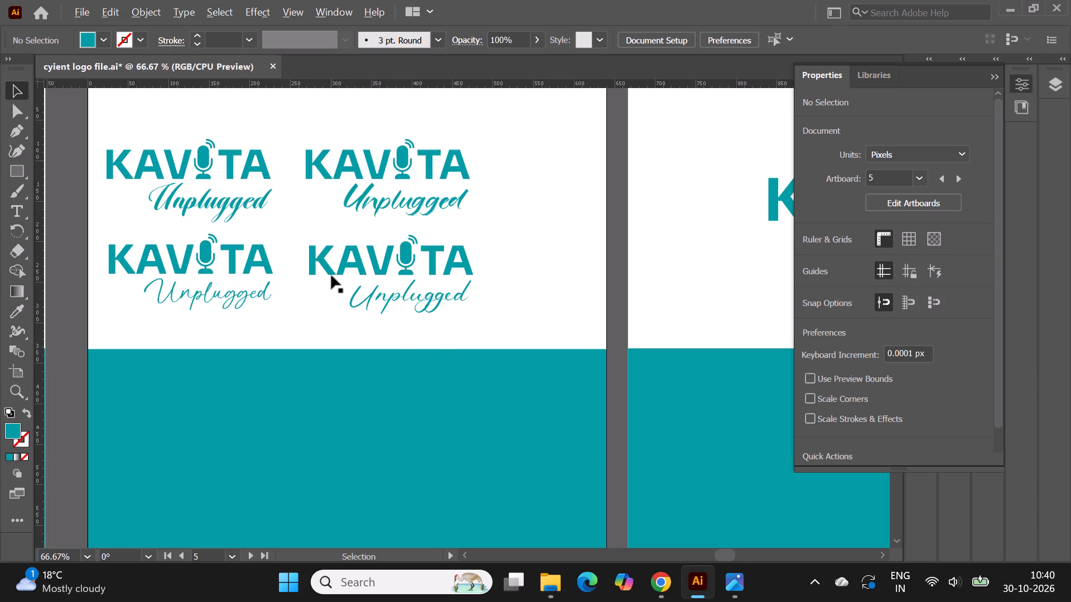
scroll(375, 260, "up", 1, "alt")
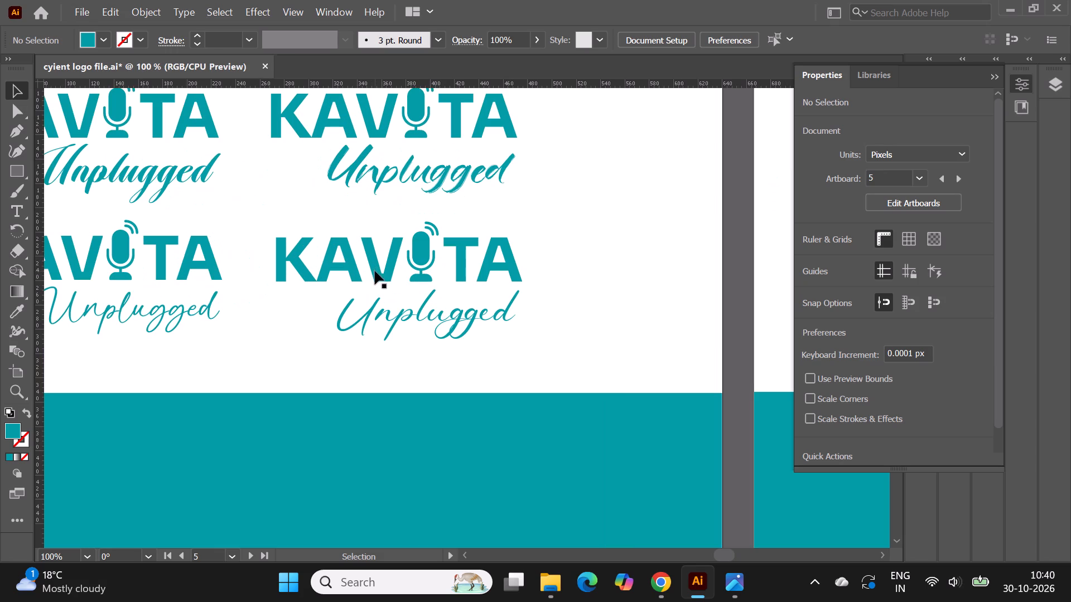
scroll(595, 255, "down", 1, "alt")
Shorten the teal rectangle on artboard 5 to about 175 px high by lowering its top edge.
left_click(522, 383)
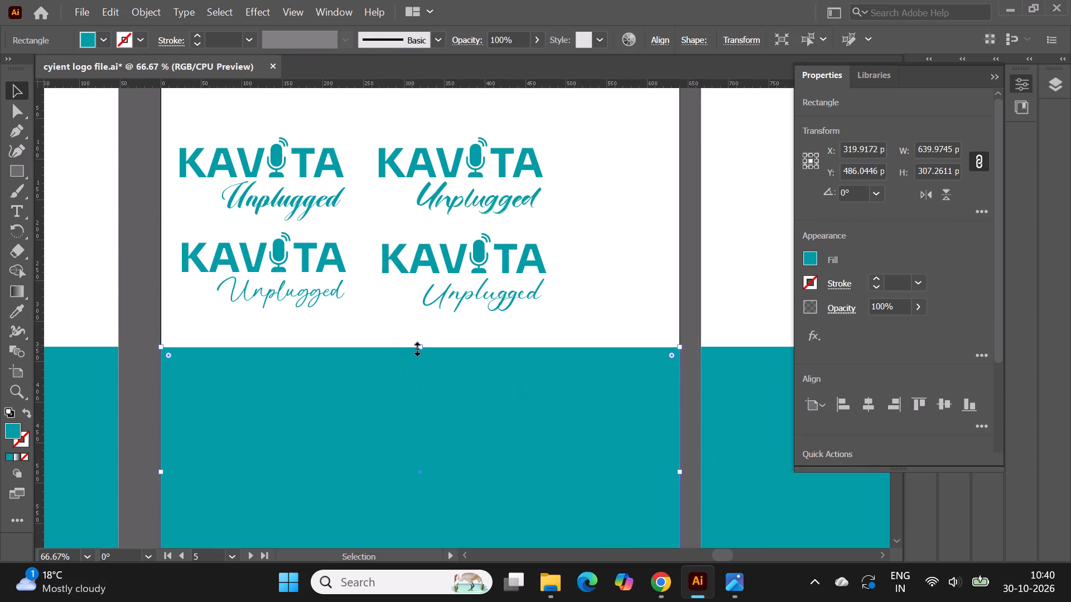
left_click_drag(419, 349, 430, 454)
left_click(691, 379)
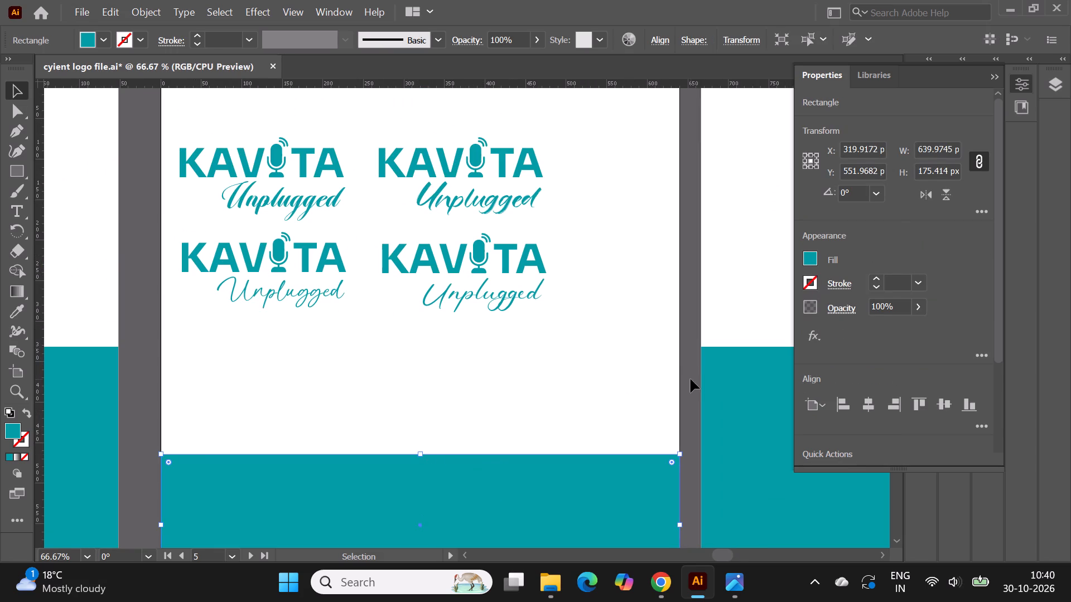
Duplicate the whole fourth KAVITA Unplugged logo, including its microphone, and place the copy directly below it in the white area.
left_click(417, 259)
left_click(476, 254, "shift")
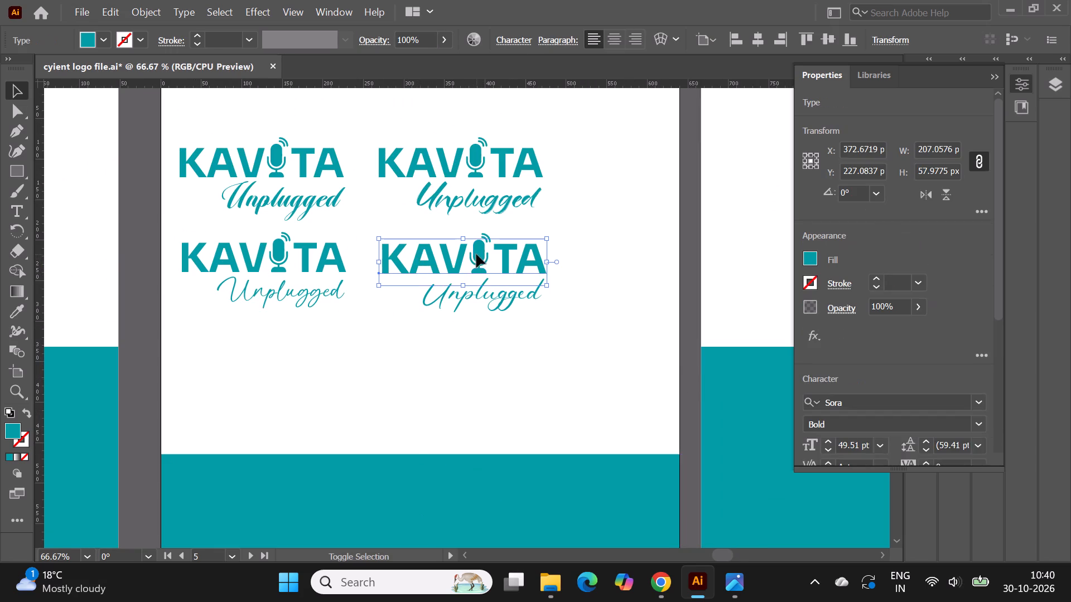
left_click(461, 301, "shift")
left_click_drag(477, 258, 478, 335, "alt")
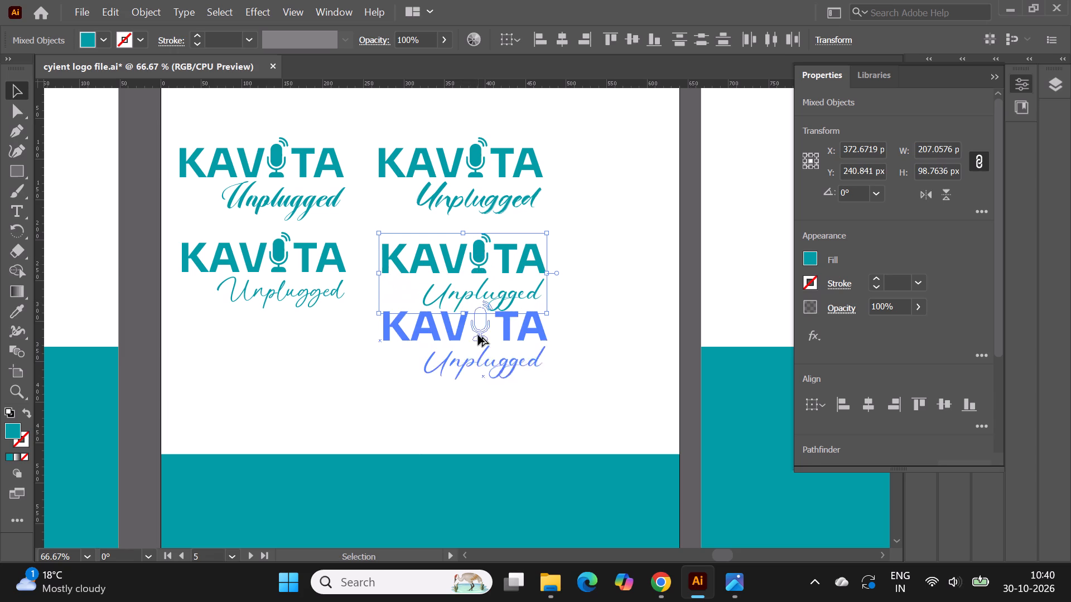
left_click_drag(478, 335, 478, 361, "alt")
left_click(688, 415)
Select the word Unplugged in the new fifth logo.
left_click(507, 407)
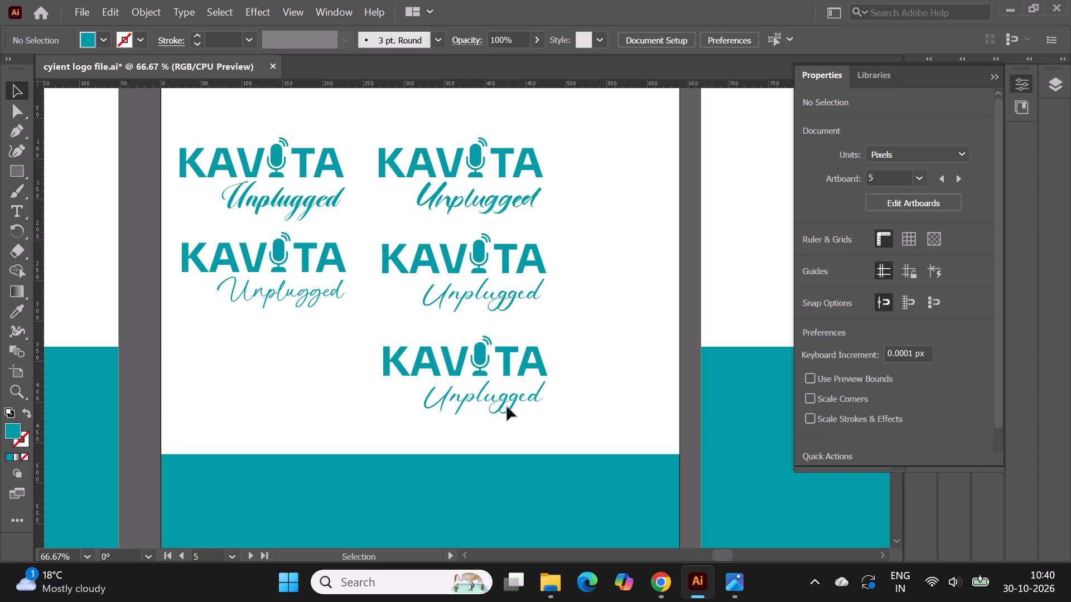
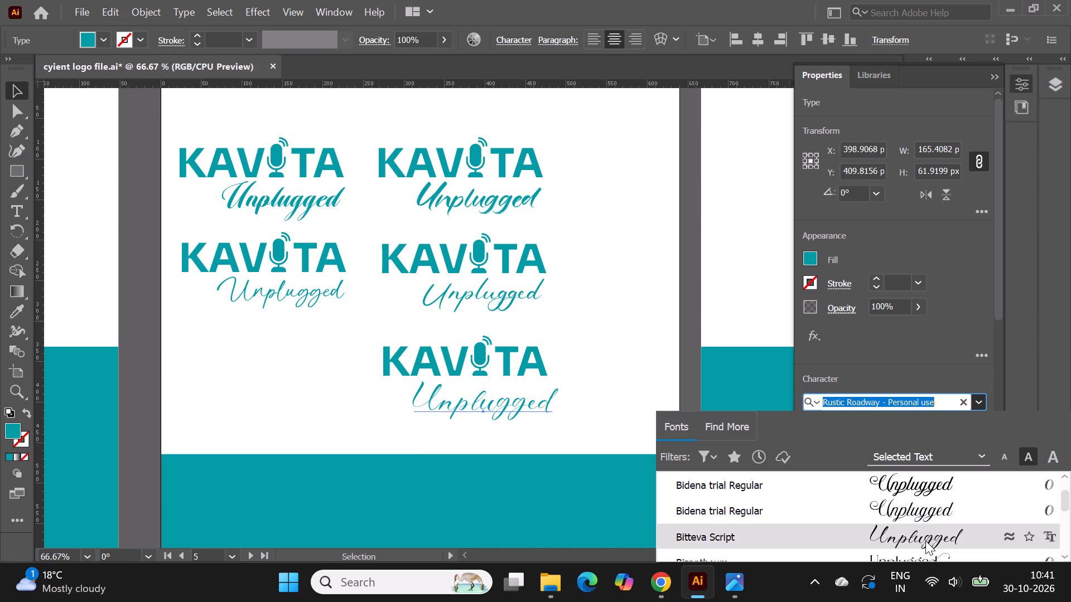
scroll(925, 541, "down", 2)
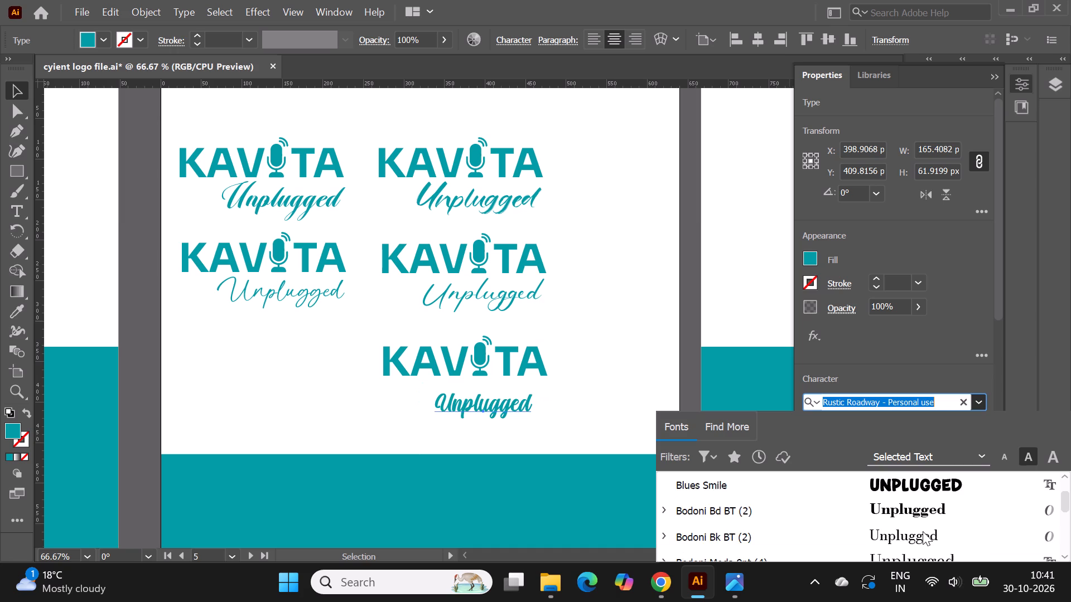
scroll(923, 531, "down", 5)
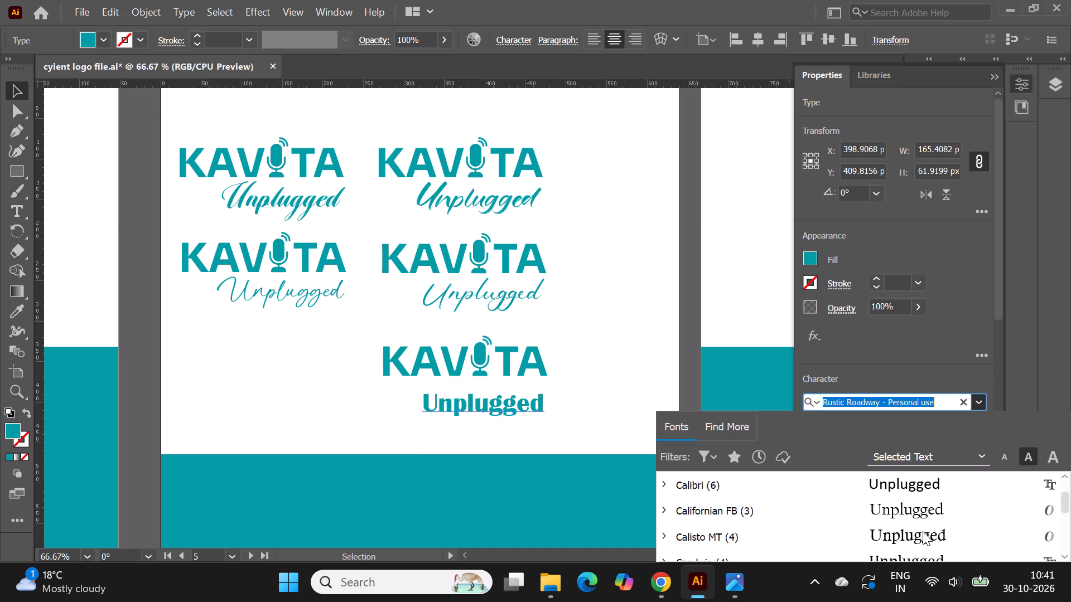
scroll(923, 531, "down", 6)
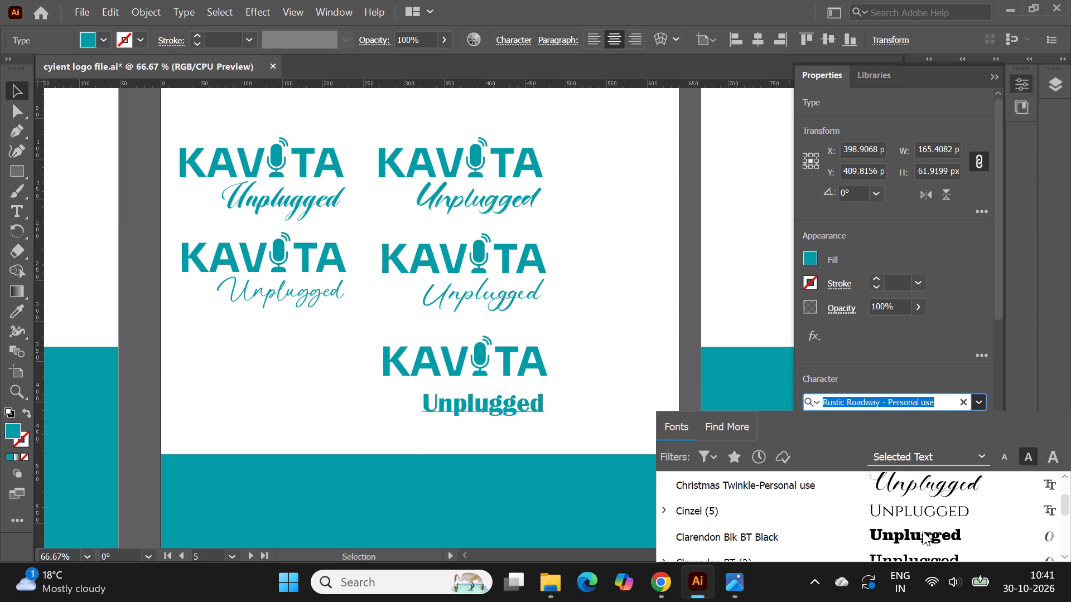
scroll(903, 487, "down", 1)
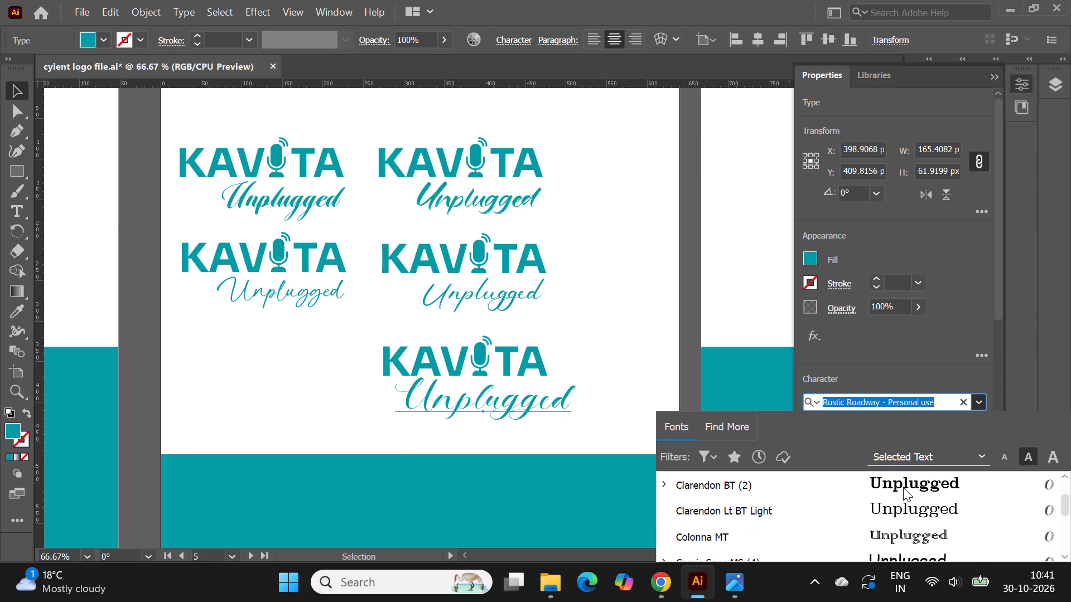
scroll(903, 487, "down", 15)
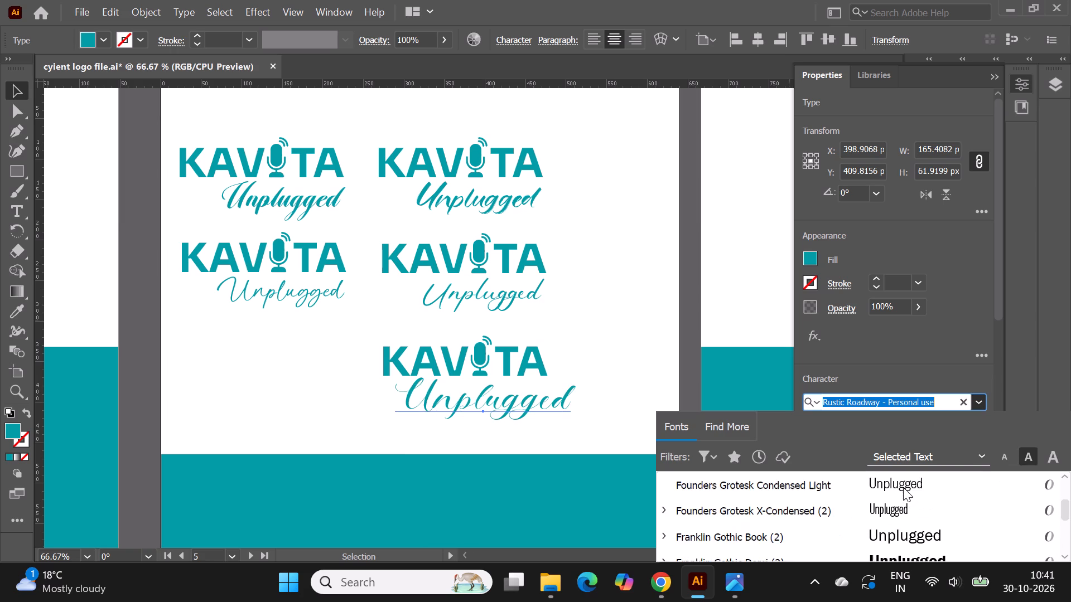
scroll(903, 487, "down", 7)
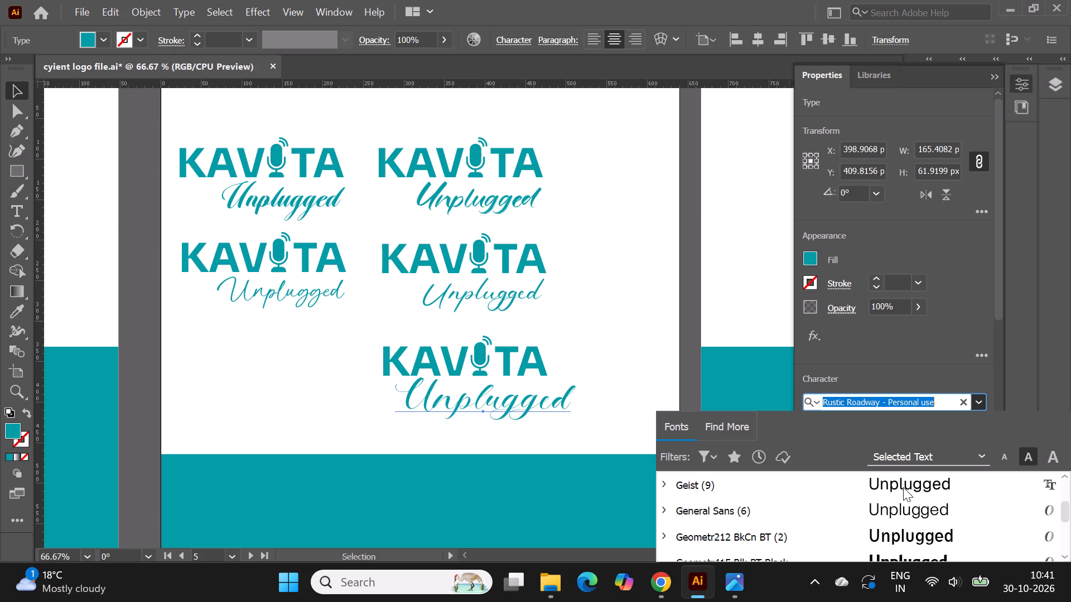
scroll(903, 487, "down", 7)
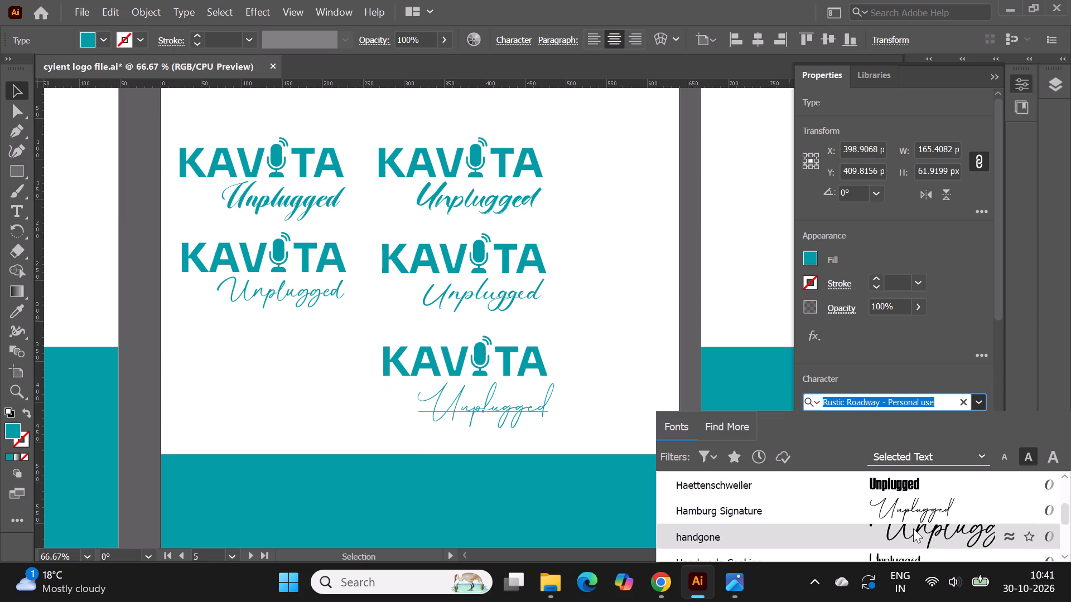
scroll(913, 528, "down", 1)
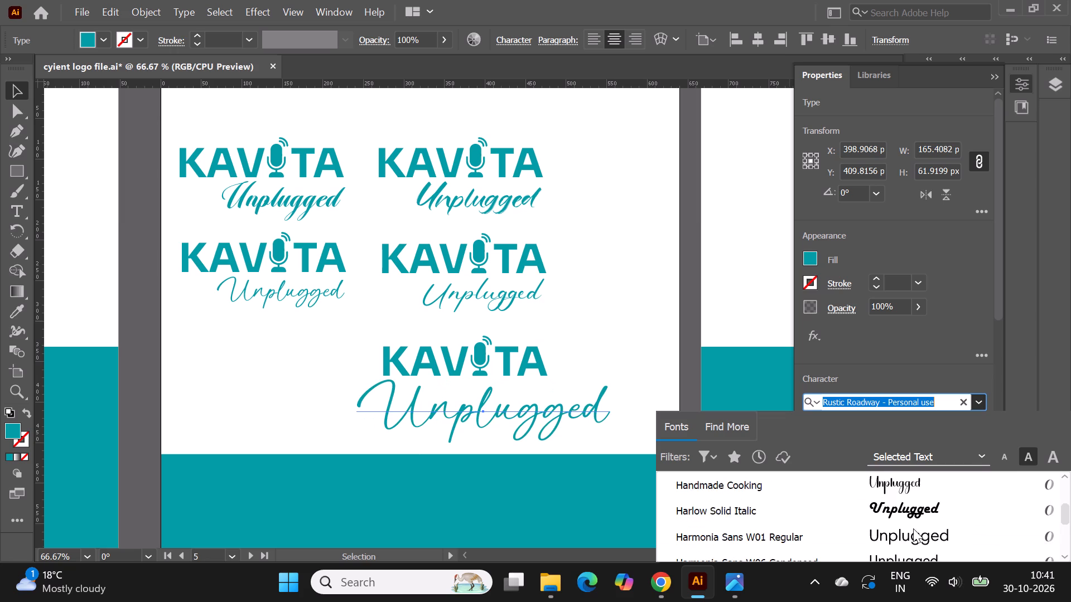
scroll(913, 528, "down", 3)
scroll(913, 528, "up", 1)
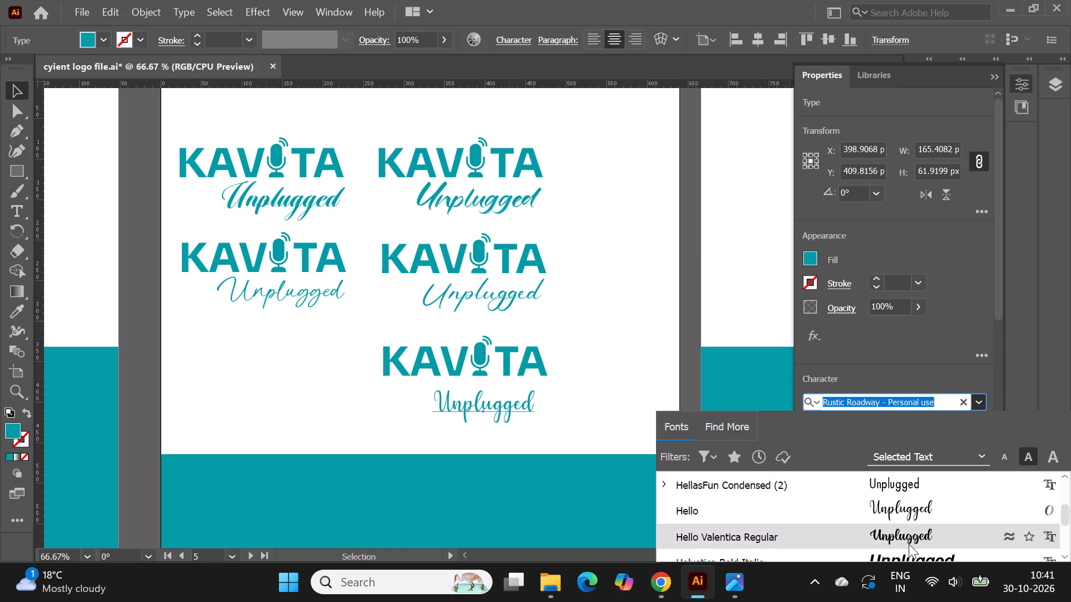
scroll(909, 544, "down", 1)
scroll(905, 513, "up", 1)
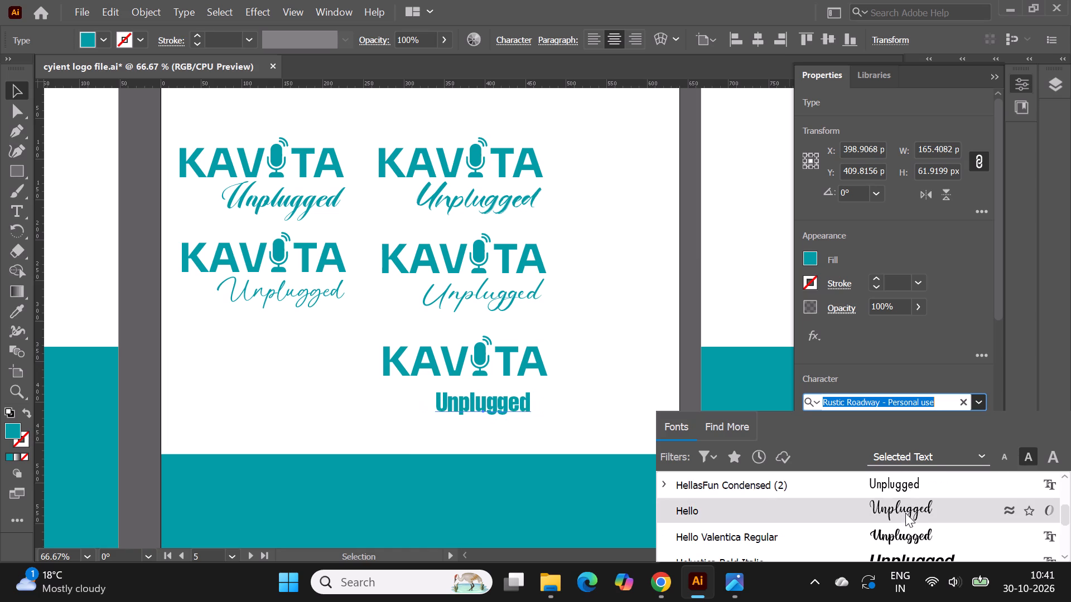
scroll(903, 529, "down", 1)
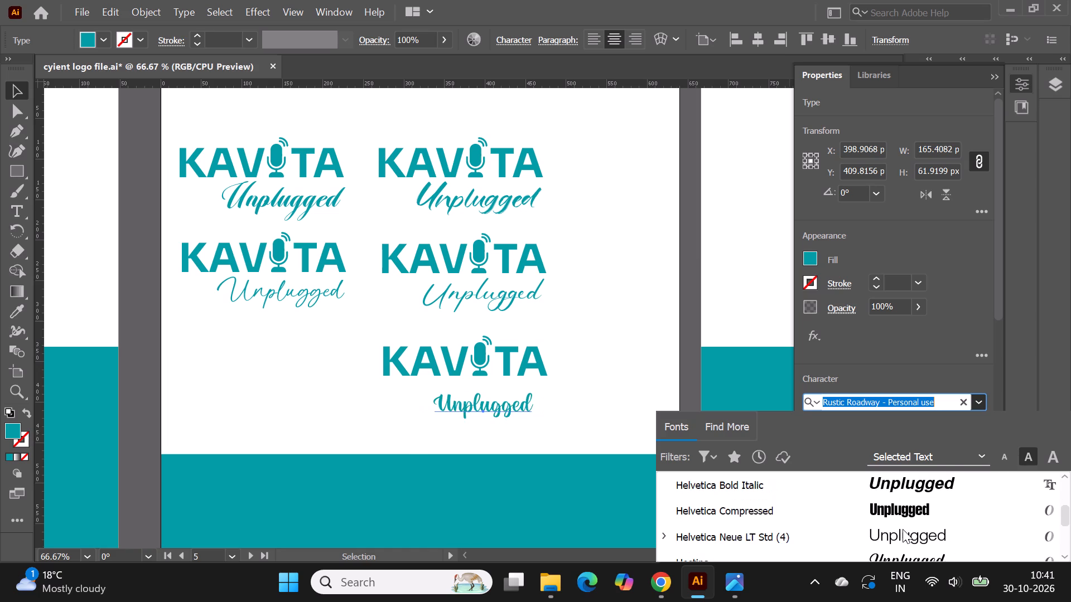
scroll(903, 529, "down", 3)
scroll(903, 529, "up", 1)
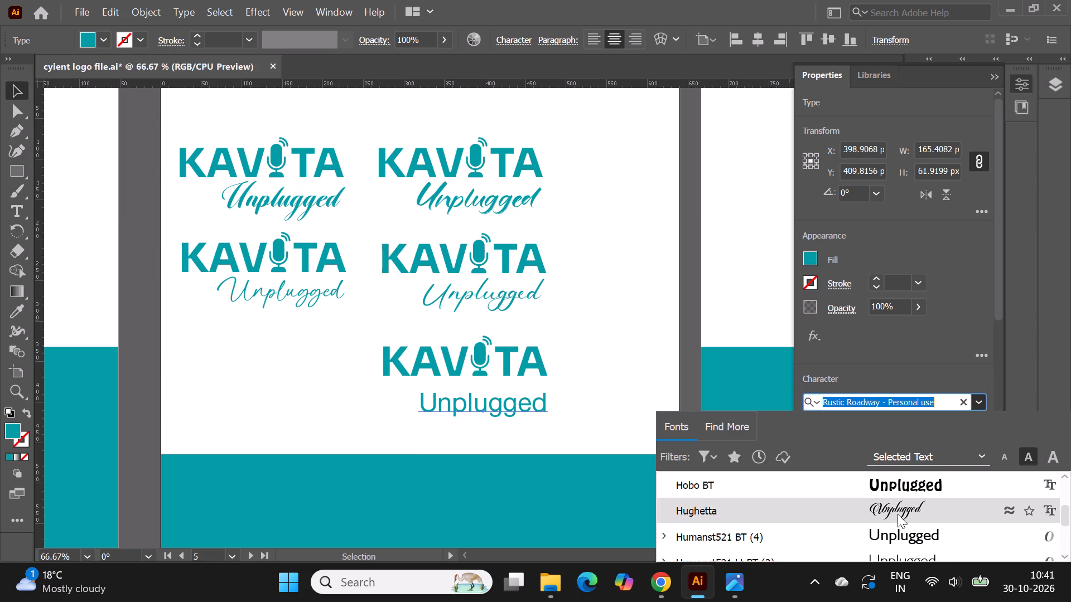
scroll(898, 514, "down", 5)
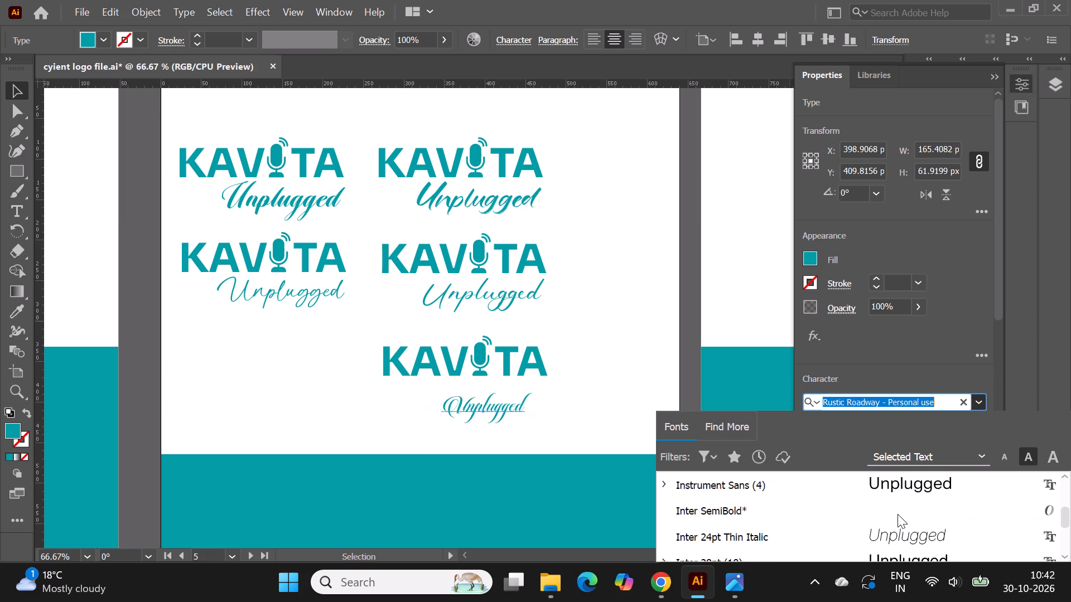
scroll(898, 514, "down", 6)
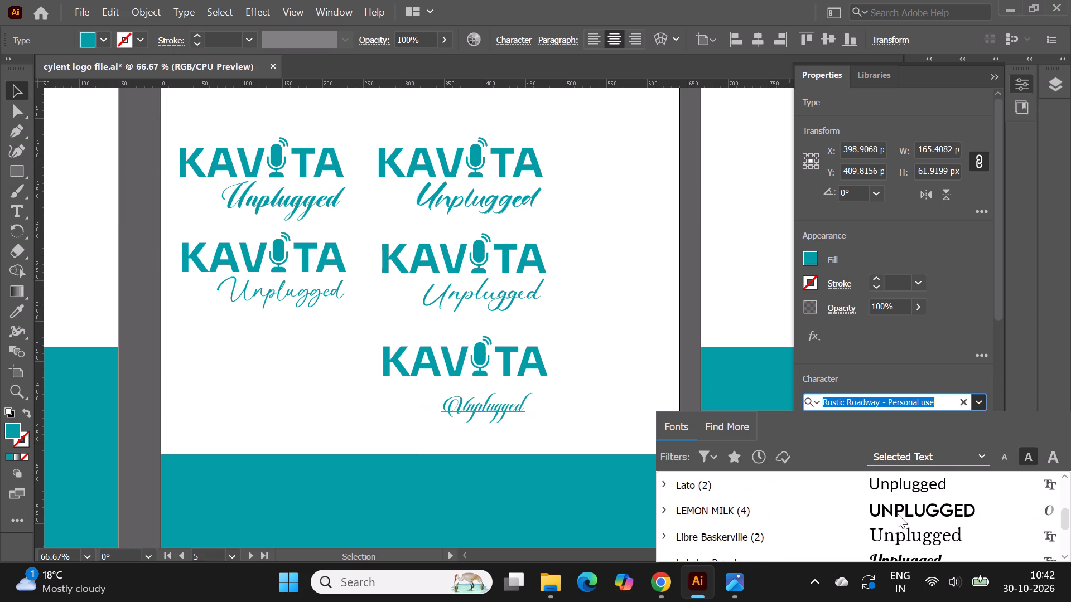
scroll(898, 514, "up", 1)
scroll(892, 532, "down", 2)
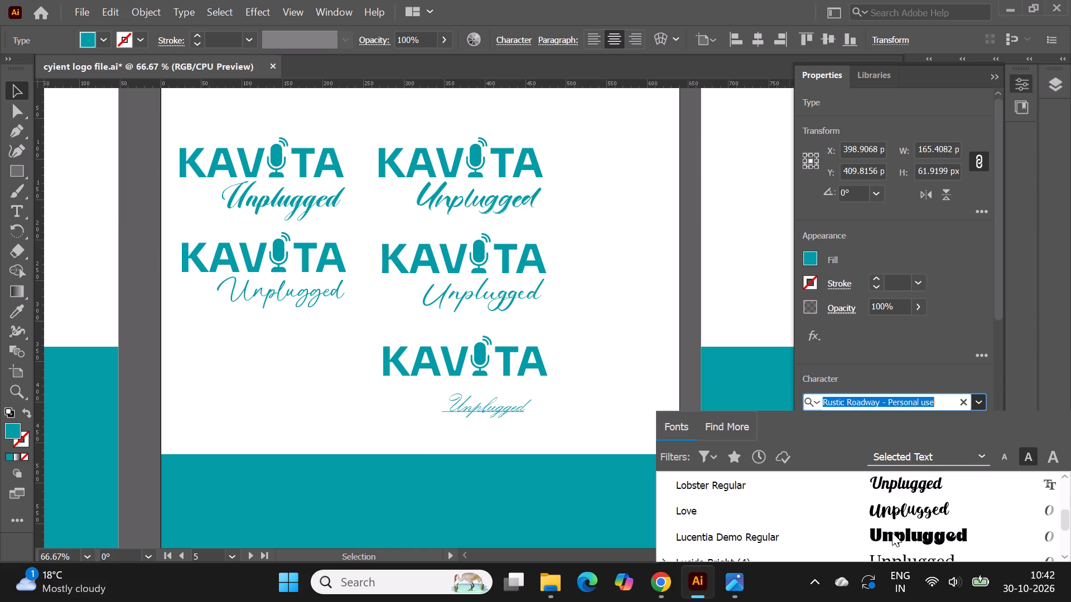
scroll(892, 532, "down", 5)
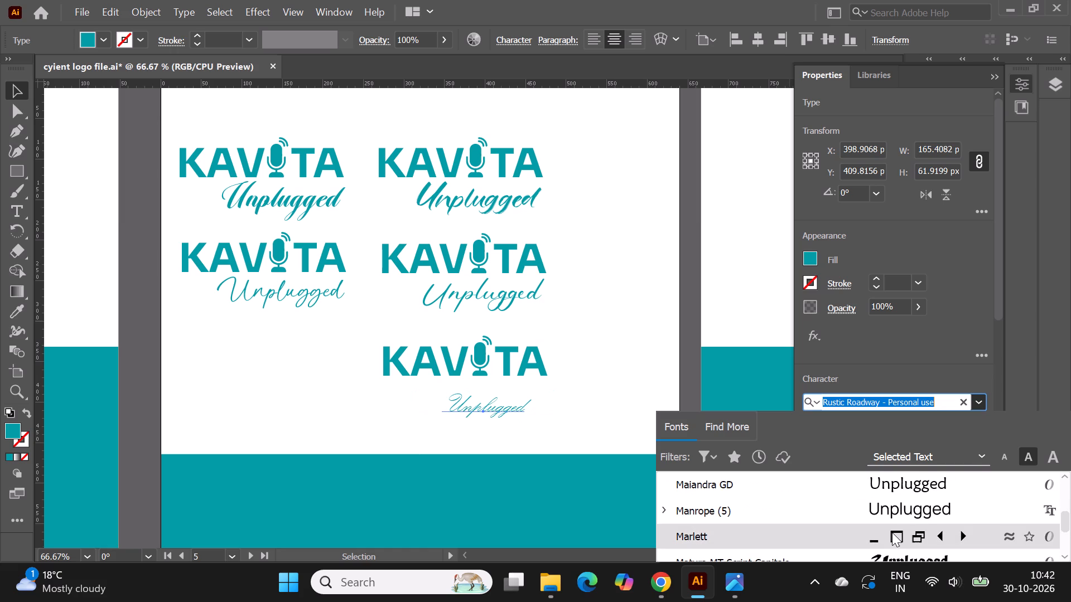
scroll(892, 532, "up", 2)
scroll(889, 528, "down", 1)
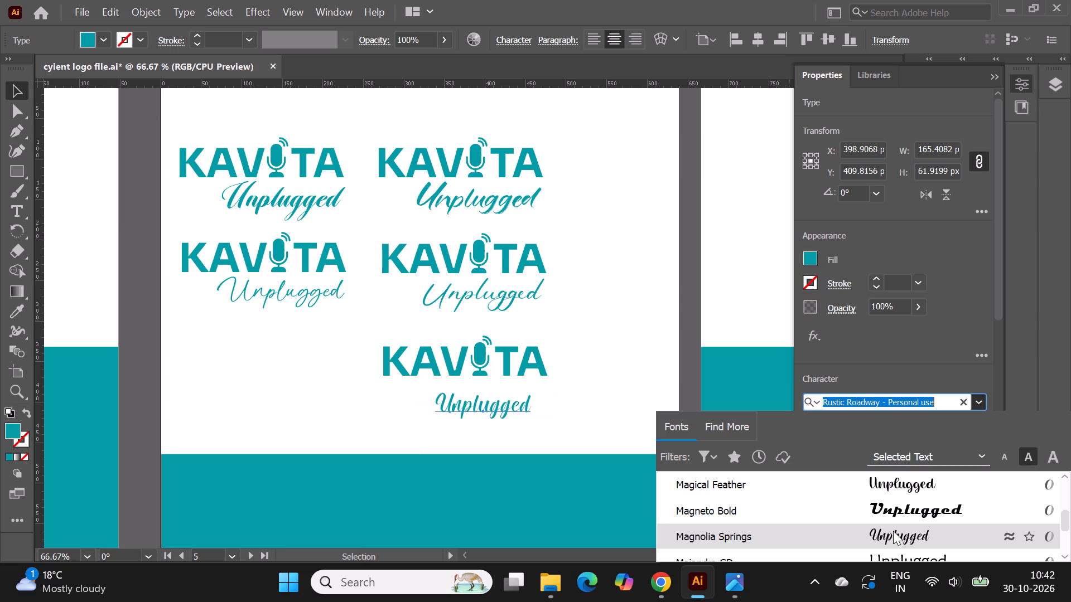
scroll(893, 531, "down", 2)
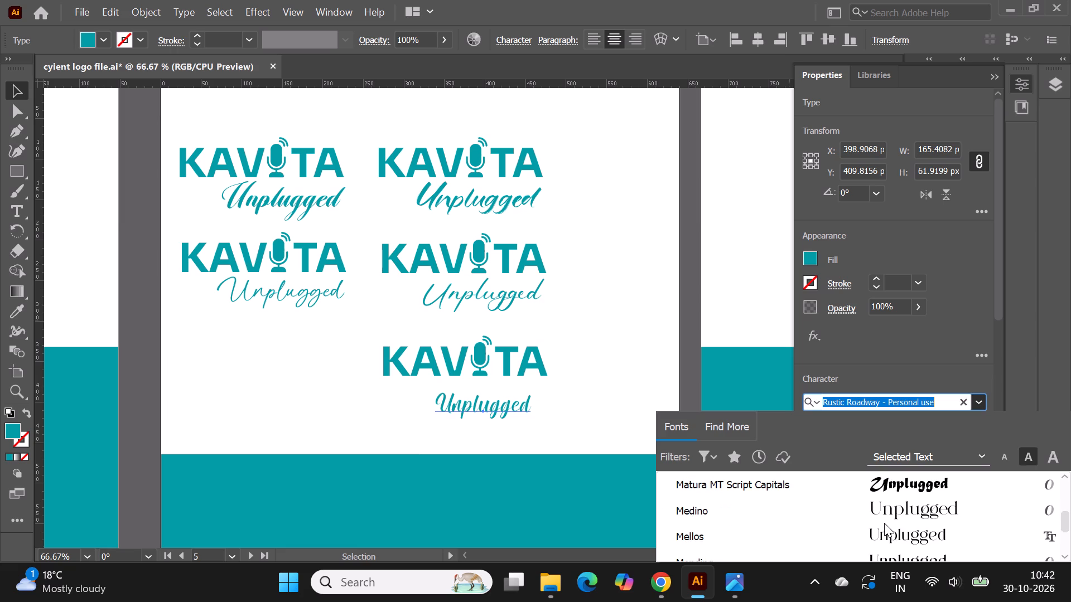
scroll(884, 523, "down", 7)
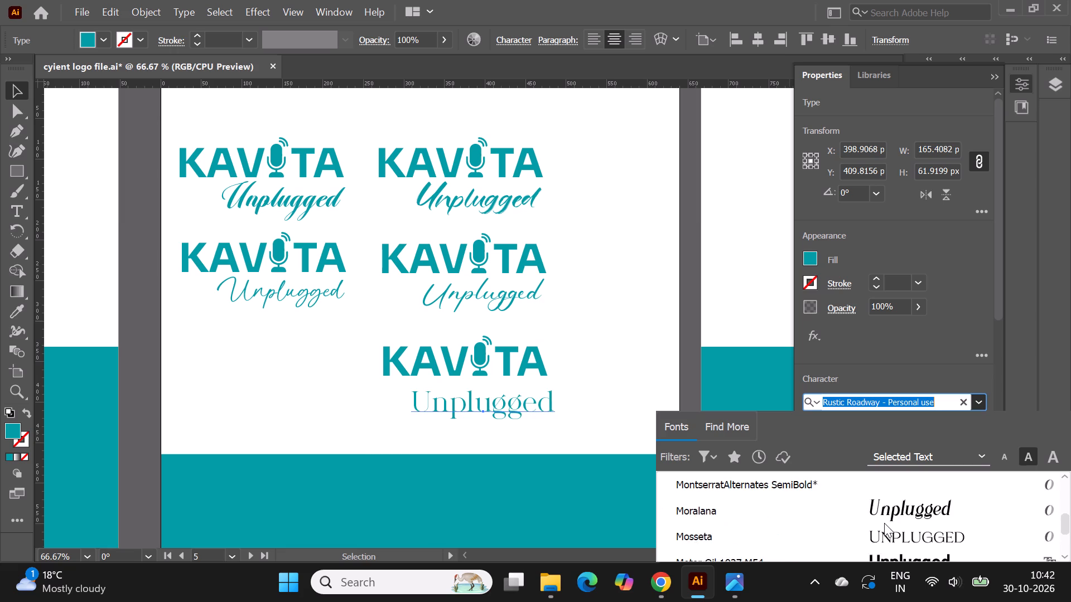
scroll(884, 523, "down", 4)
scroll(884, 523, "up", 2)
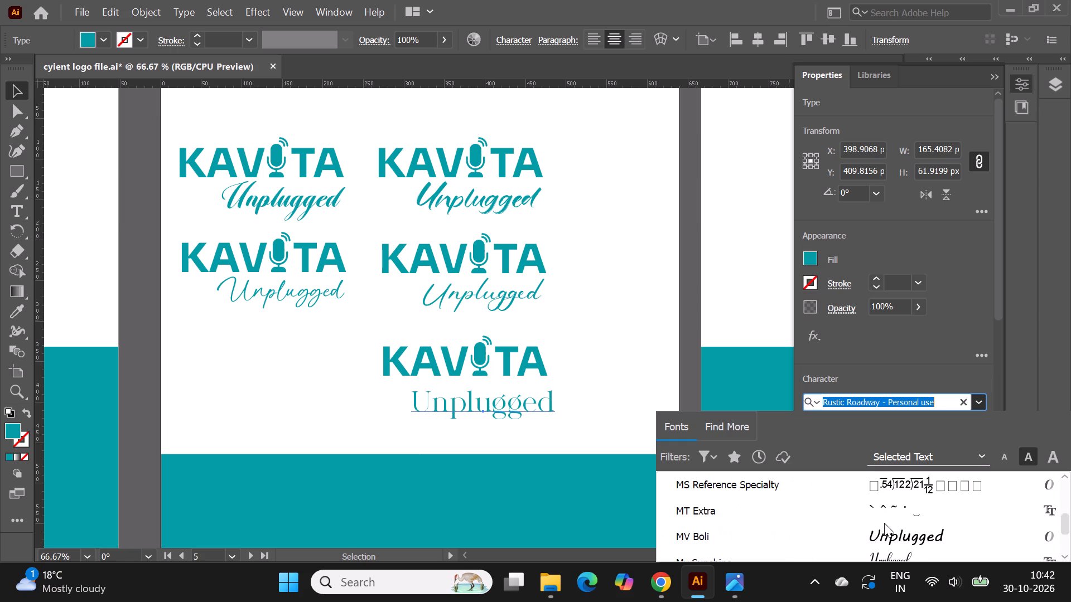
scroll(884, 523, "down", 2)
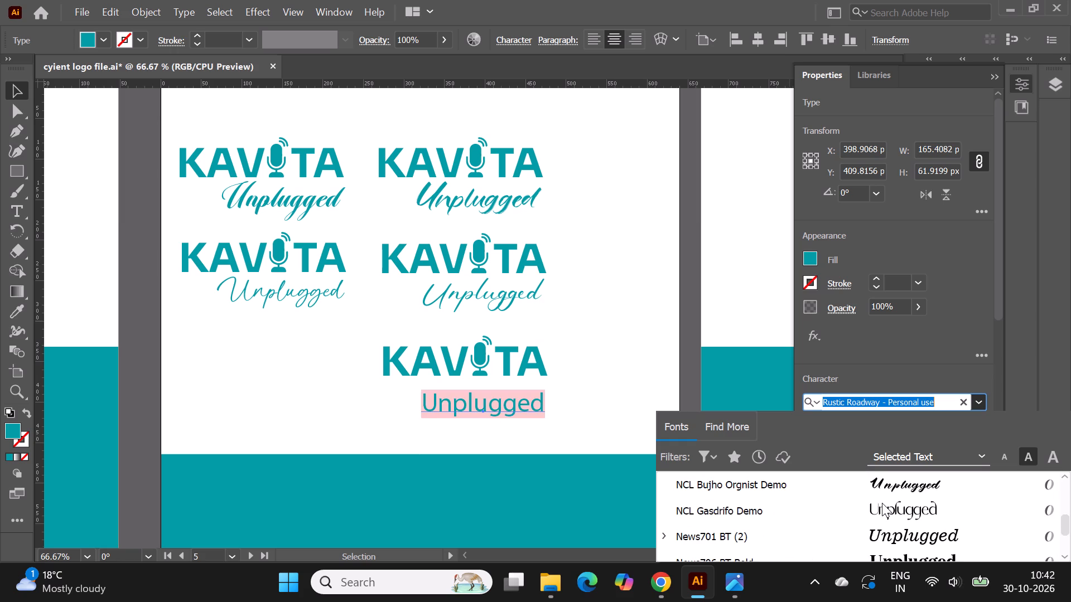
scroll(882, 503, "down", 3)
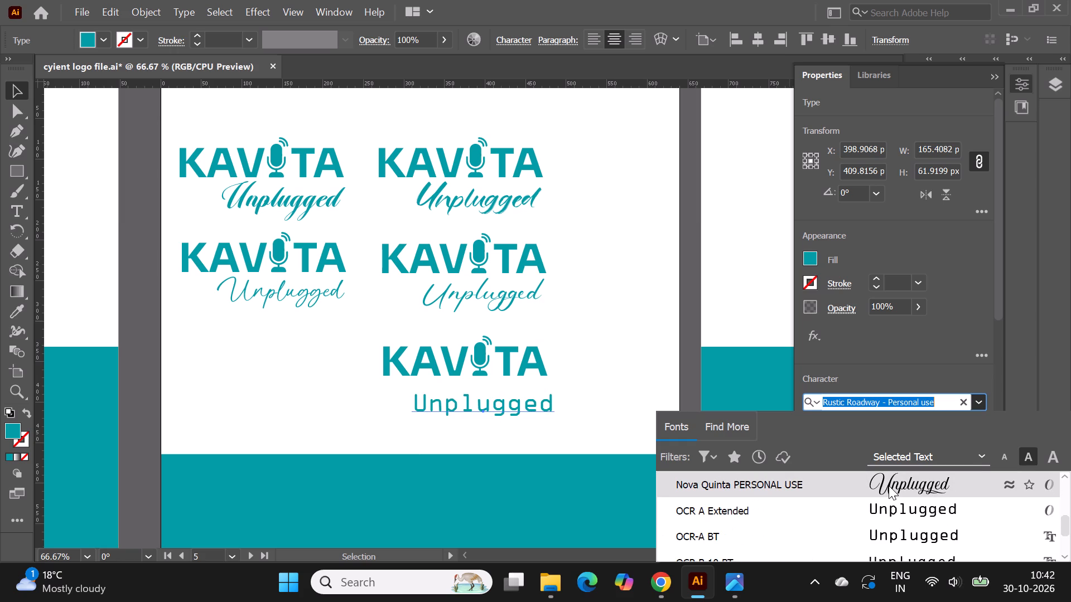
scroll(889, 486, "down", 8)
scroll(889, 486, "up", 1)
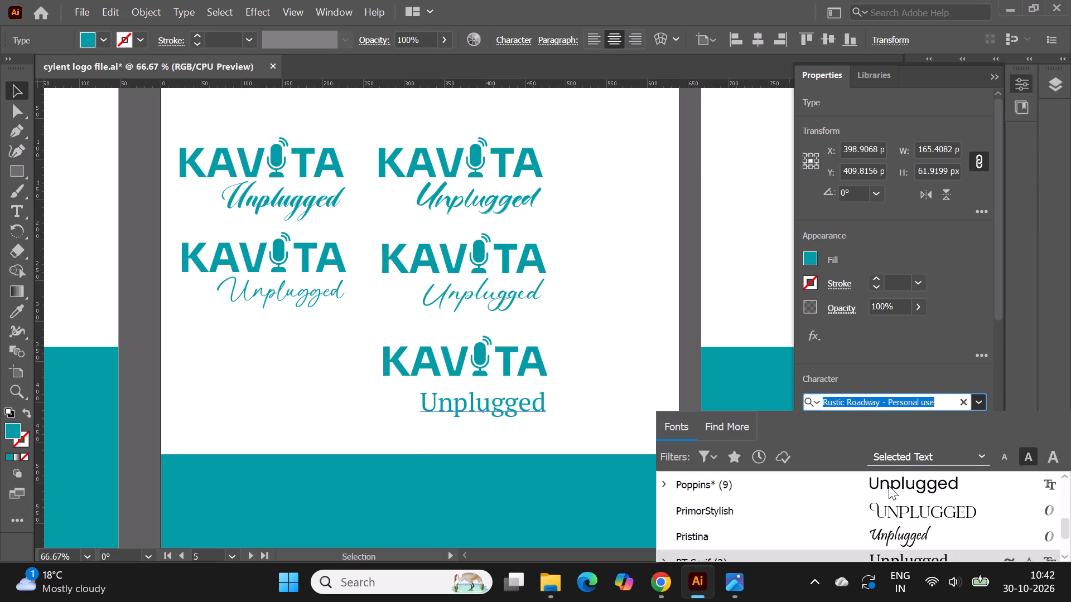
scroll(890, 533, "down", 2)
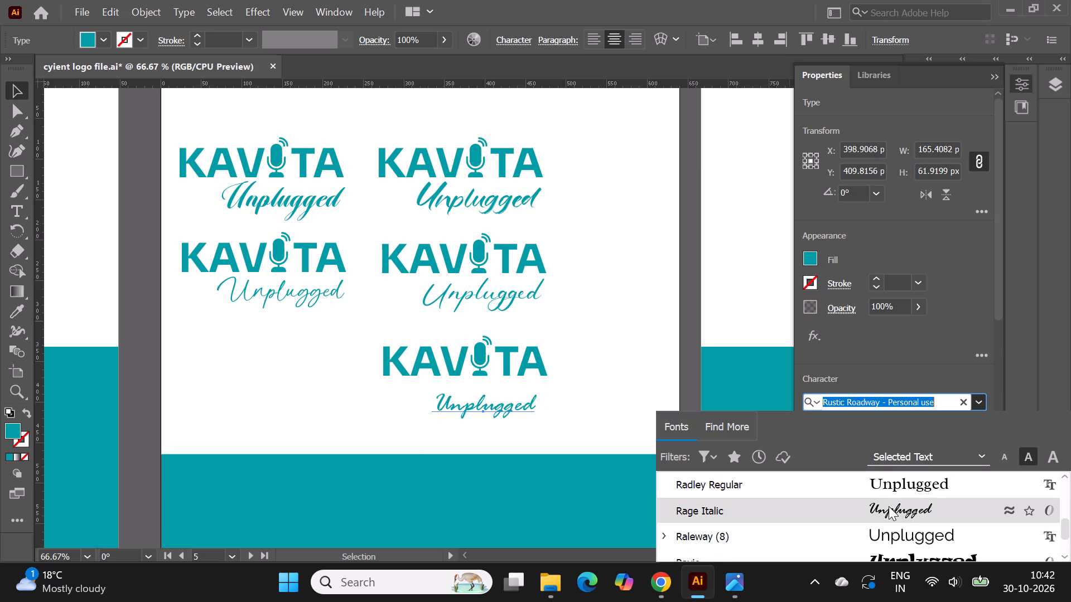
scroll(889, 506, "down", 2)
scroll(889, 506, "up", 1)
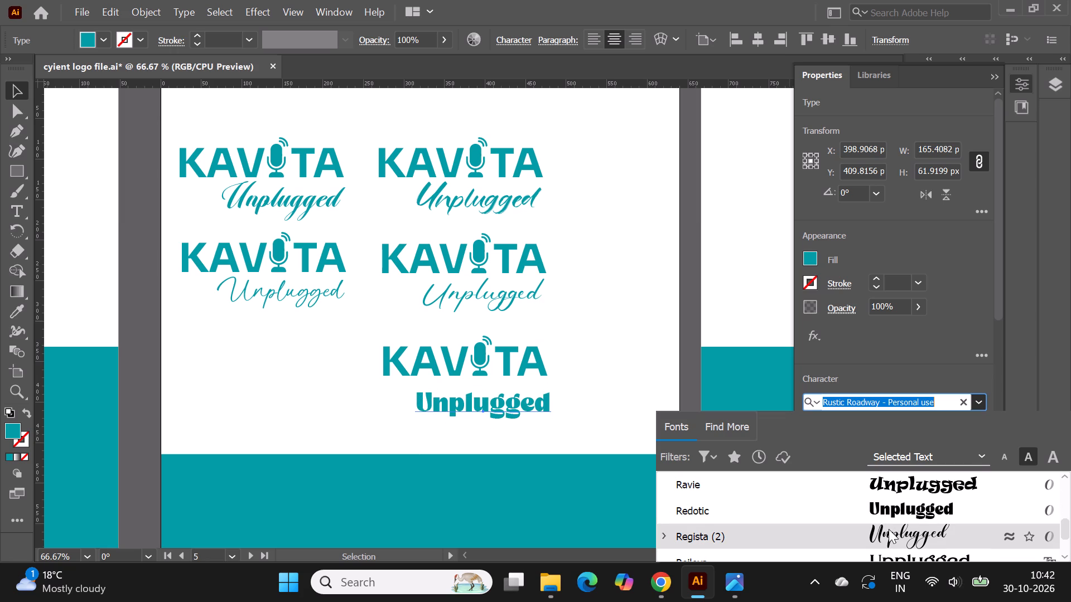
scroll(889, 529, "down", 5)
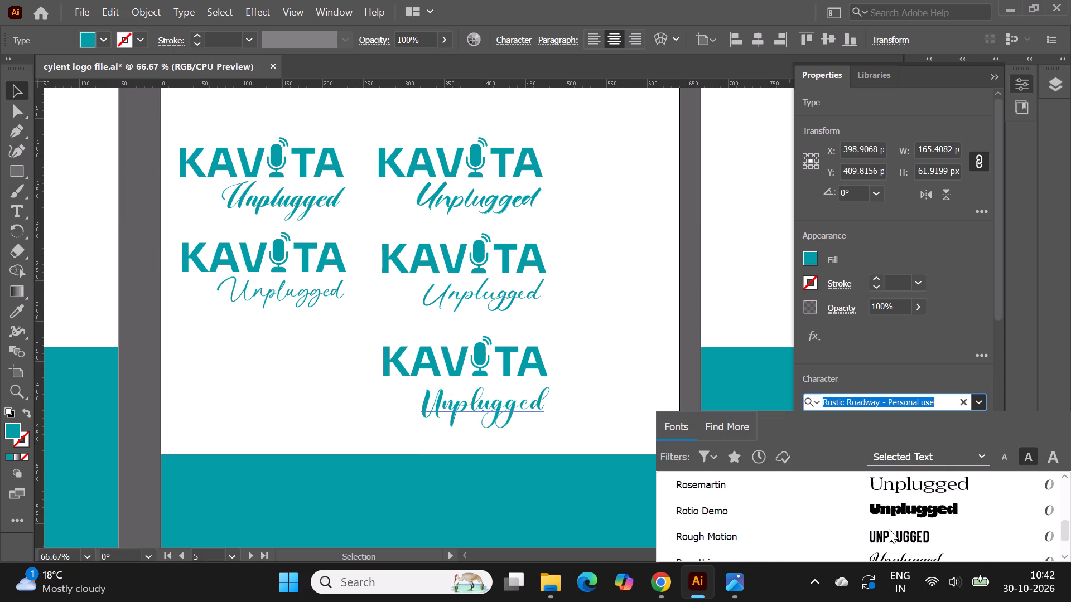
scroll(889, 529, "down", 1)
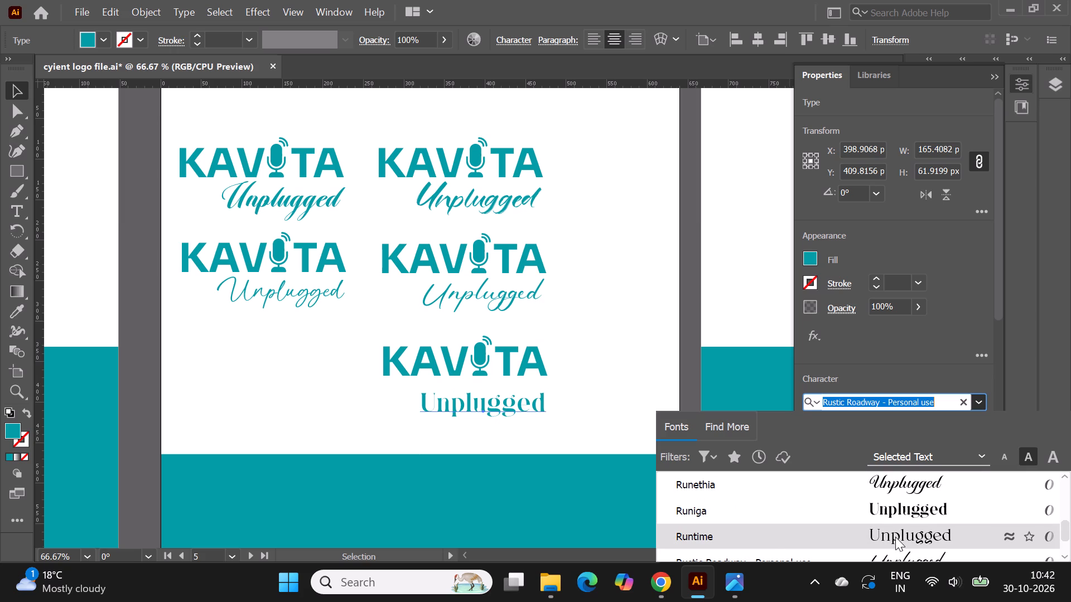
scroll(895, 537, "down", 1)
scroll(894, 486, "down", 1)
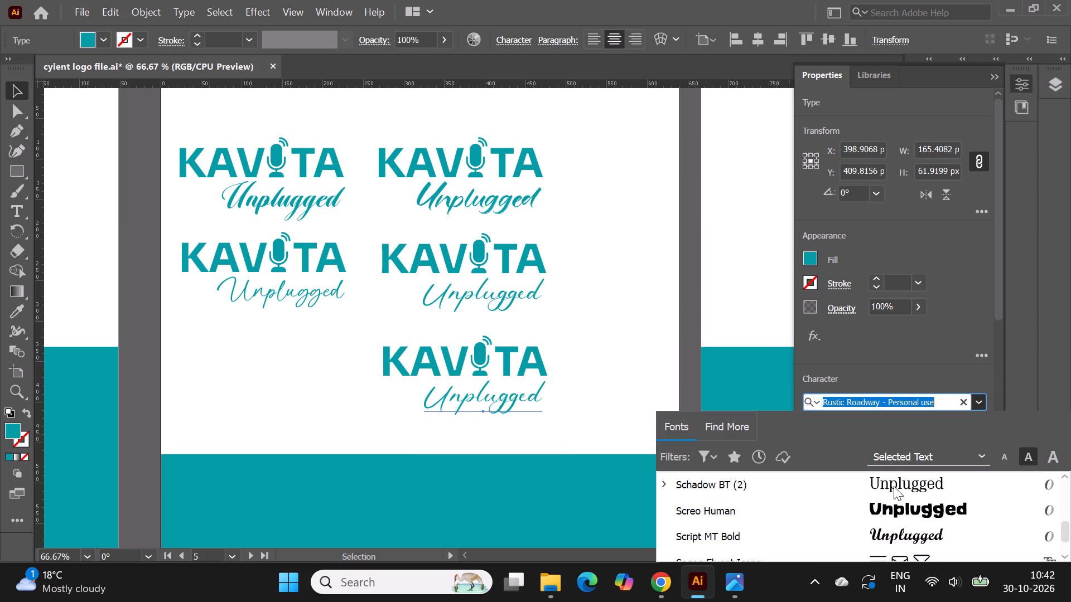
scroll(900, 513, "down", 1)
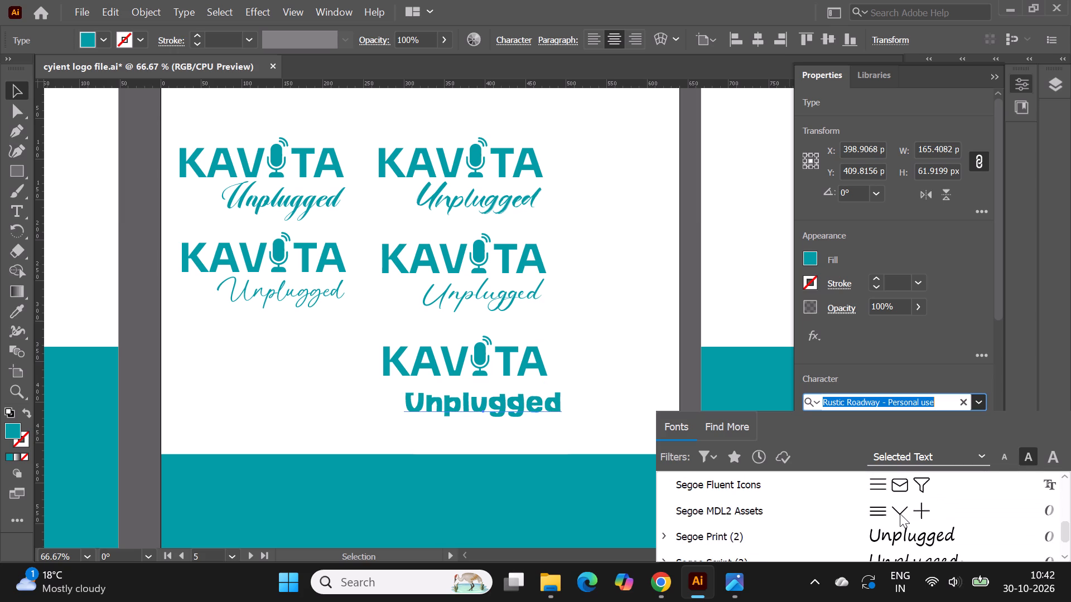
scroll(900, 513, "down", 5)
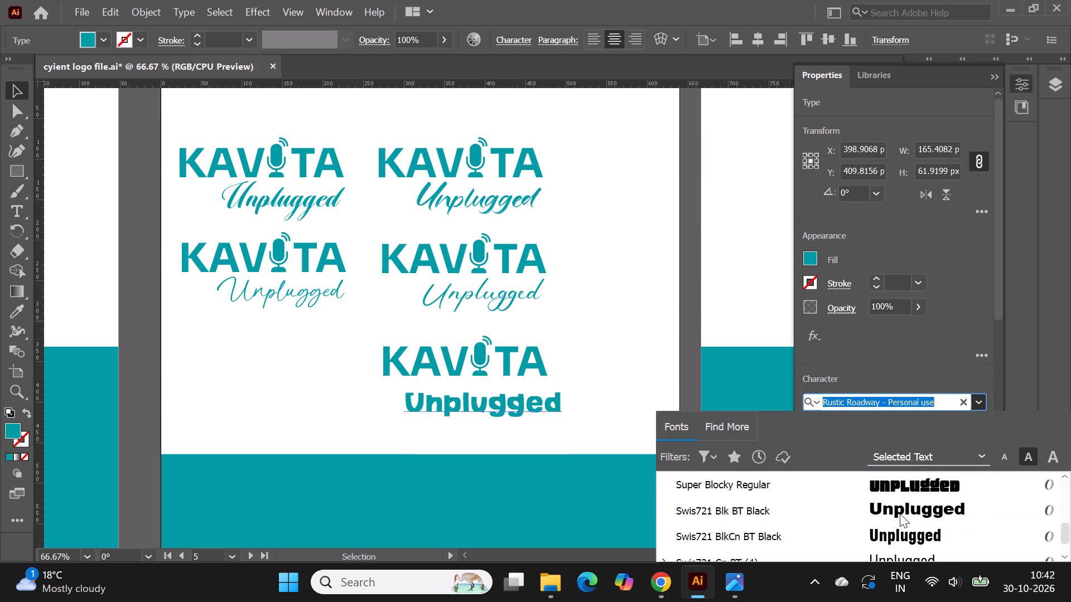
scroll(900, 513, "down", 4)
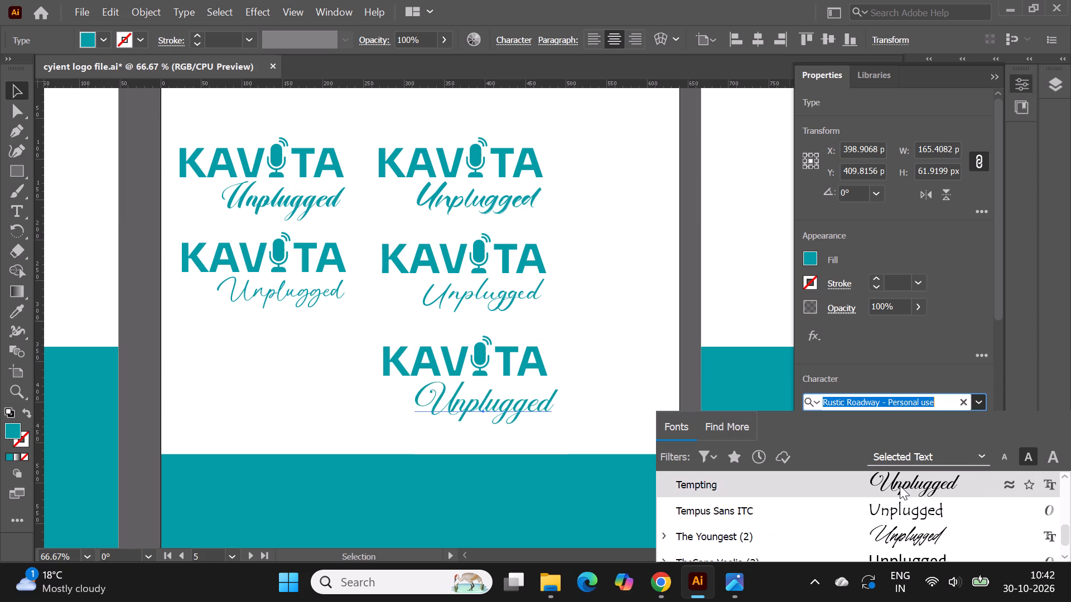
scroll(894, 531, "down", 1)
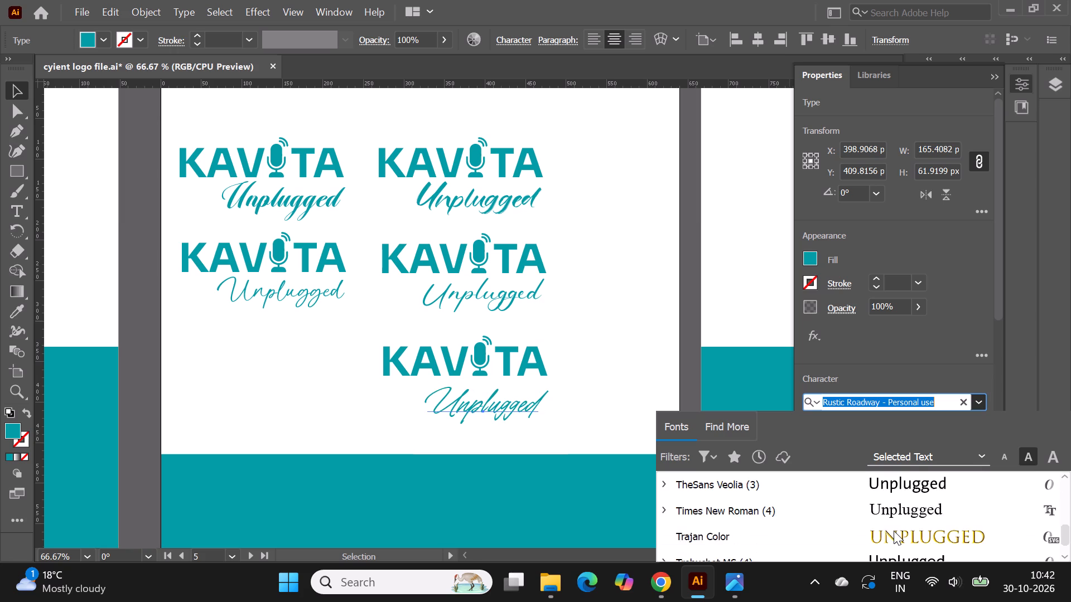
scroll(894, 531, "down", 5)
scroll(894, 531, "up", 1)
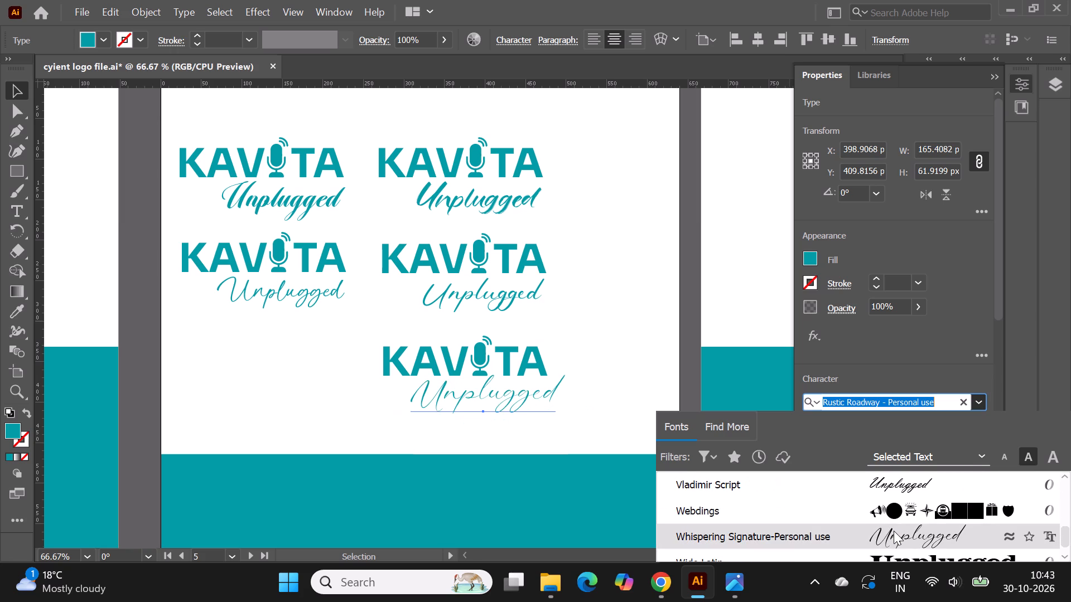
scroll(894, 531, "down", 6)
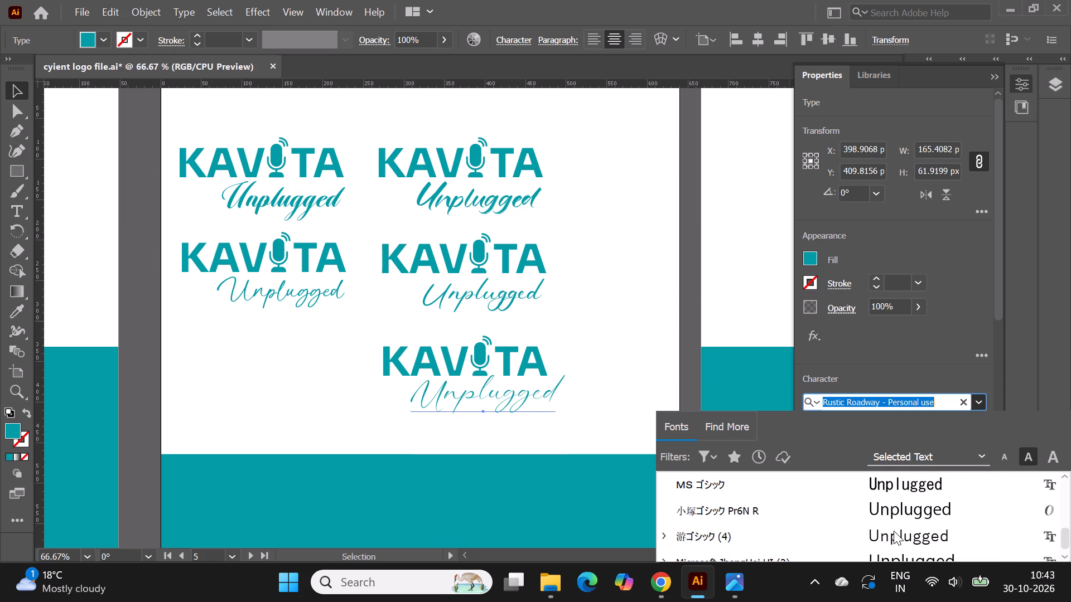
Set the fifth logo's word Unplugged in the Magnolia Springs font.
scroll(894, 531, "down", 11)
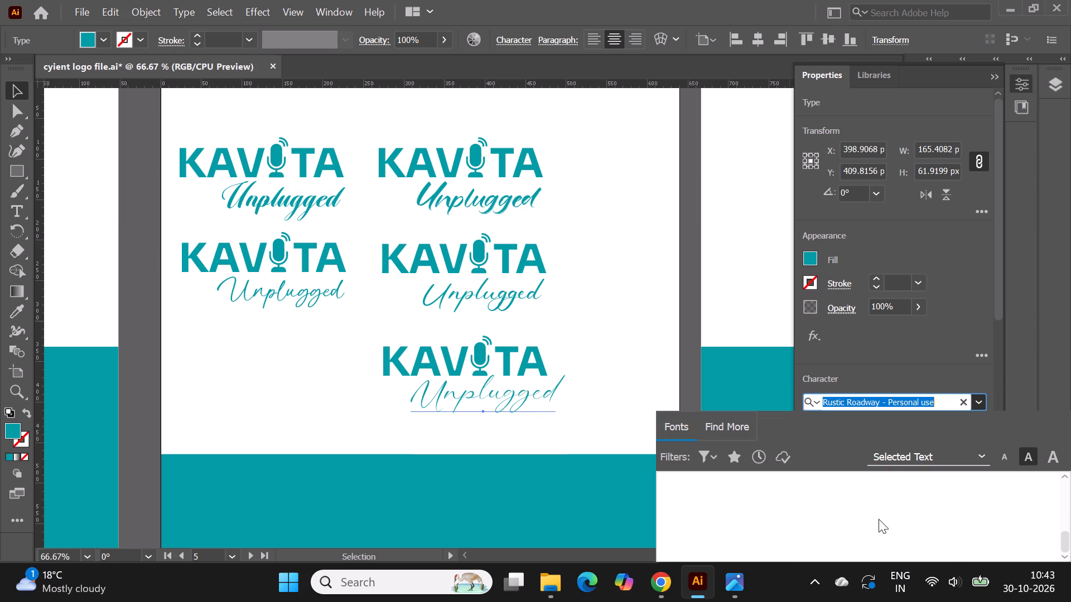
left_click(499, 403)
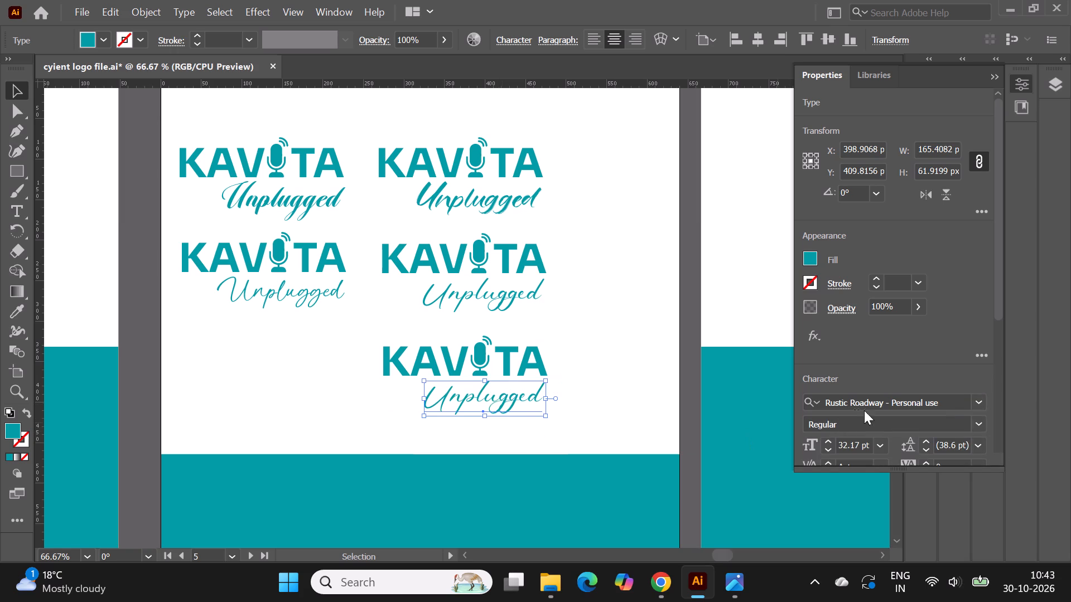
left_click(870, 402)
type("mag")
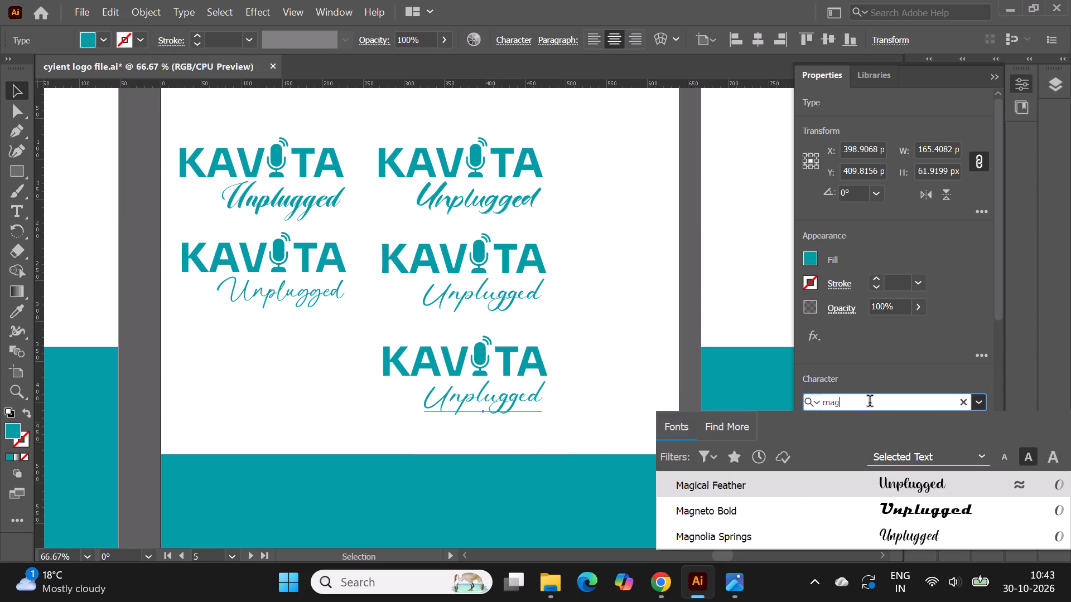
left_click(745, 538)
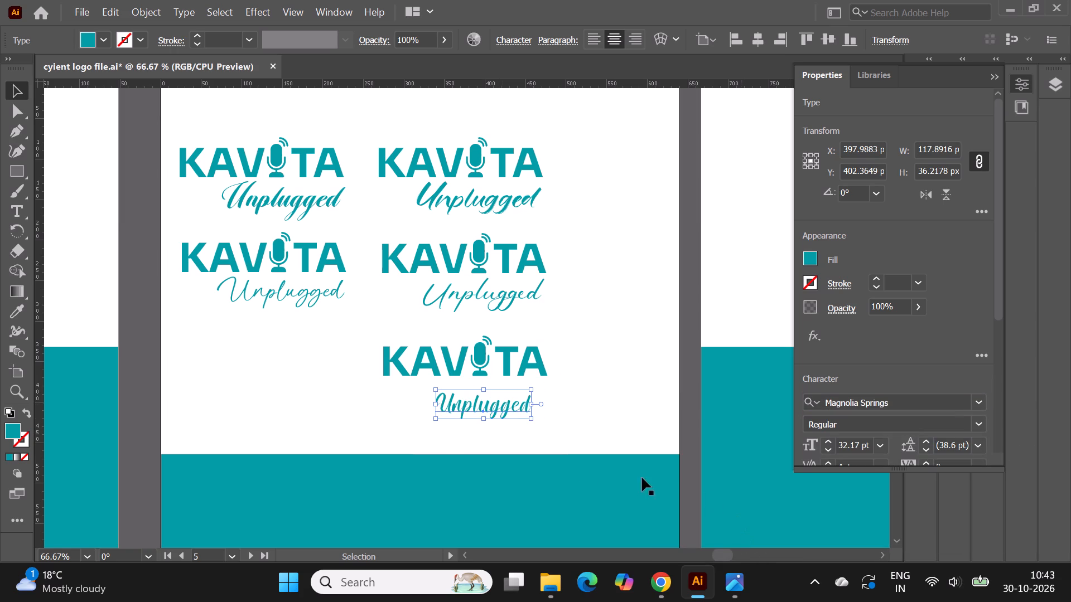
Enlarge the fifth logo's word Unplugged to about 151 px wide and tuck it close beneath KAVITA, aligned with the final A.
scroll(447, 407, "up", 1, "alt")
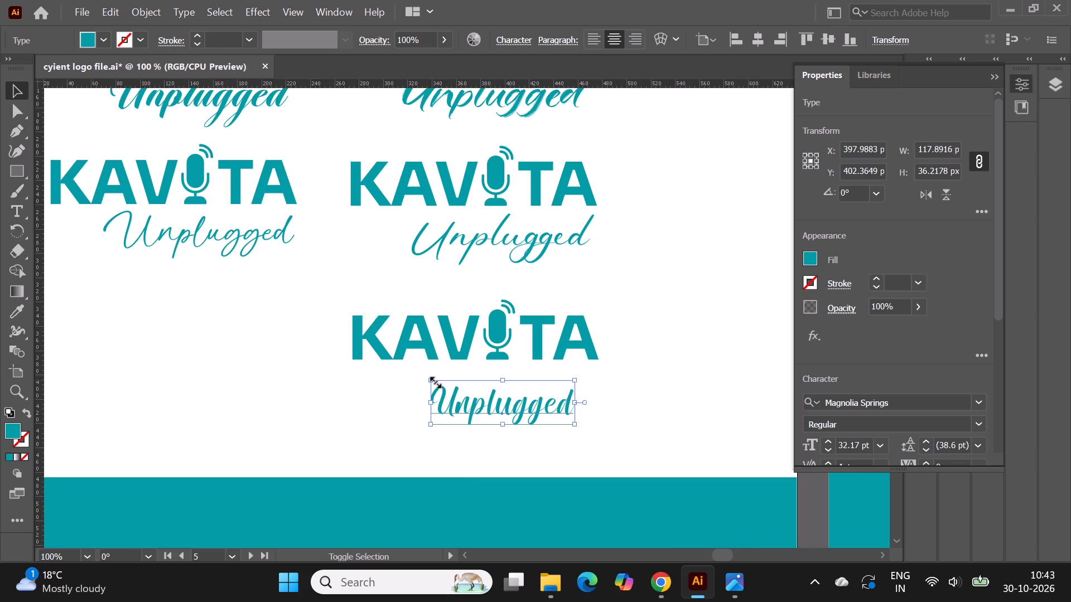
left_click_drag(430, 379, 403, 368, "shift")
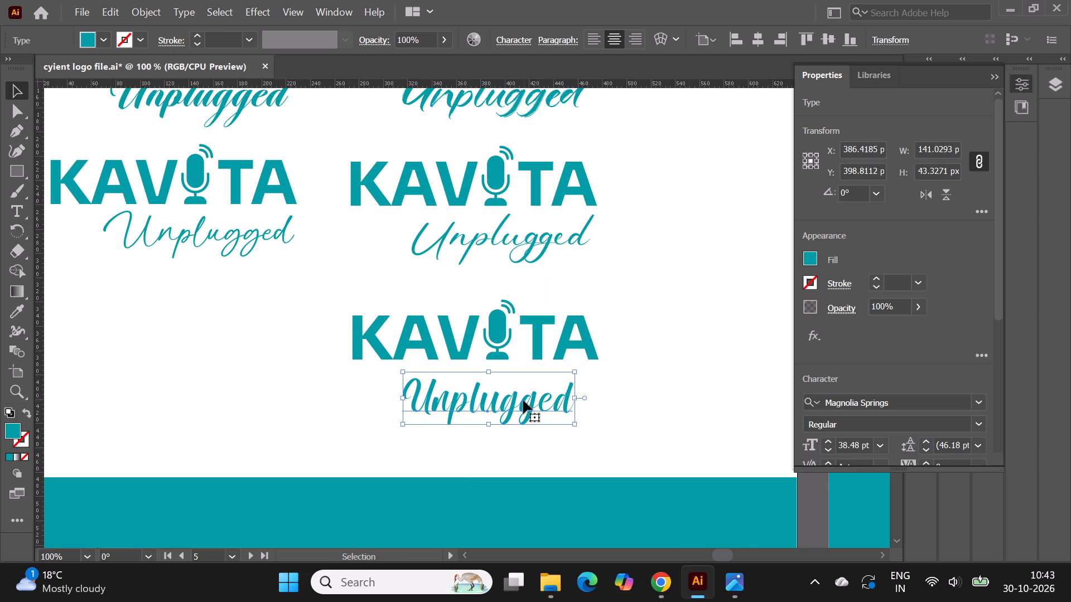
left_click_drag(534, 406, 561, 396)
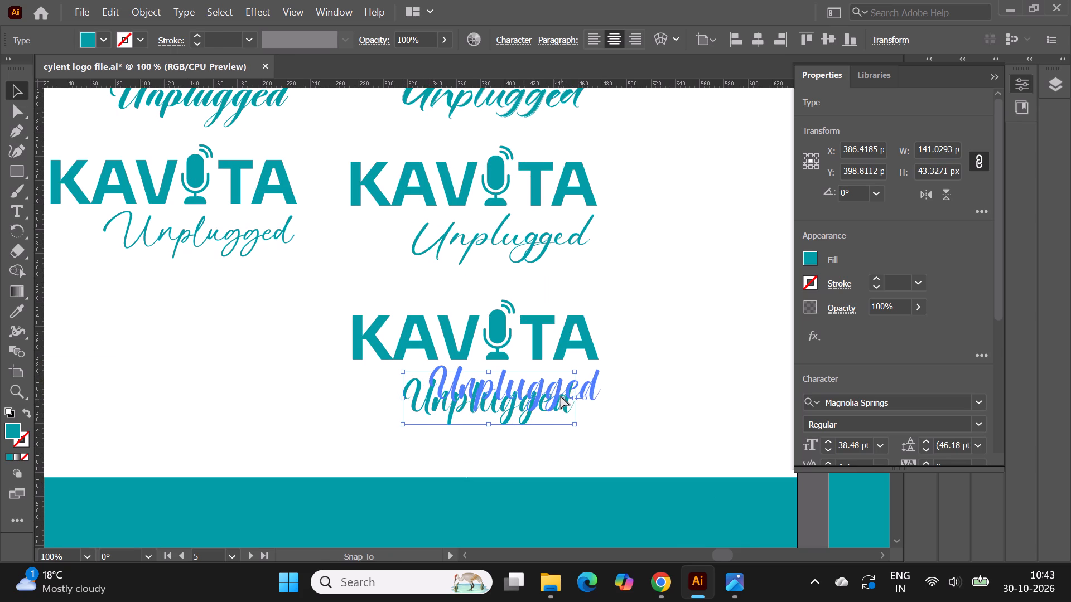
left_click_drag(561, 396, 561, 395)
left_click_drag(428, 413, 411, 417, "shift")
left_click_drag(409, 360, 417, 360, "shift")
scroll(523, 391, "down", 1, "alt")
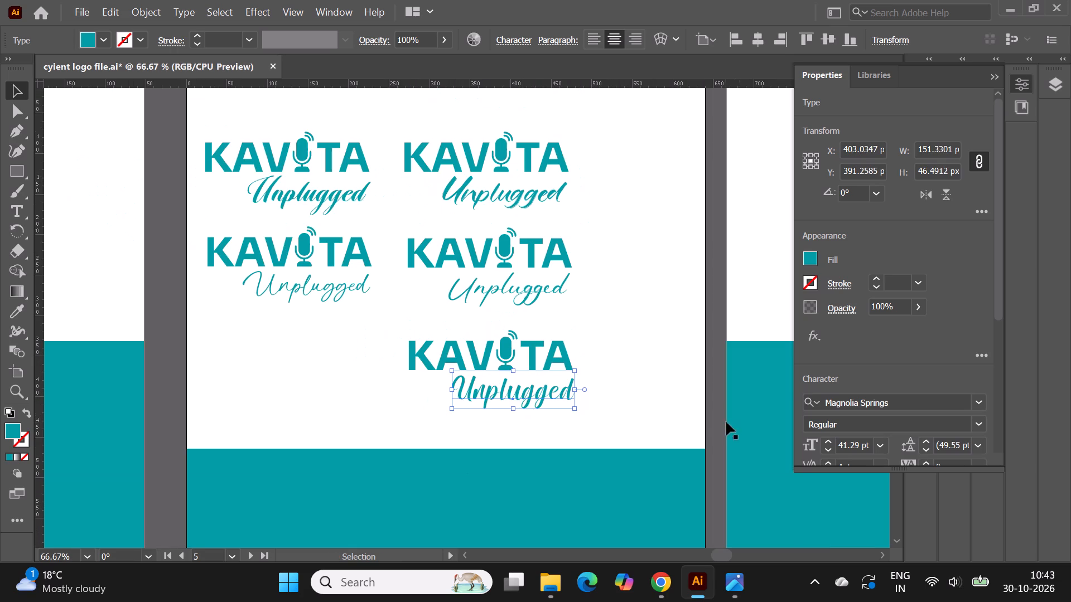
left_click(715, 423)
left_click(995, 76)
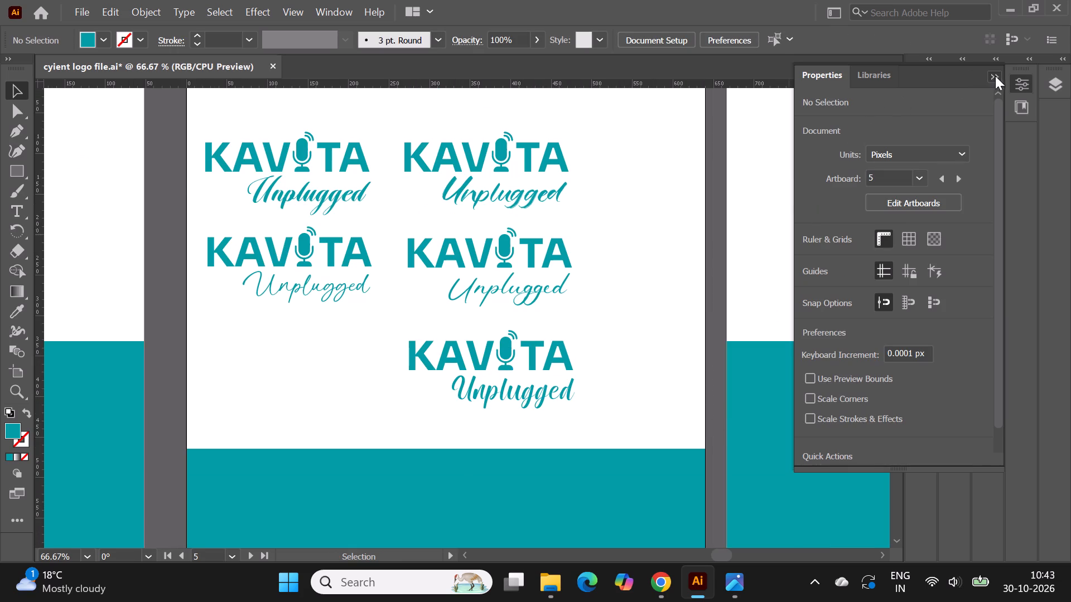
Move the whole first logo, including its microphone and Unplugged, straight up toward the top edge of artboard 5.
scroll(181, 178, "up", 1, "alt")
scroll(408, 259, "down", 1, "alt")
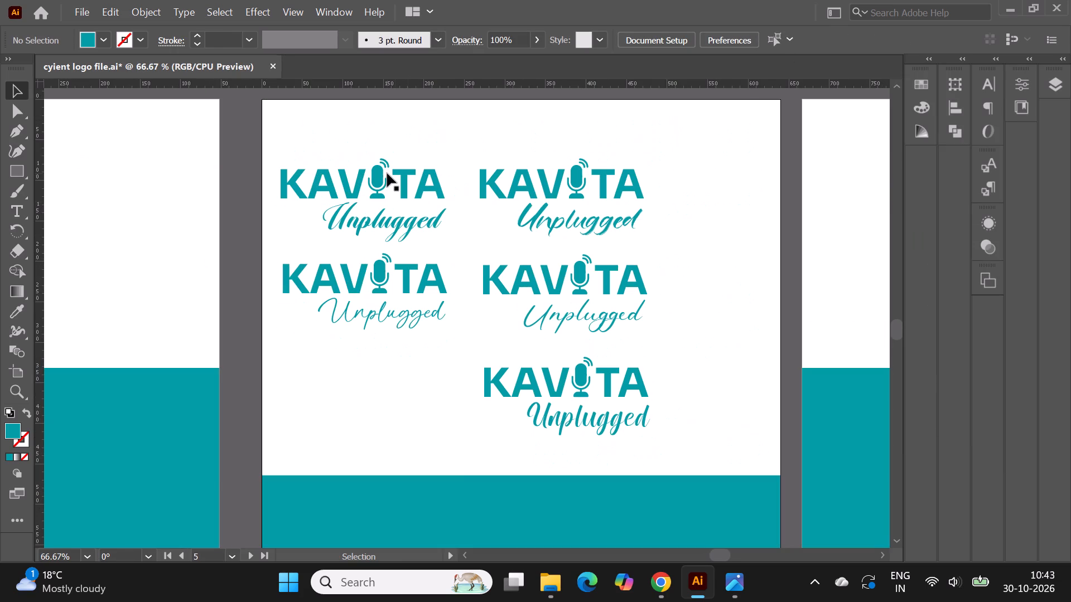
left_click(361, 183)
left_click(380, 175, "shift")
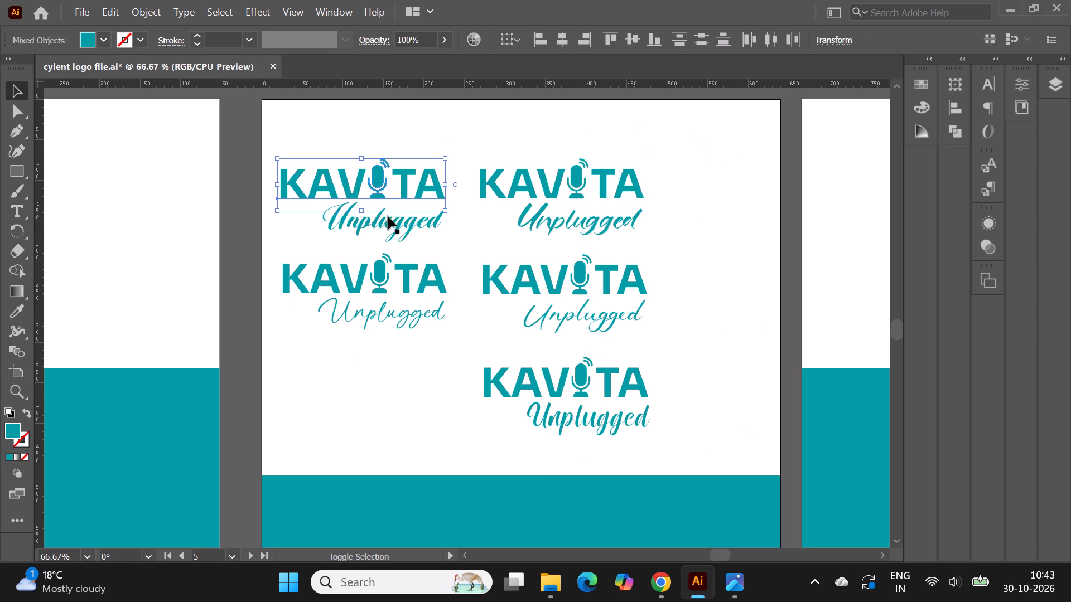
left_click(384, 226, "shift")
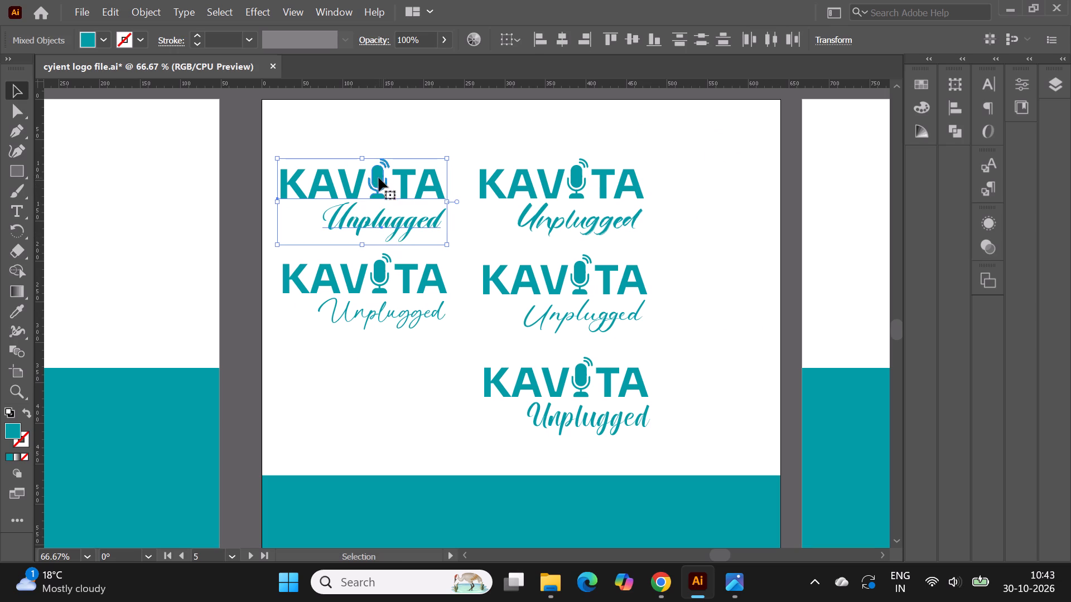
left_click_drag(379, 178, 380, 143)
left_click(242, 148)
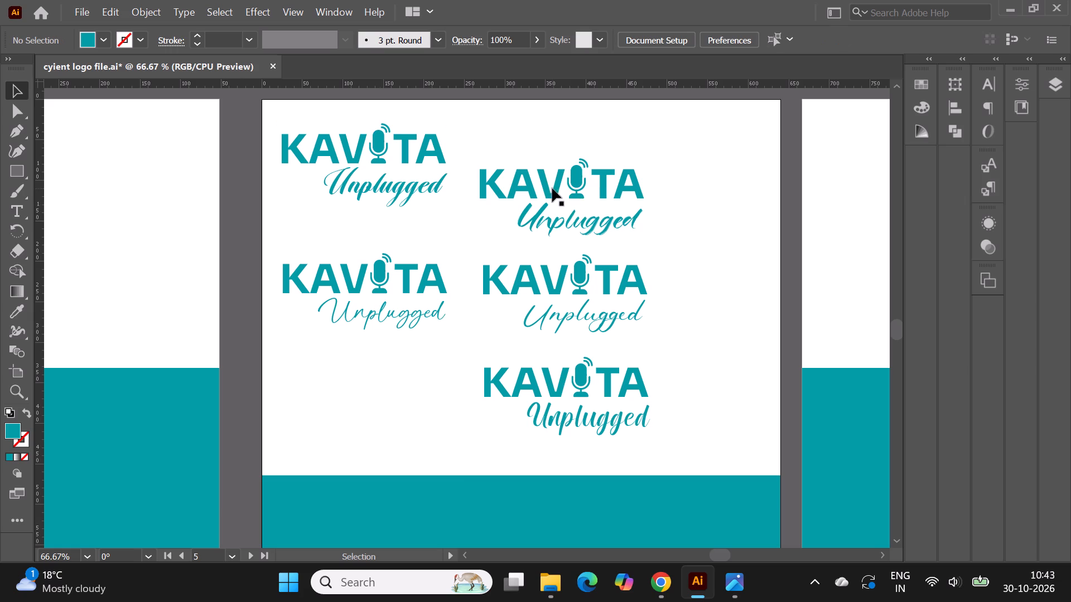
Move the whole second logo up and away from the first so both sit level in the top row.
left_click(550, 189)
left_click(579, 181, "shift")
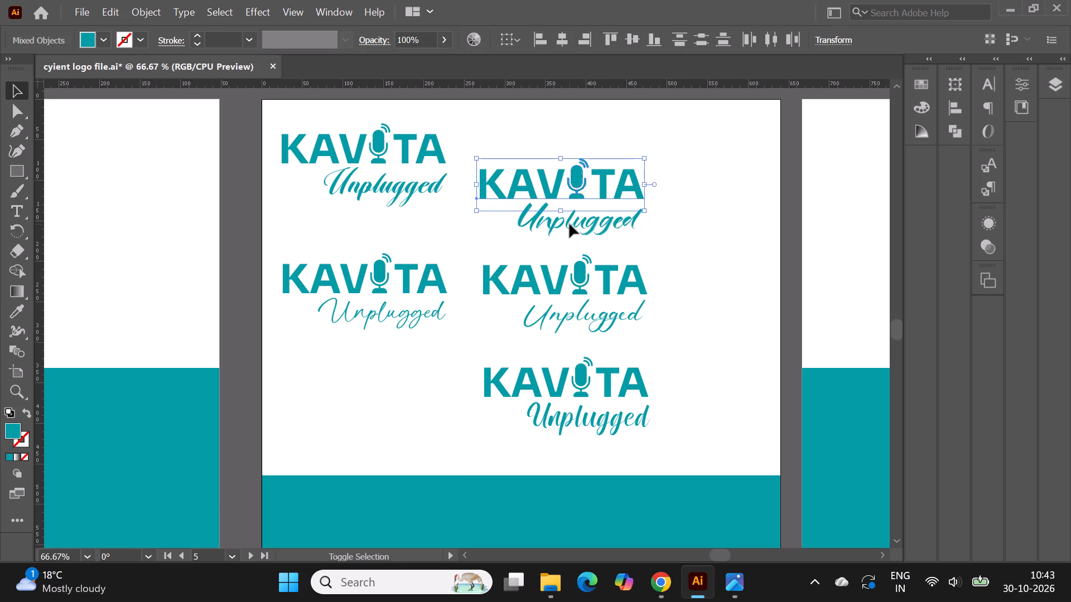
left_click(570, 224, "shift")
left_click_drag(577, 183, 621, 150)
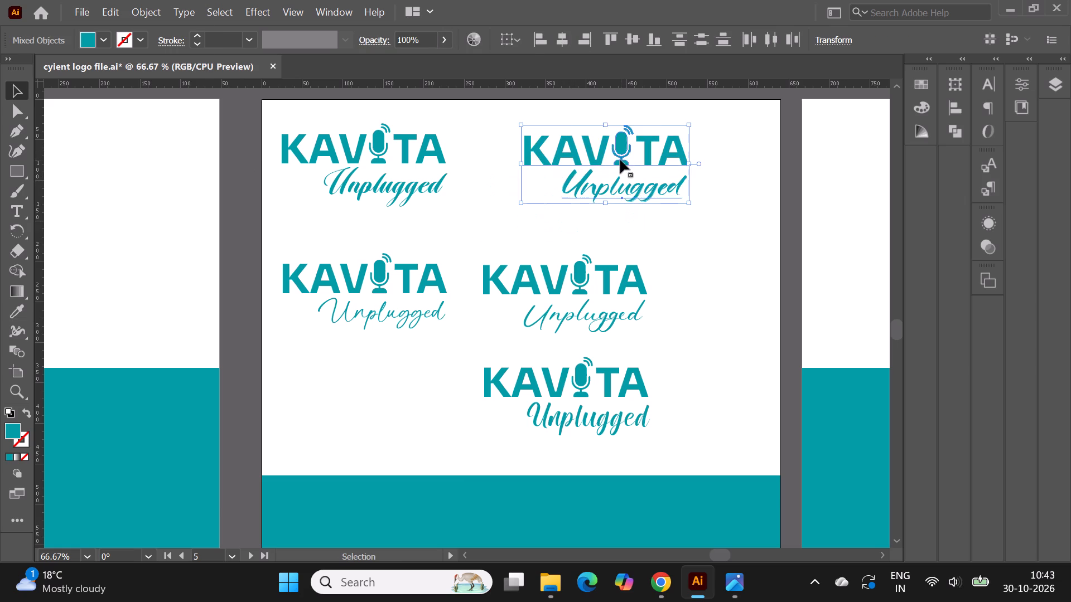
left_click(621, 152)
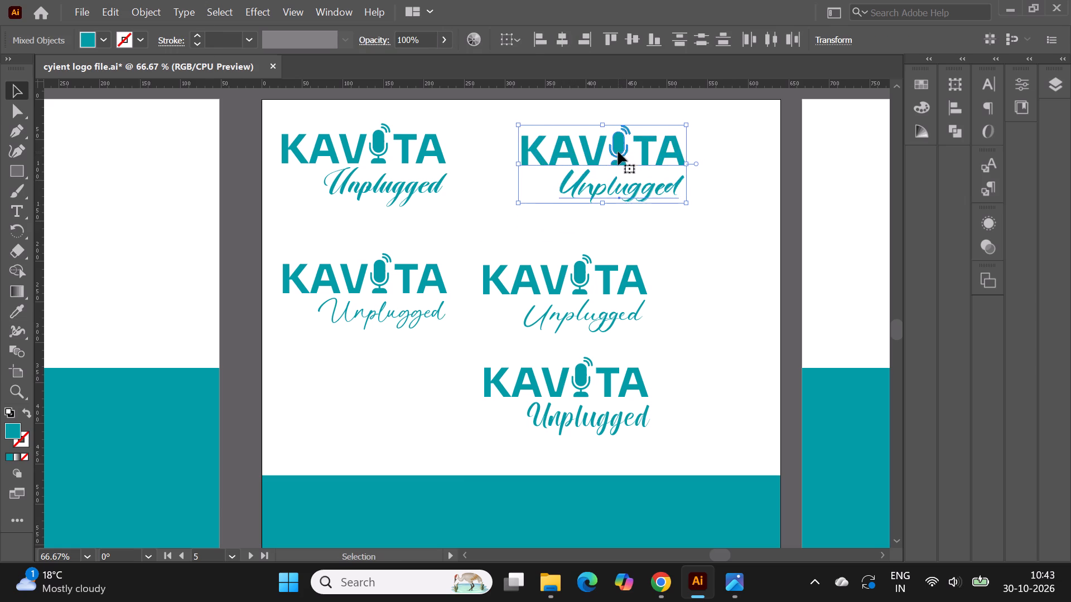
left_click(254, 211)
Nudge the whole third logo, including its microphone and Unplugged, slightly down and in line beneath the first logo.
left_click(383, 276)
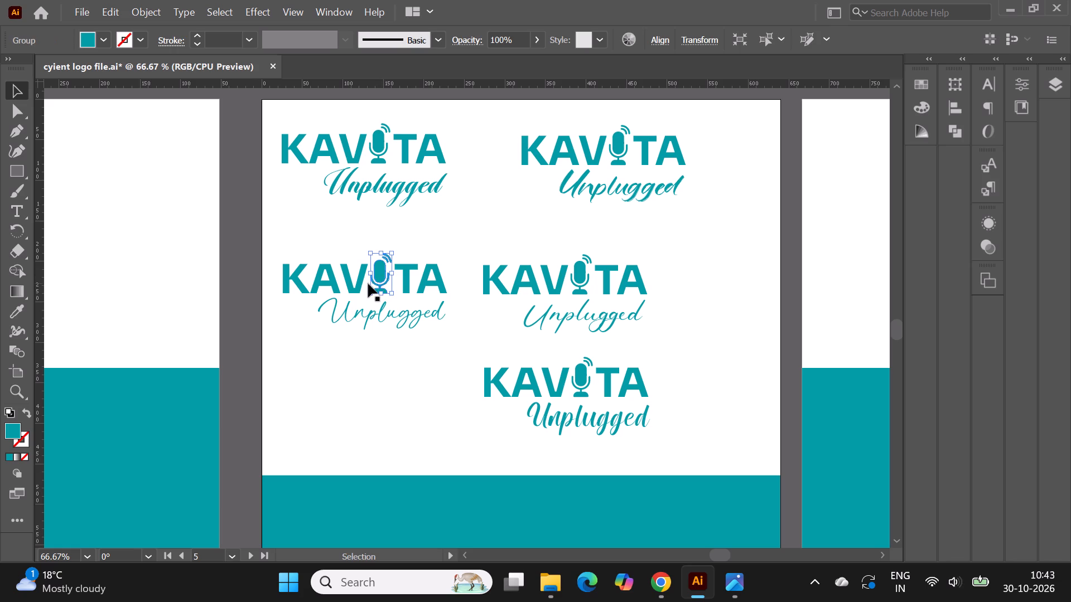
left_click(357, 288, "shift")
left_click(347, 311, "shift")
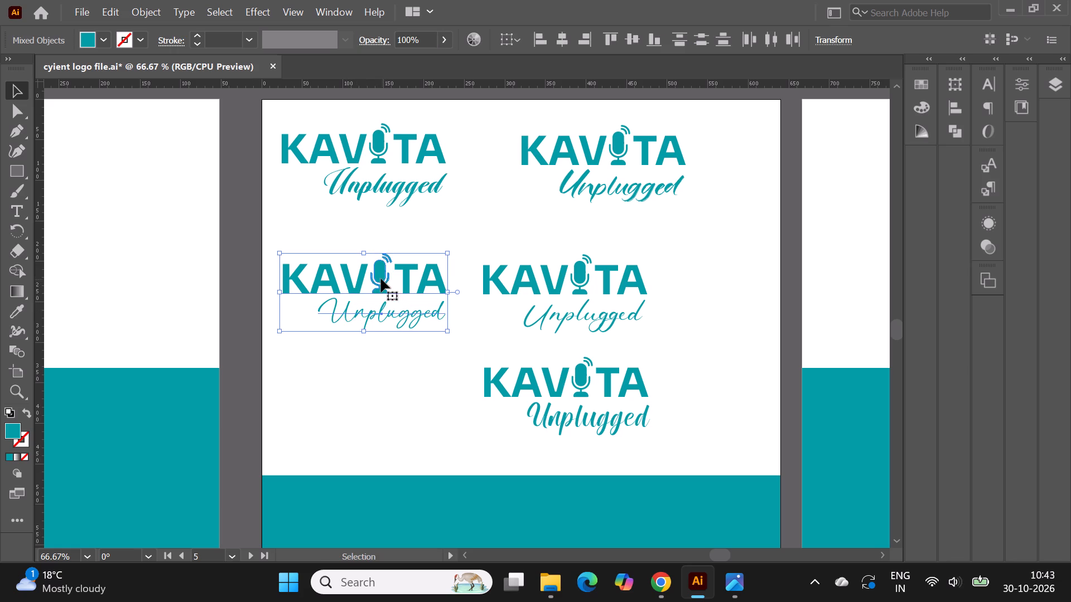
left_click(381, 279)
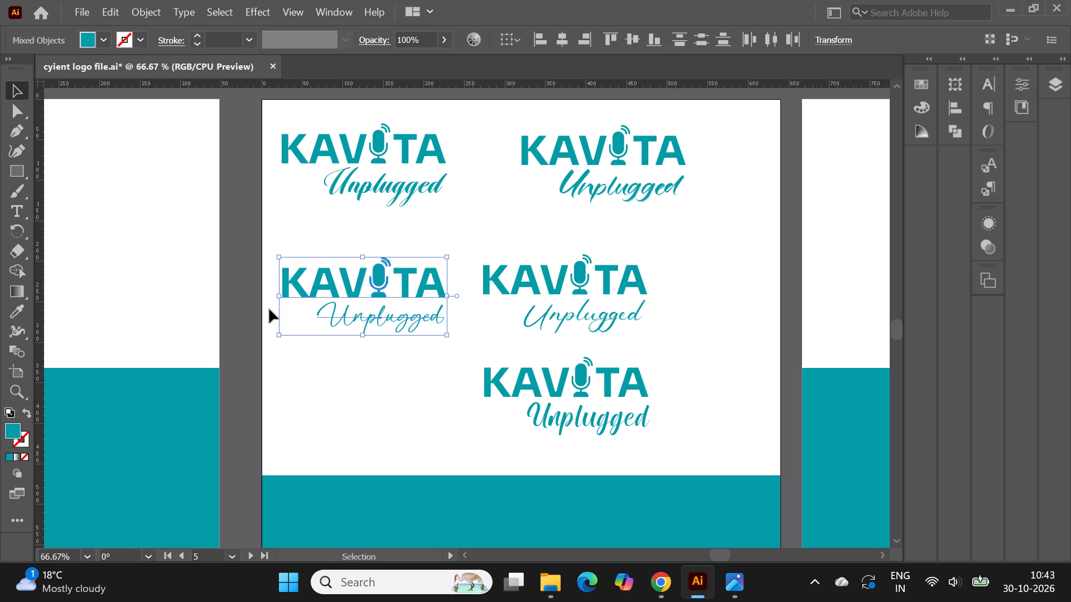
left_click(249, 313)
Move the whole fourth logo, including its microphone and Unplugged, sideways to line up beneath the second logo.
left_click(494, 277)
left_click(582, 272, "shift")
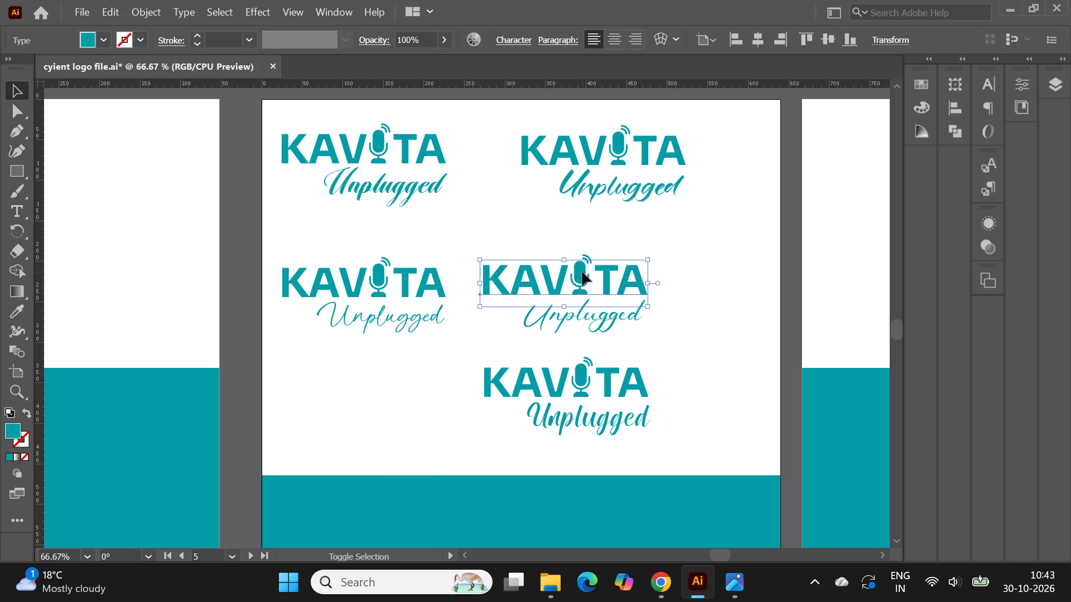
left_click(580, 314, "shift")
left_click_drag(577, 284, 615, 284)
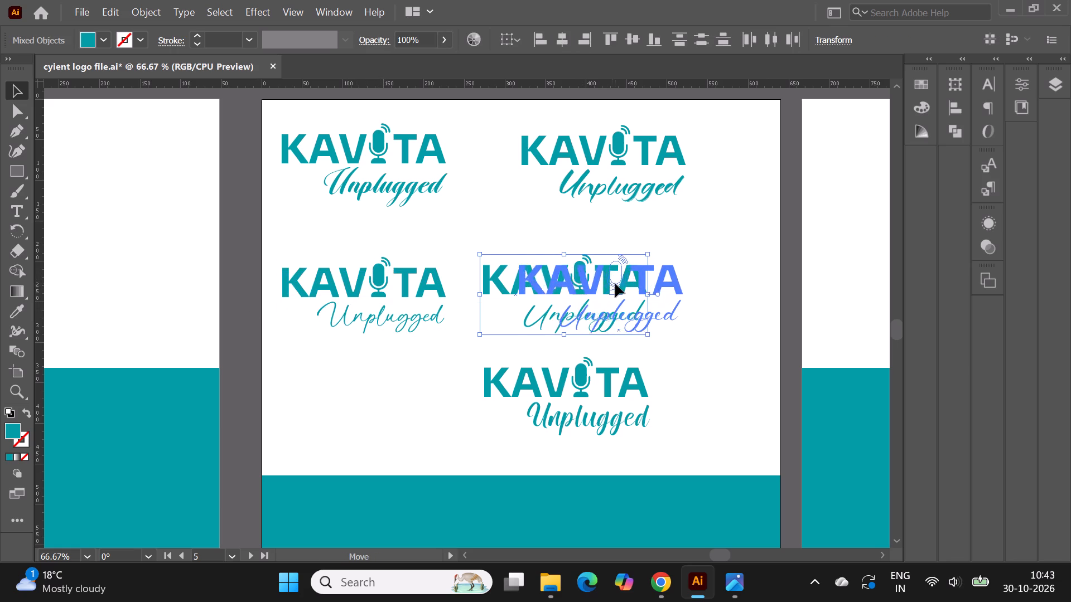
left_click_drag(615, 284, 617, 283)
left_click(617, 278)
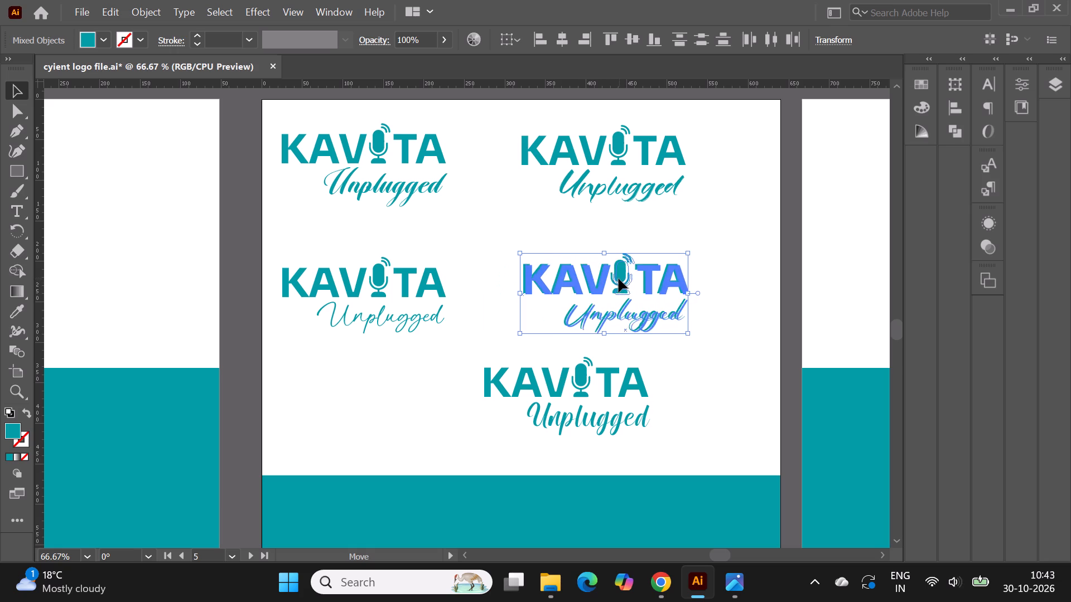
Move the whole fifth logo sideways and down so it sits beneath the fourth logo, just above the teal rectangle.
left_click(495, 380)
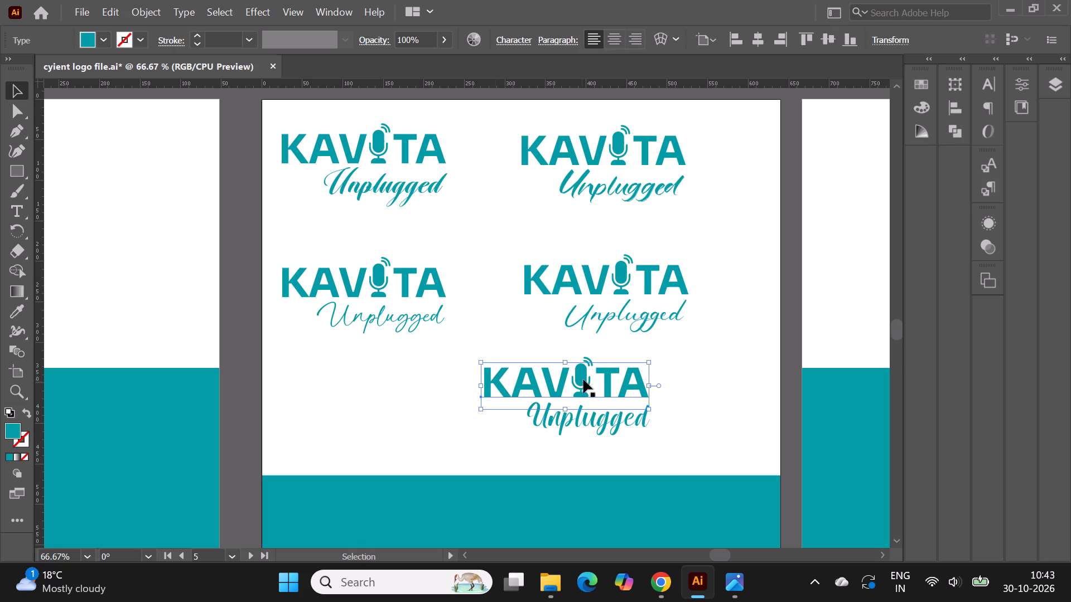
left_click(584, 378, "shift")
left_click(577, 419, "shift")
left_click_drag(585, 377, 629, 392)
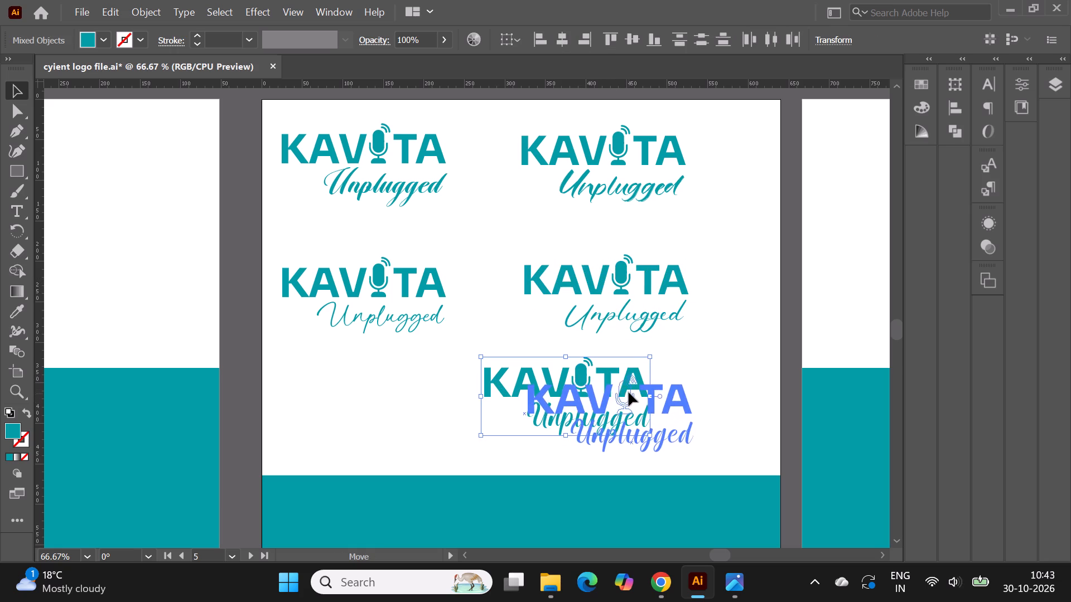
left_click_drag(629, 392, 631, 390)
left_click_drag(626, 389, 626, 395)
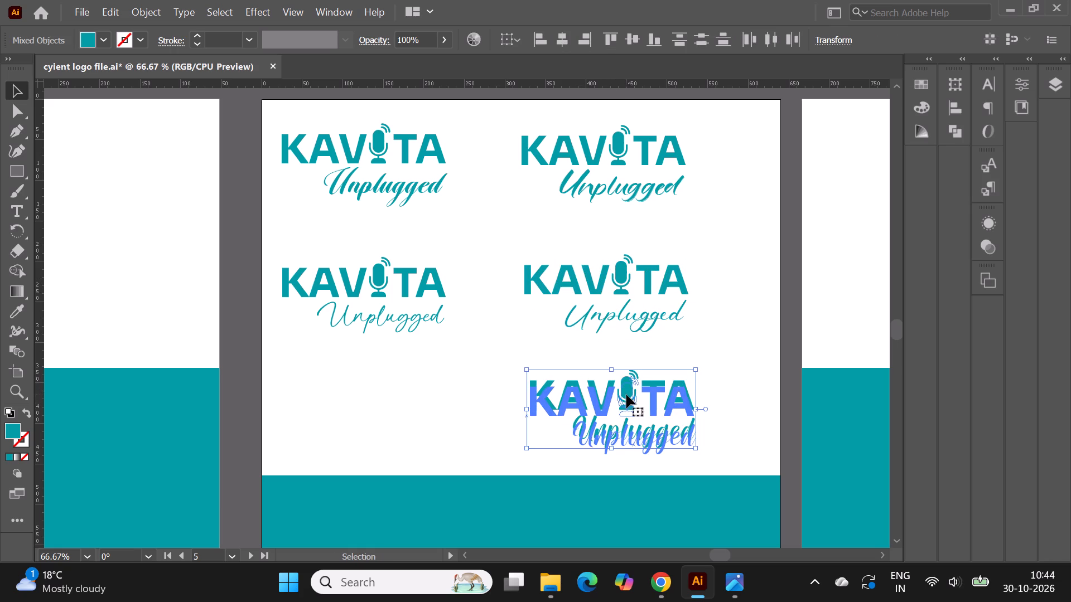
left_click(243, 339)
Review the five script variations on artboard 5 and compare them with the Kavita UNPLUGGED logos on the neighbouring artboards.
scroll(687, 249, "down", 1, "alt")
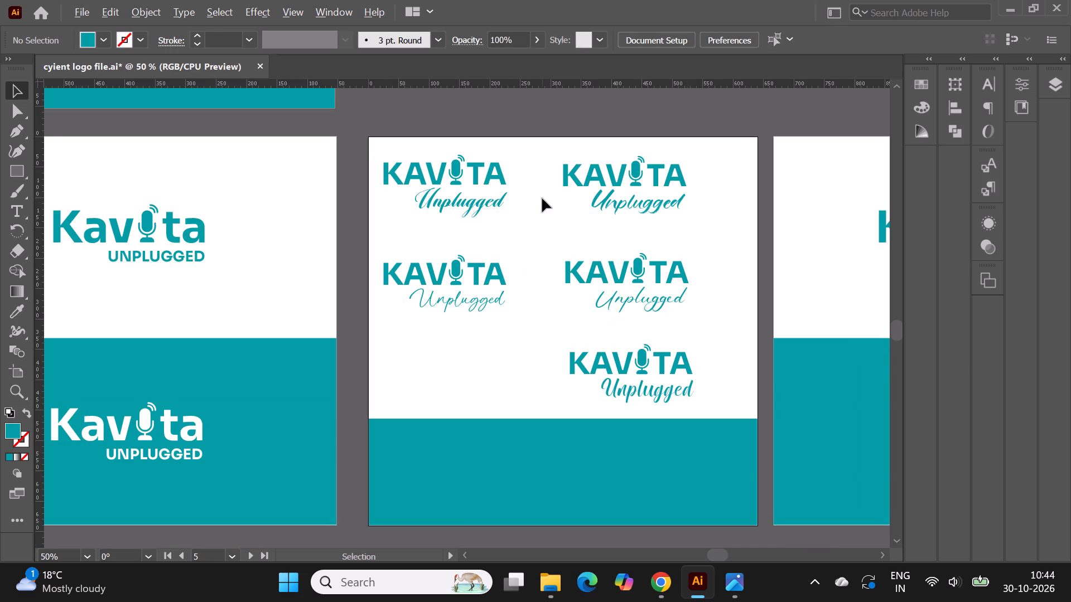
scroll(542, 198, "up", 1, "alt")
scroll(697, 212, "up", 1, "alt")
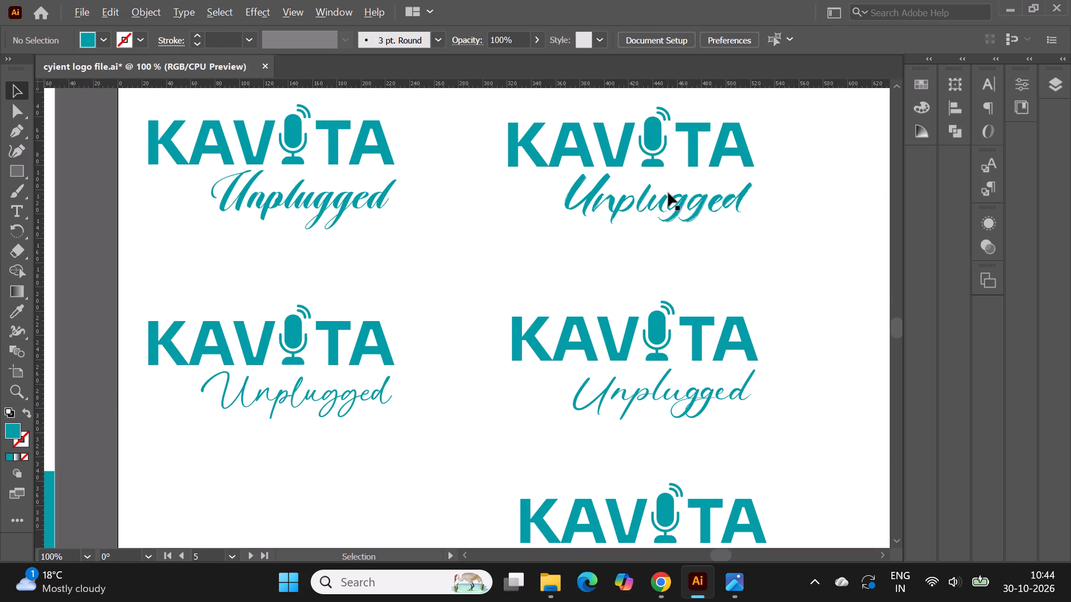
scroll(668, 193, "down", 1, "alt")
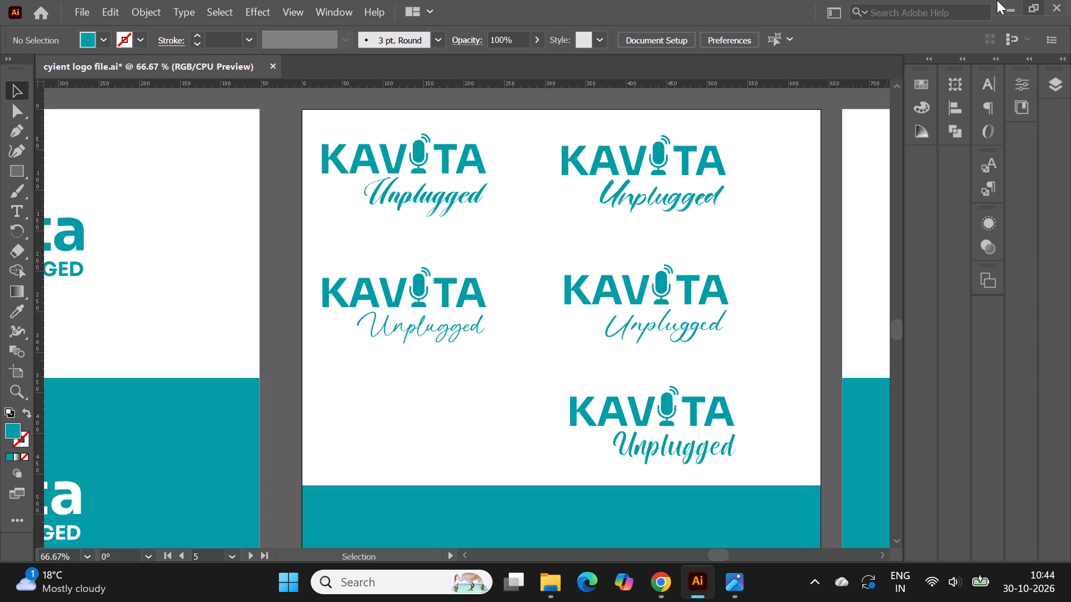
scroll(968, 106, "down", 2, "alt")
scroll(595, 304, "down", 1, "alt")
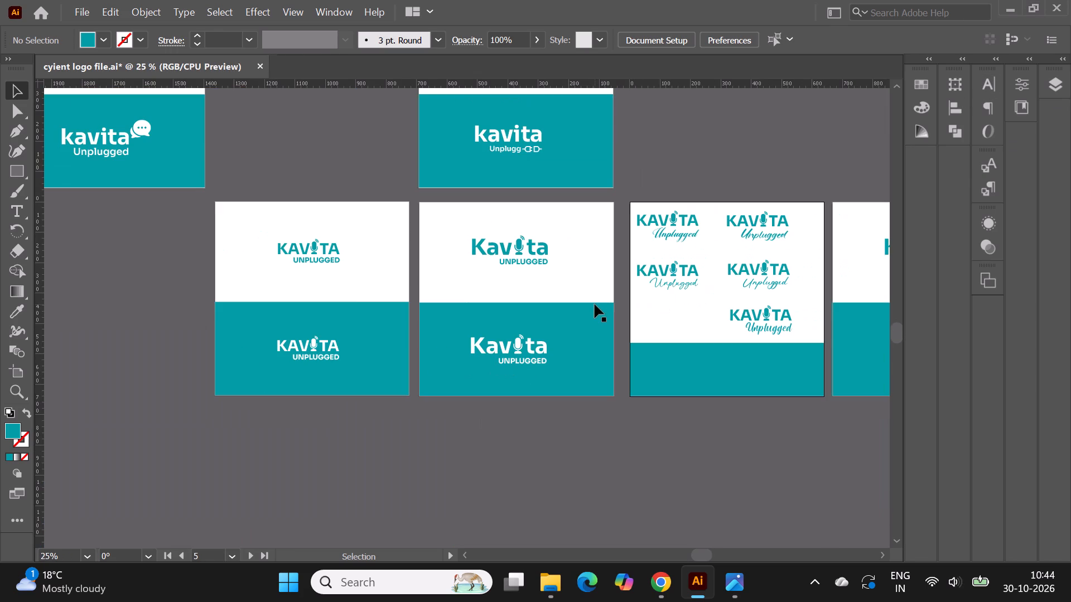
scroll(472, 287, "up", 1, "alt")
scroll(228, 250, "up", 2, "alt")
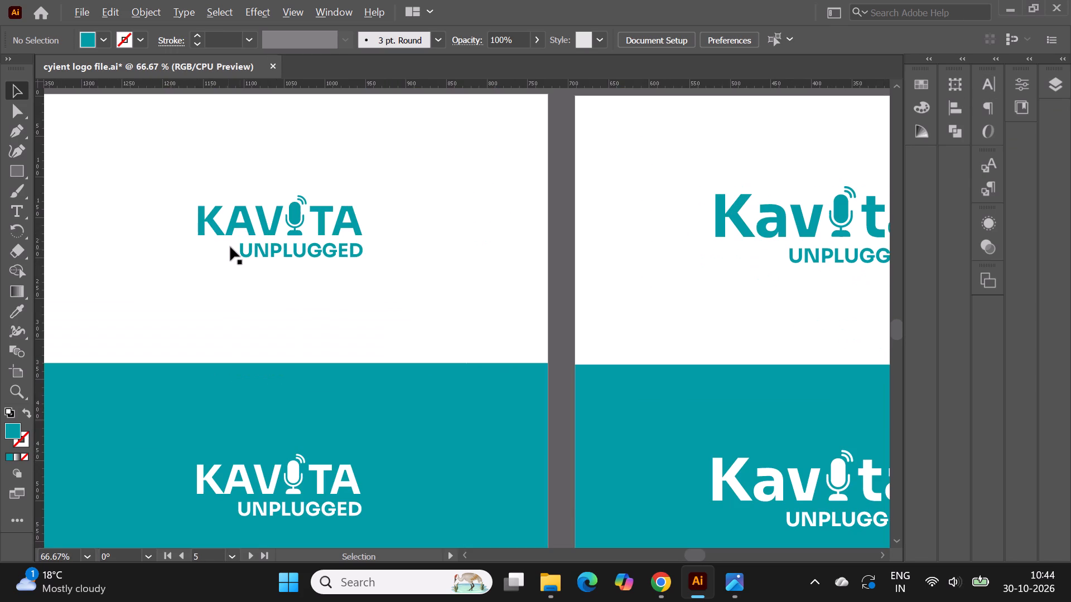
scroll(224, 226, "down", 1, "alt")
scroll(292, 213, "down", 1, "alt")
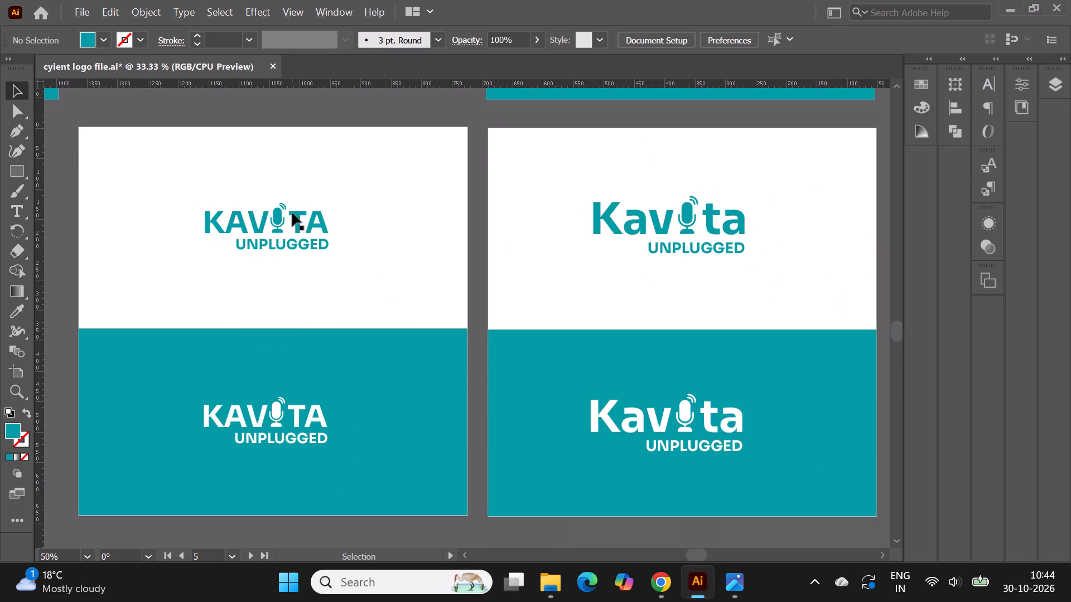
scroll(790, 200, "up", 1, "alt")
scroll(451, 202, "down", 1, "alt")
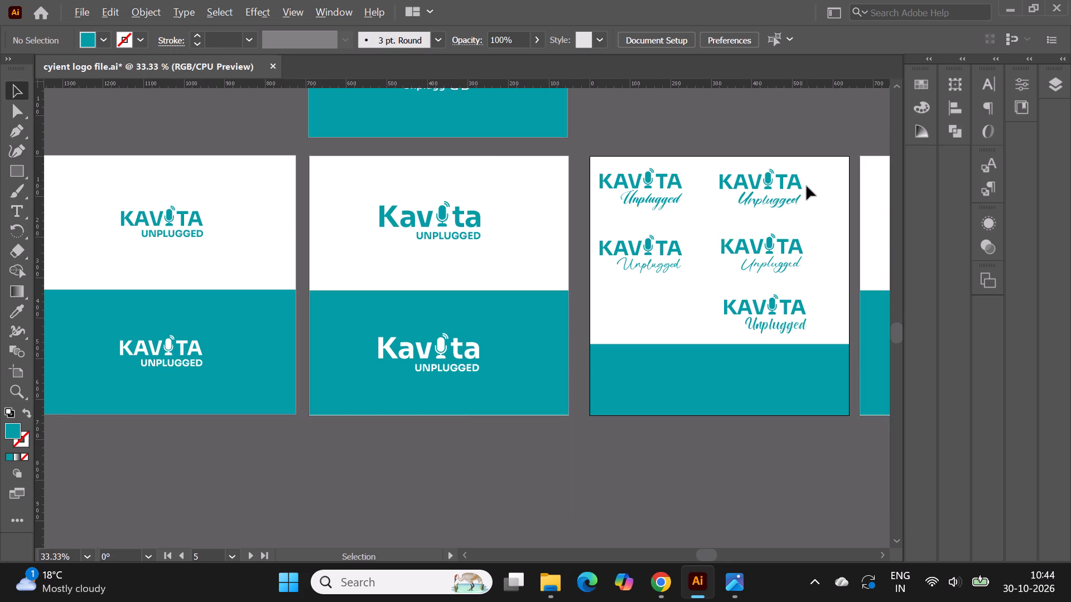
scroll(807, 186, "up", 3, "alt")
scroll(688, 154, "down", 1, "alt")
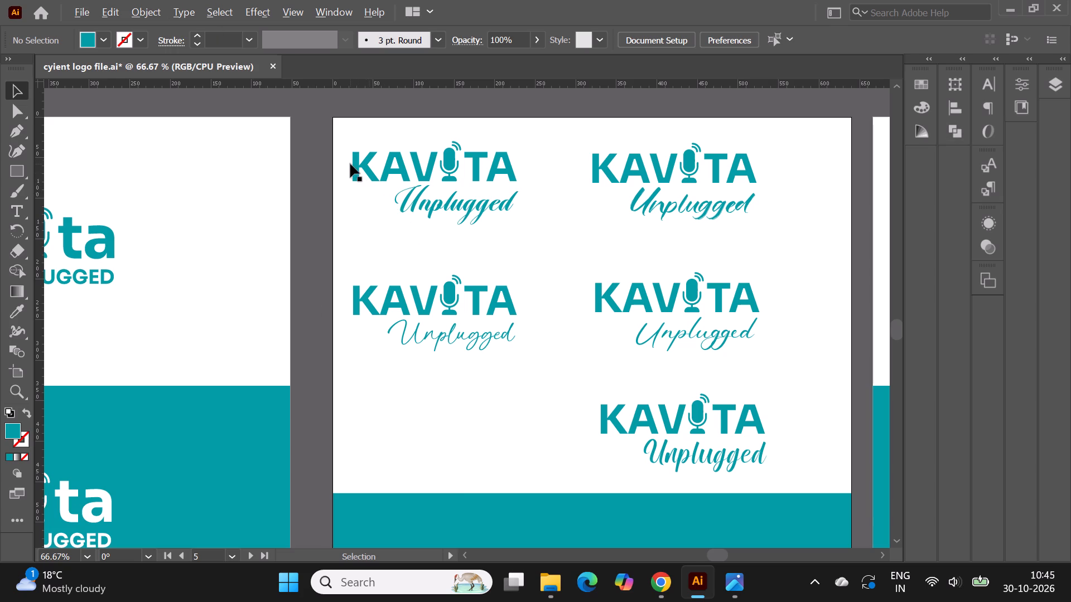
scroll(350, 164, "down", 2, "alt")
scroll(423, 178, "up", 1, "alt")
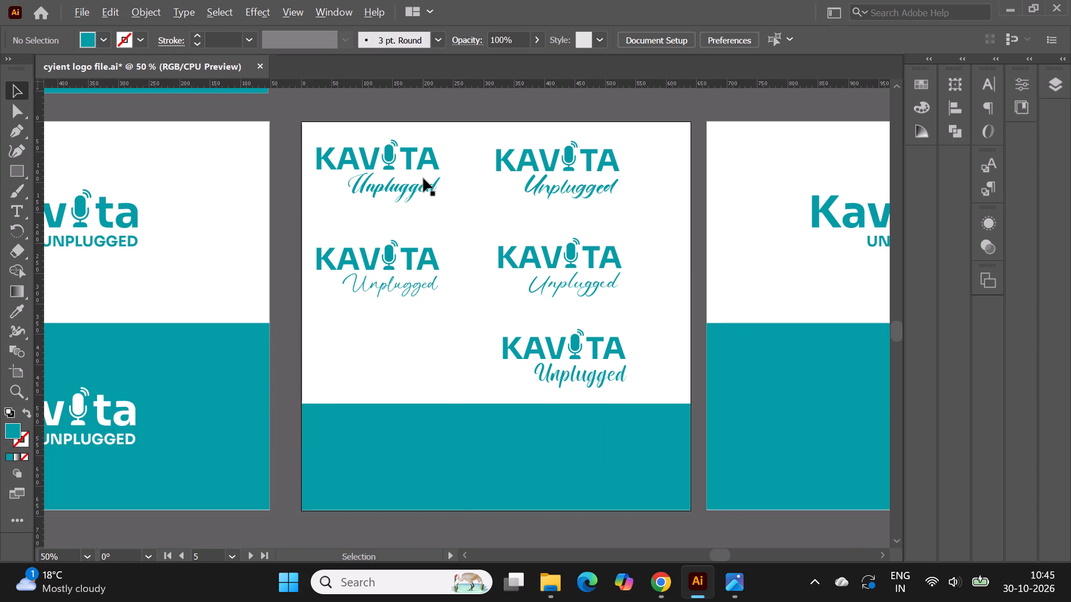
Duplicate artboard 6 with its Kavita UNPLUGGED artwork, placing the copy directly beside it in the same row.
left_click(390, 159)
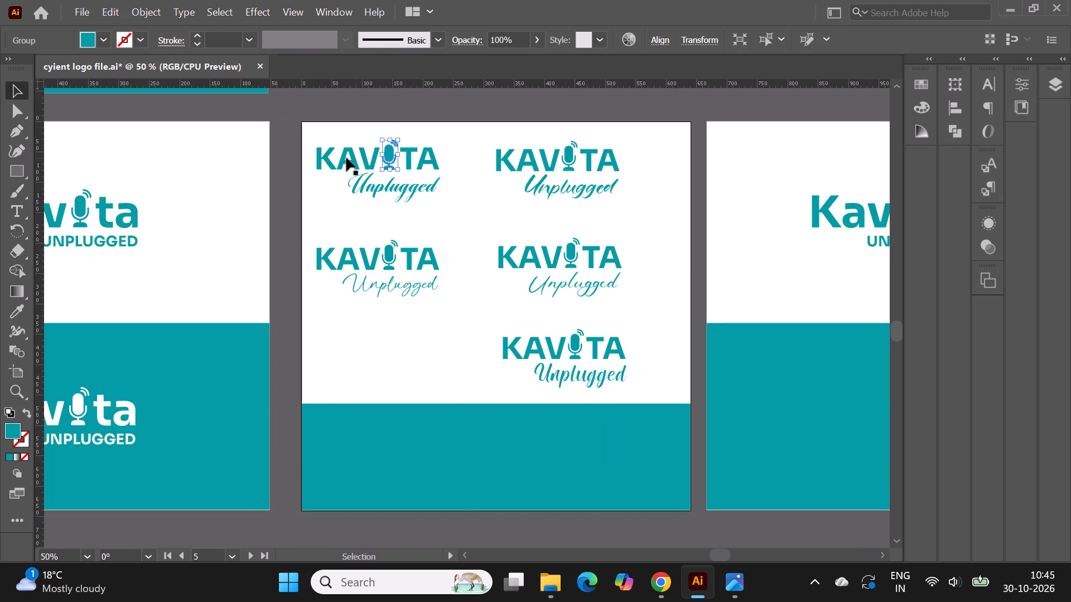
scroll(325, 171, "down", 2, "alt")
left_click(416, 414)
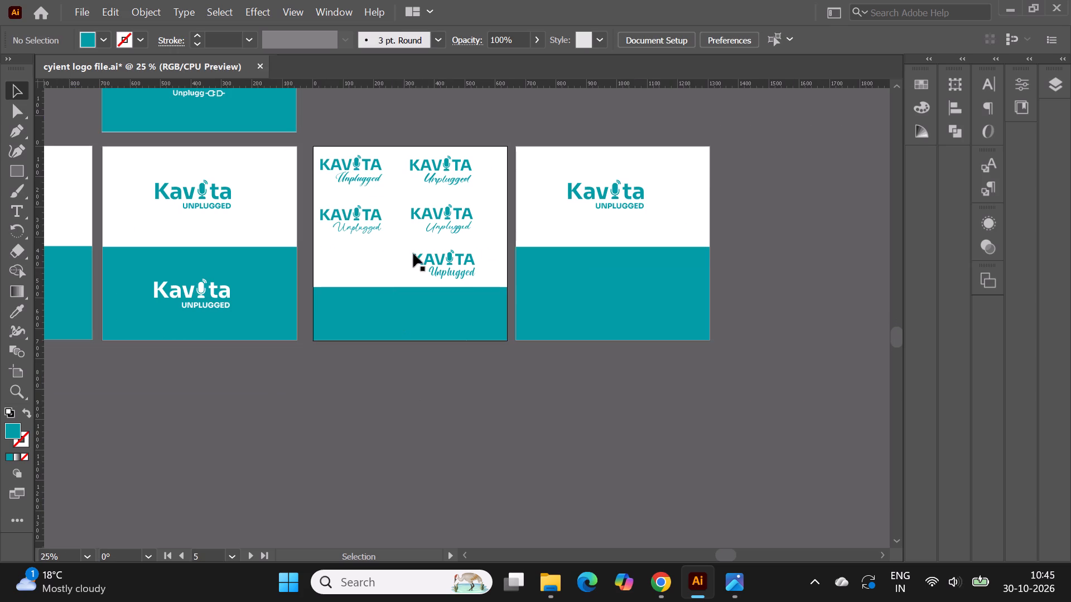
left_click(534, 160)
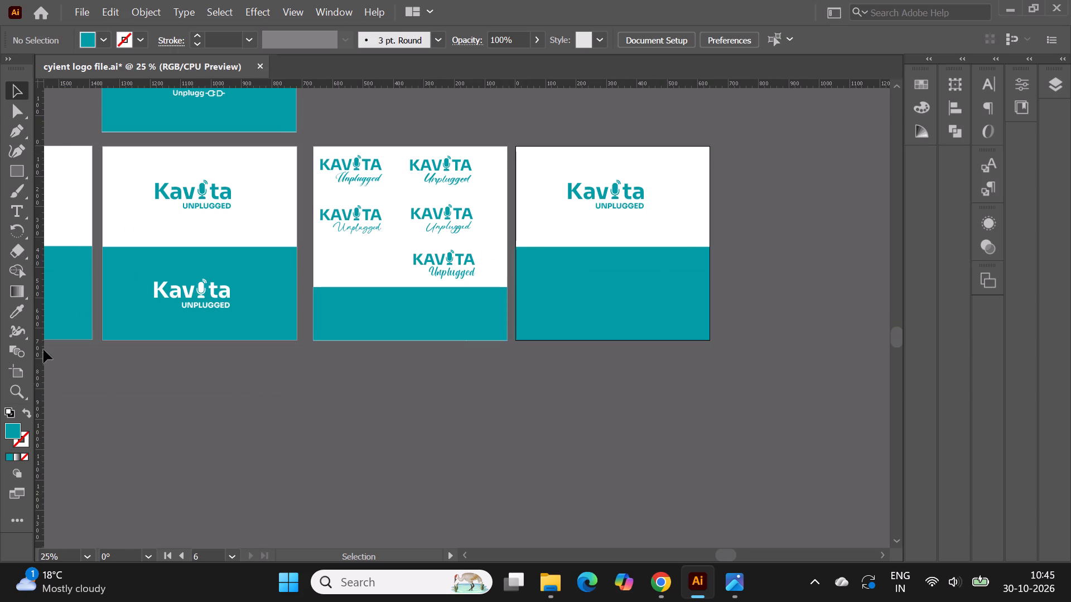
left_click(16, 375)
scroll(9, 327, "down", 1, "alt")
scroll(701, 268, "up", 1, "alt")
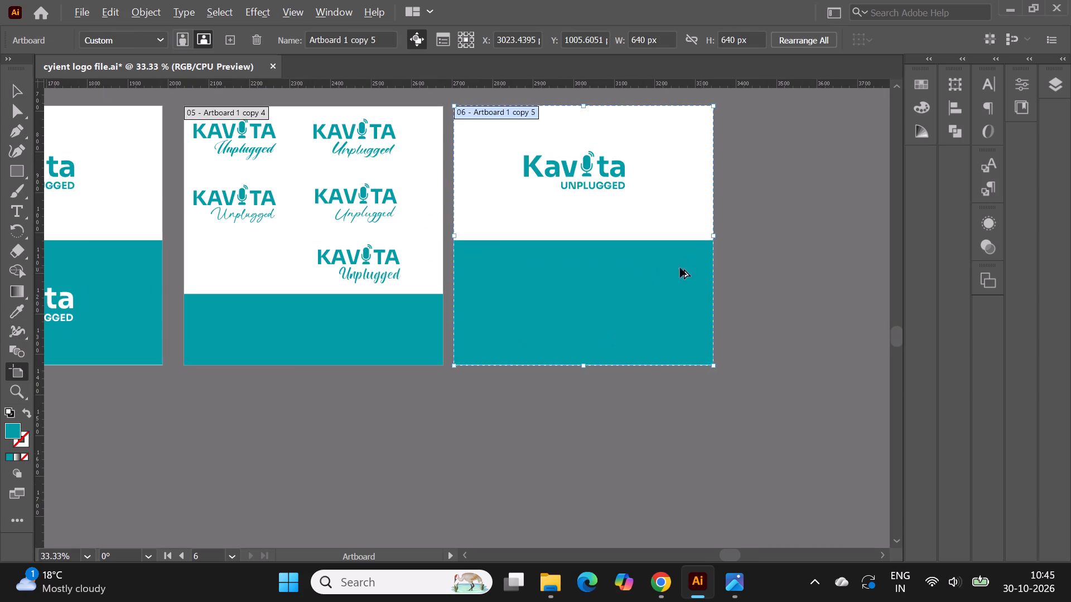
scroll(367, 271, "down", 1, "alt")
scroll(759, 202, "up", 1, "alt")
scroll(303, 219, "down", 1, "alt")
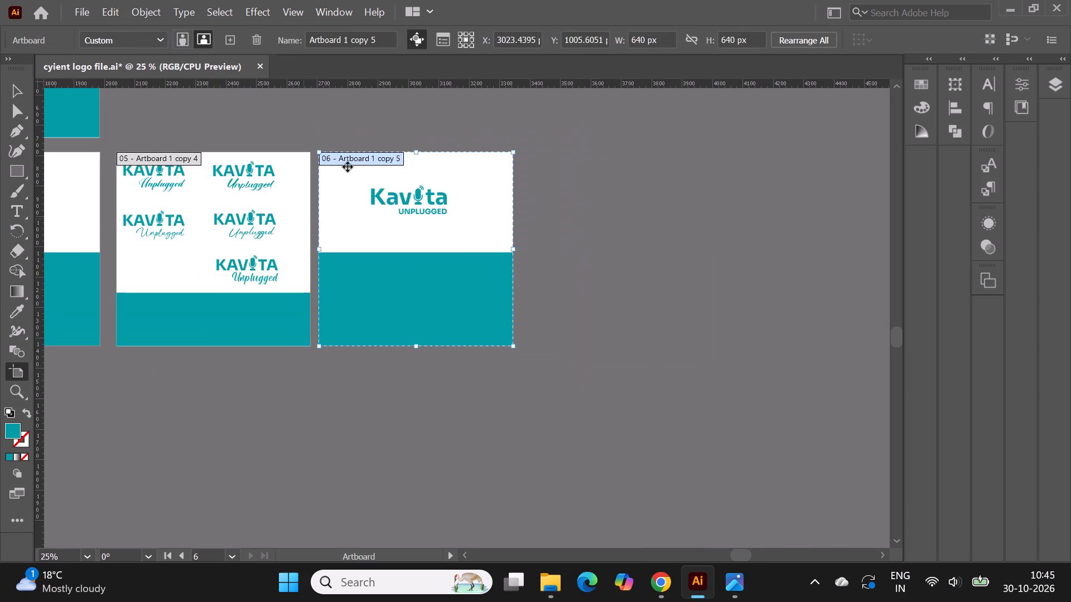
left_click_drag(356, 157, 562, 161, "alt")
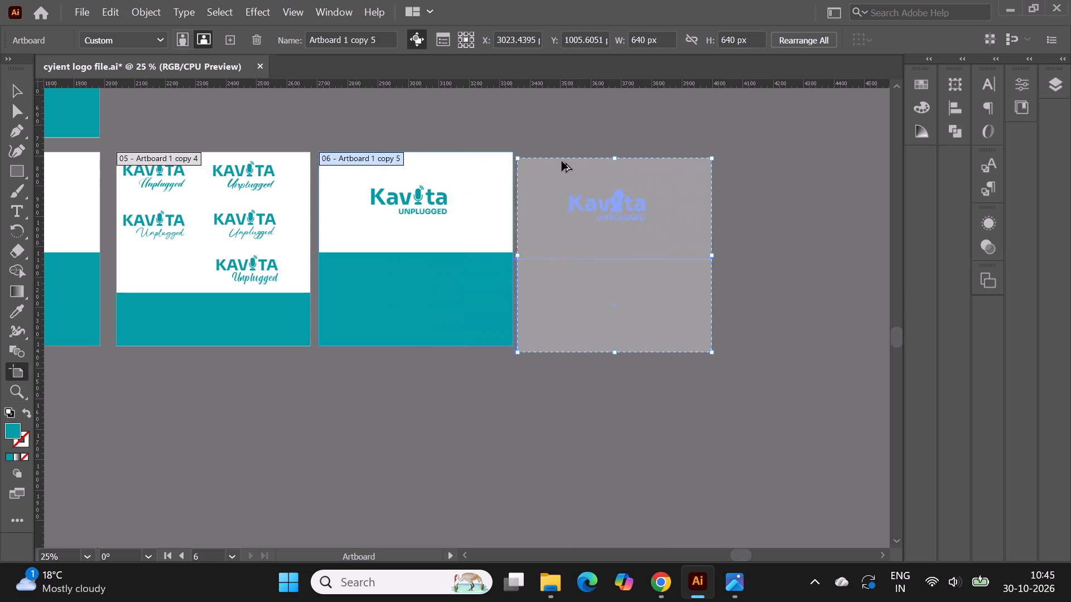
left_click_drag(562, 161, 561, 157, "alt")
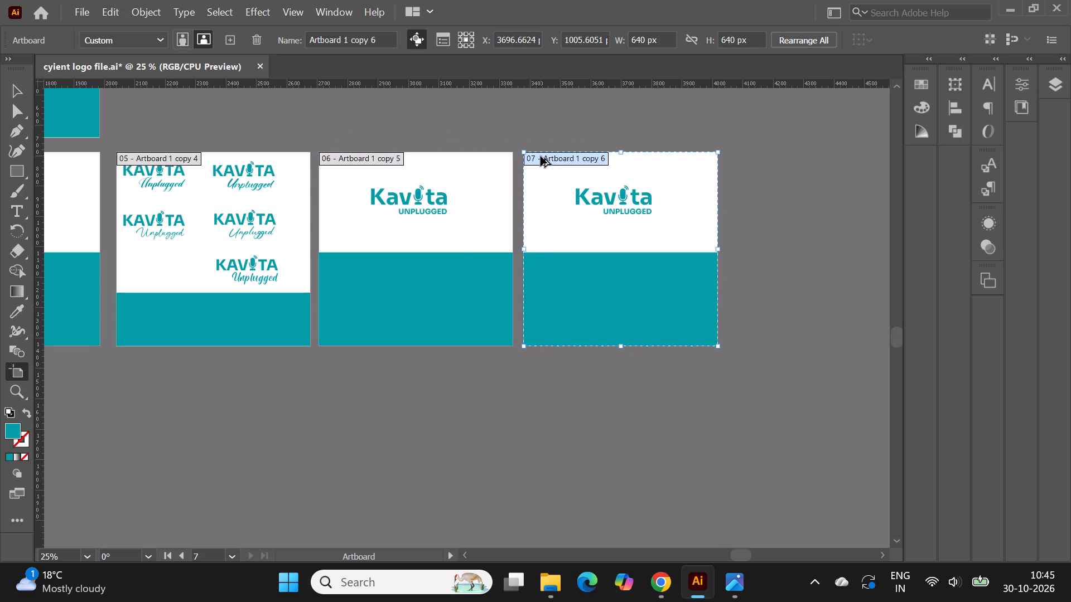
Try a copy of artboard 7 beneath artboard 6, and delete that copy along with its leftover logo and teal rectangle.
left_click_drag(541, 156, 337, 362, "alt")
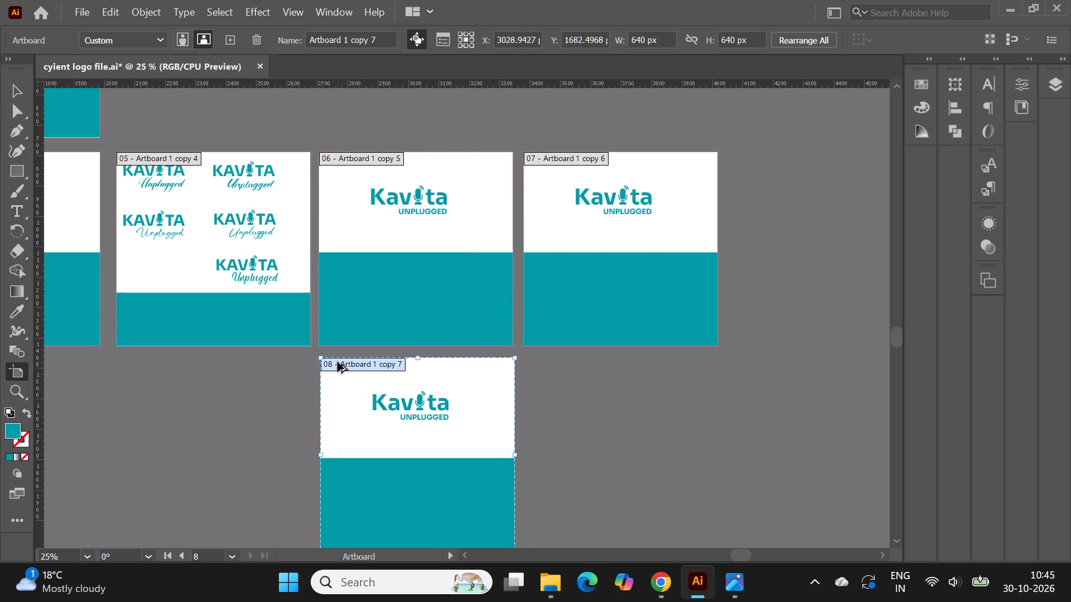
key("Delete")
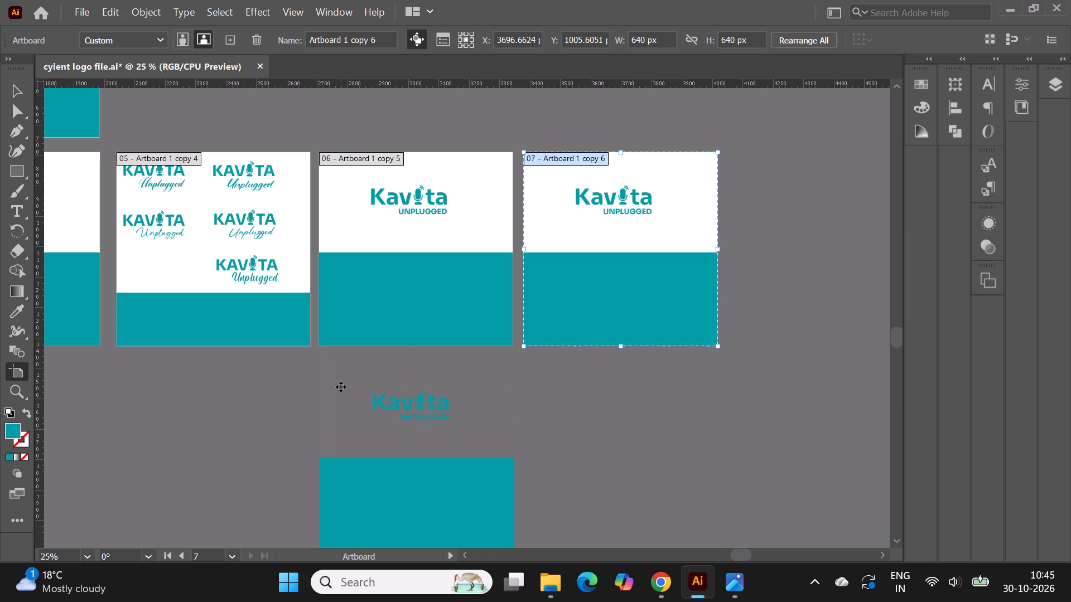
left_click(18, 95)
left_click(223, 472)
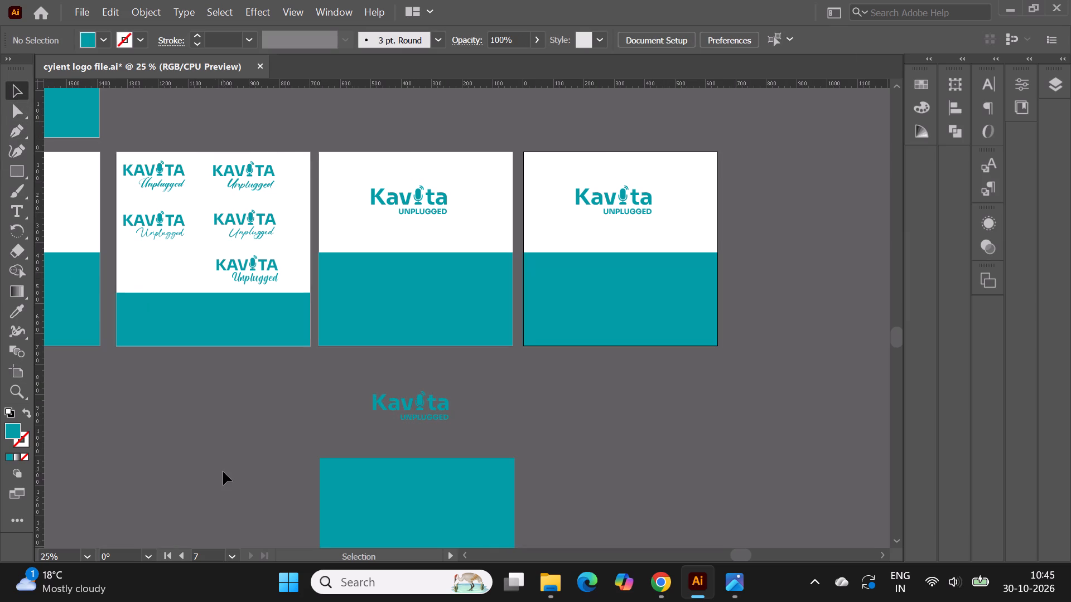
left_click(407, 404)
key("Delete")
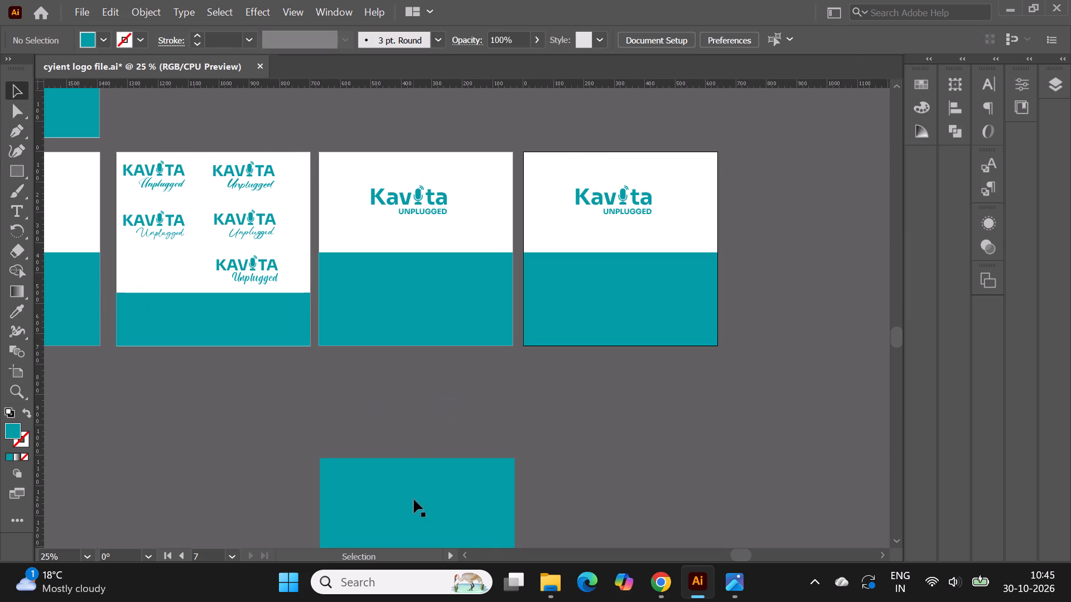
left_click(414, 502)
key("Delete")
Duplicate artboard 2, with its teal and white Kavita UNPLUGGED logos, placing the copy directly beneath artboard 6.
scroll(702, 367, "down", 1, "alt")
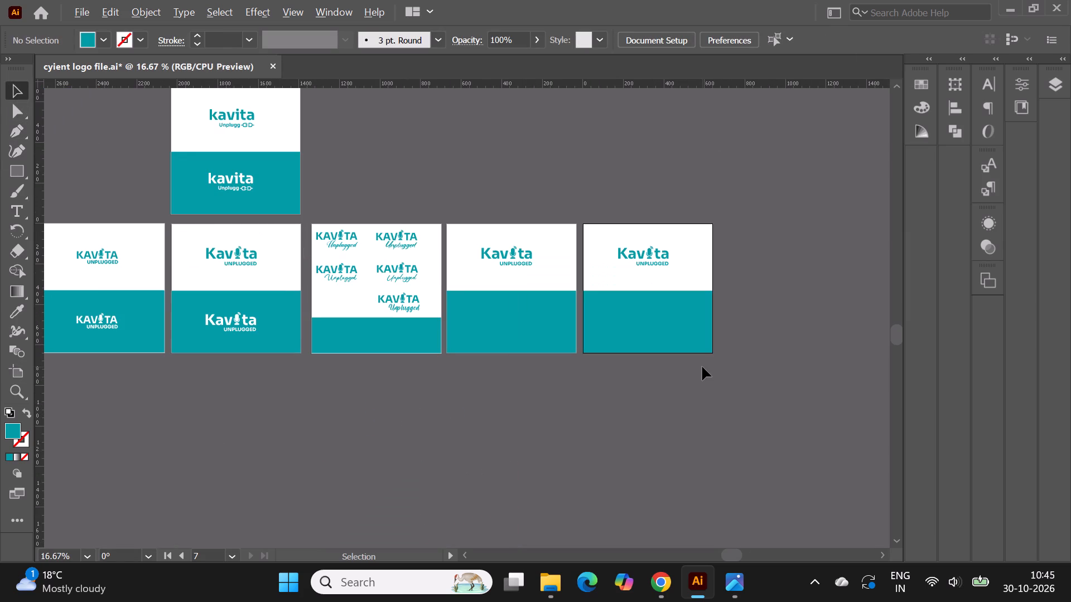
left_click(9, 372)
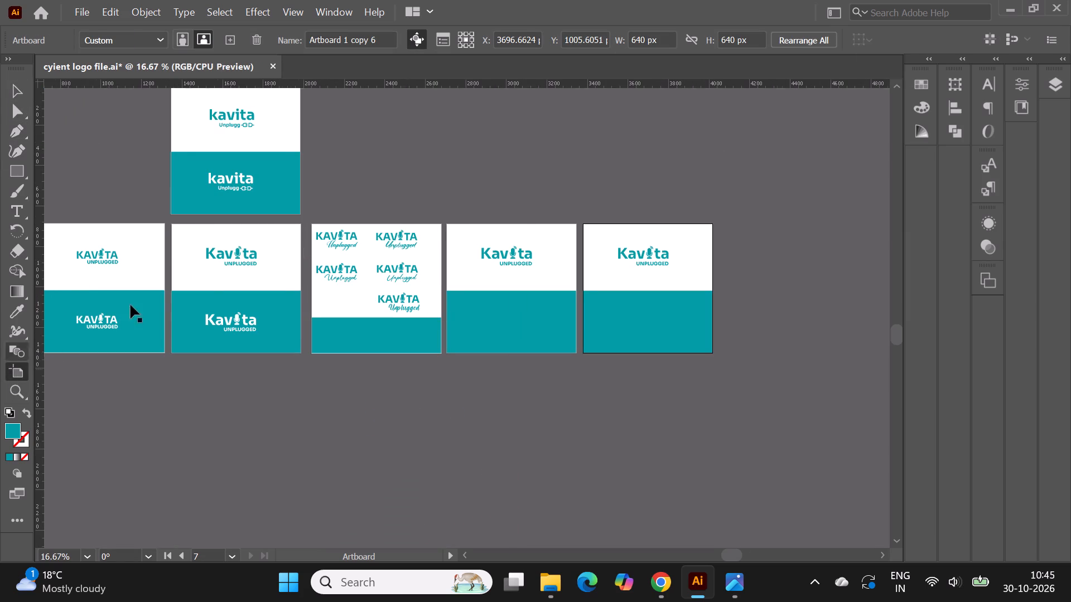
left_click_drag(201, 230, 479, 368, "alt")
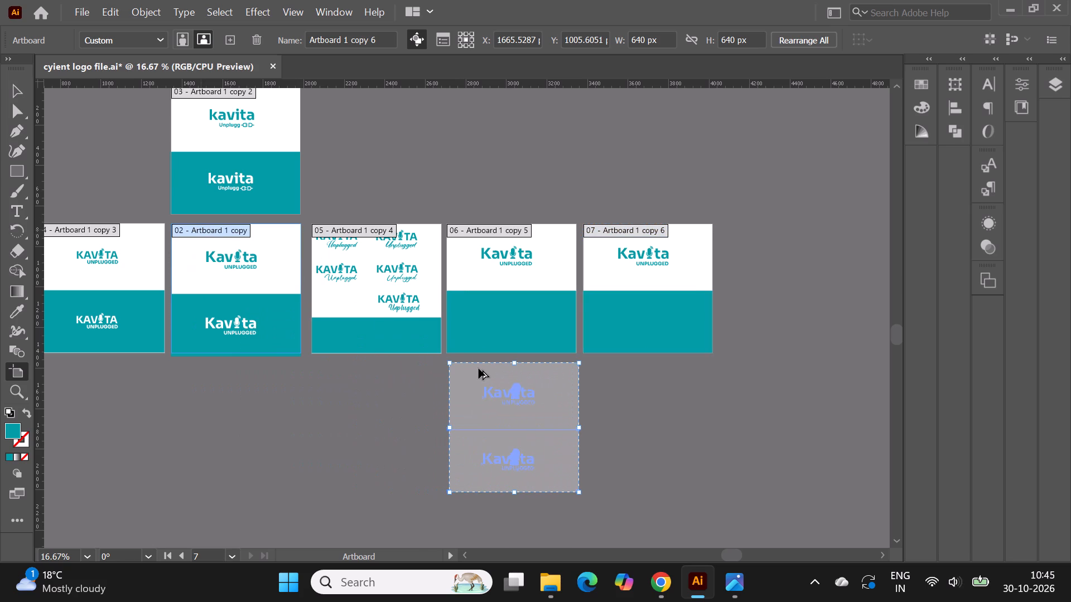
left_click_drag(479, 368, 475, 367, "alt")
Duplicate the artboard beneath artboard 6, with both its logos, placing the copy beside it and beneath artboard 7.
left_click_drag(465, 366, 545, 371, "alt")
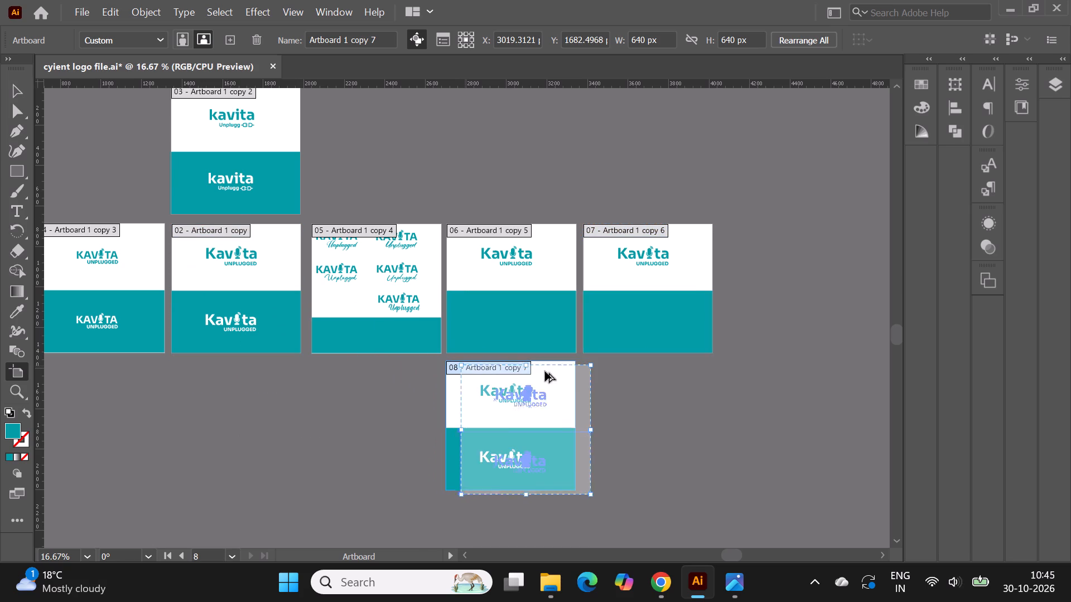
left_click_drag(545, 371, 602, 366, "alt")
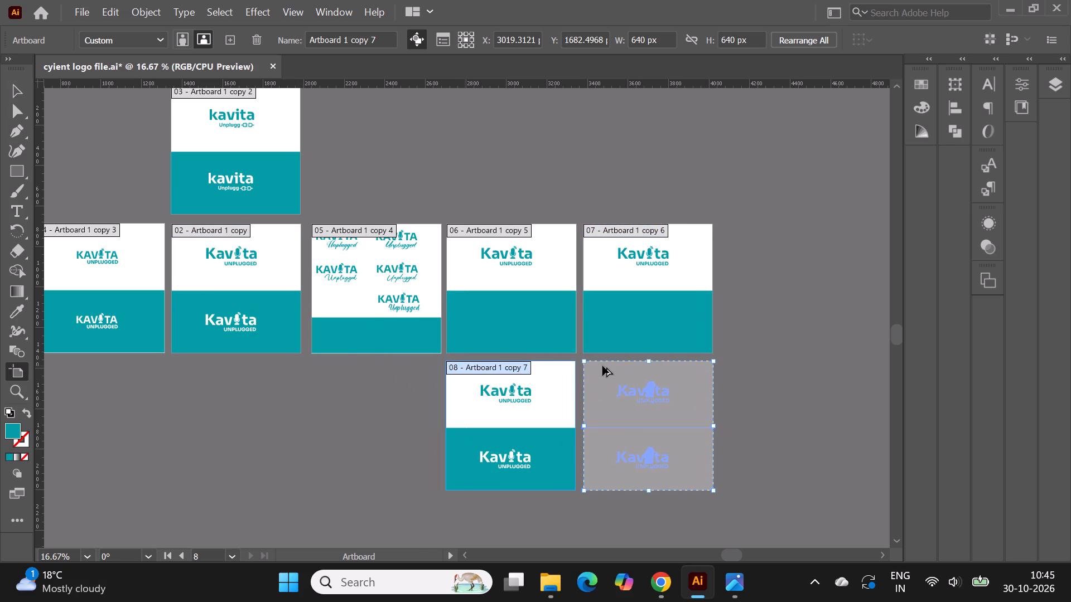
left_click_drag(602, 366, 604, 367, "alt")
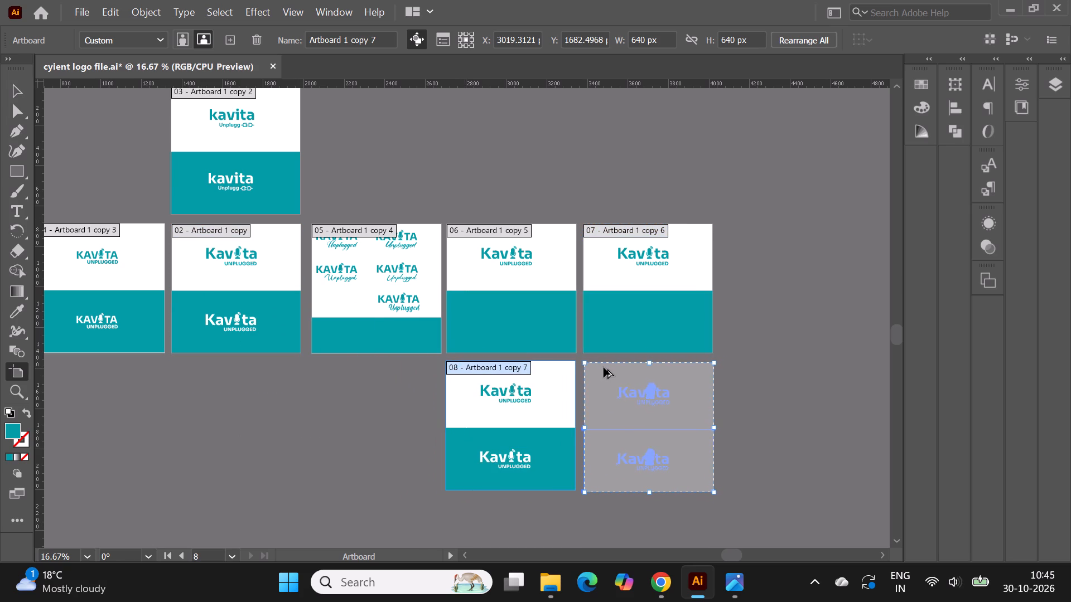
left_click_drag(604, 367, 601, 366, "alt")
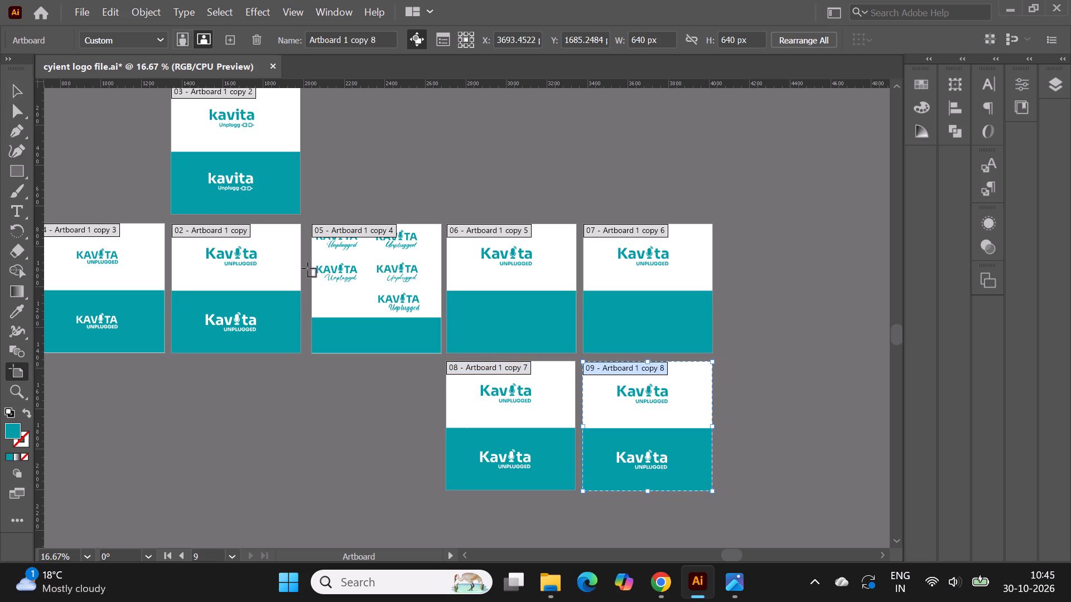
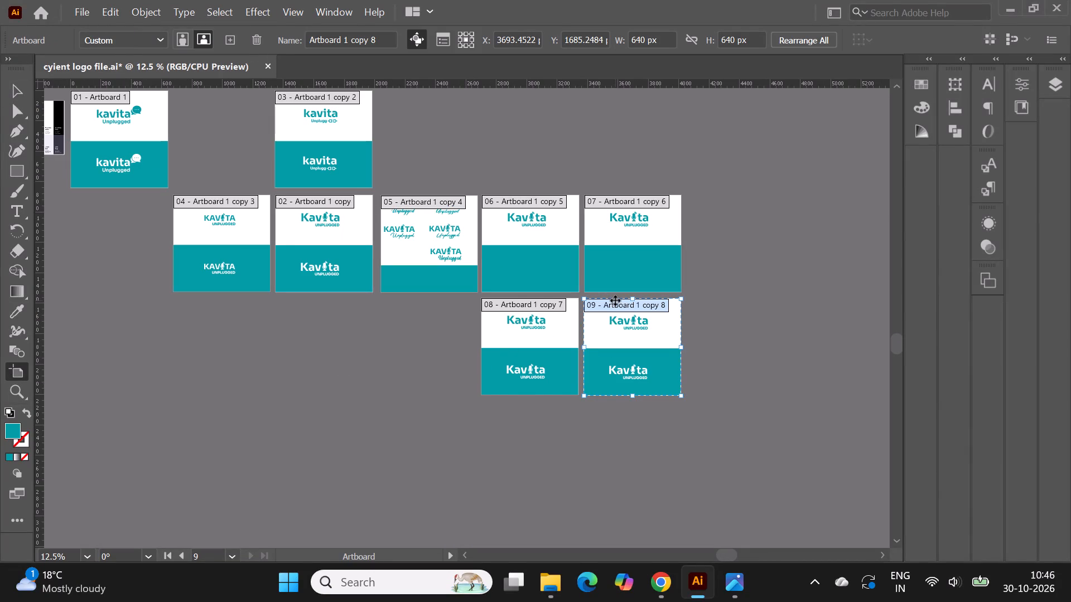
Delete artboards 8 and 9 together with the Kavita UNPLUGGED logos and teal rectangles left where they were.
key("Delete")
key("Delete")
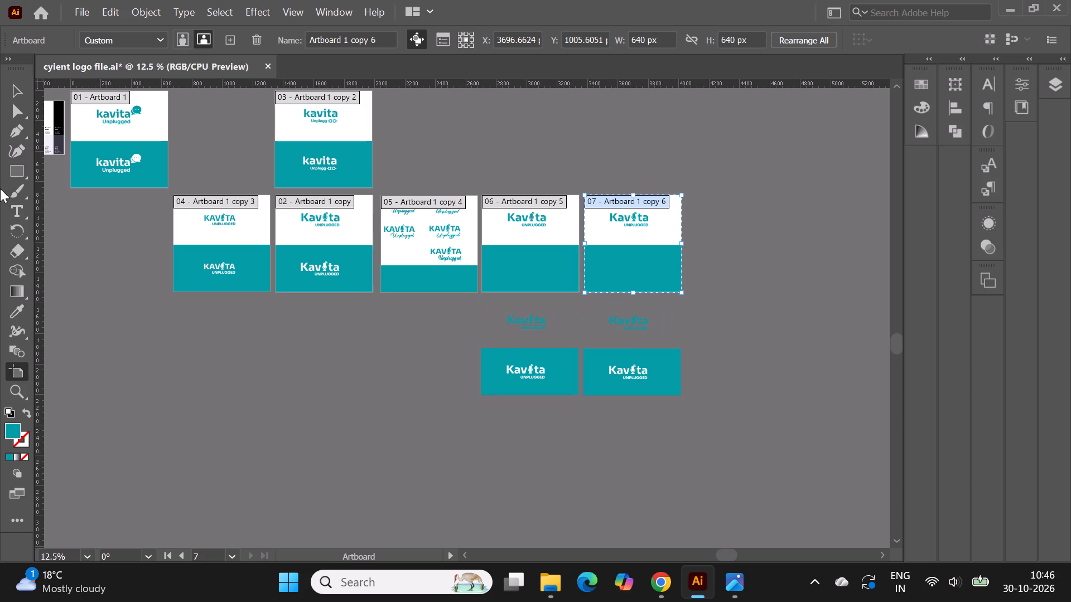
left_click(15, 93)
left_click_drag(464, 304, 766, 440)
key("Delete")
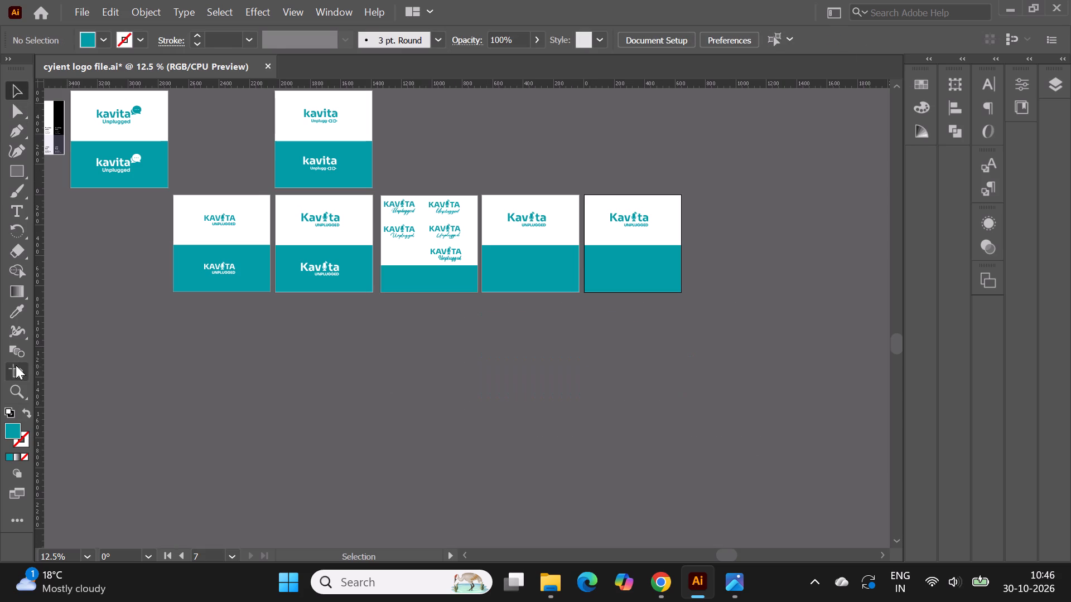
Duplicate artboard 4, with its teal and white KAVITA UNPLUGGED logos, placing the copy directly beneath artboard 6.
left_click(10, 371)
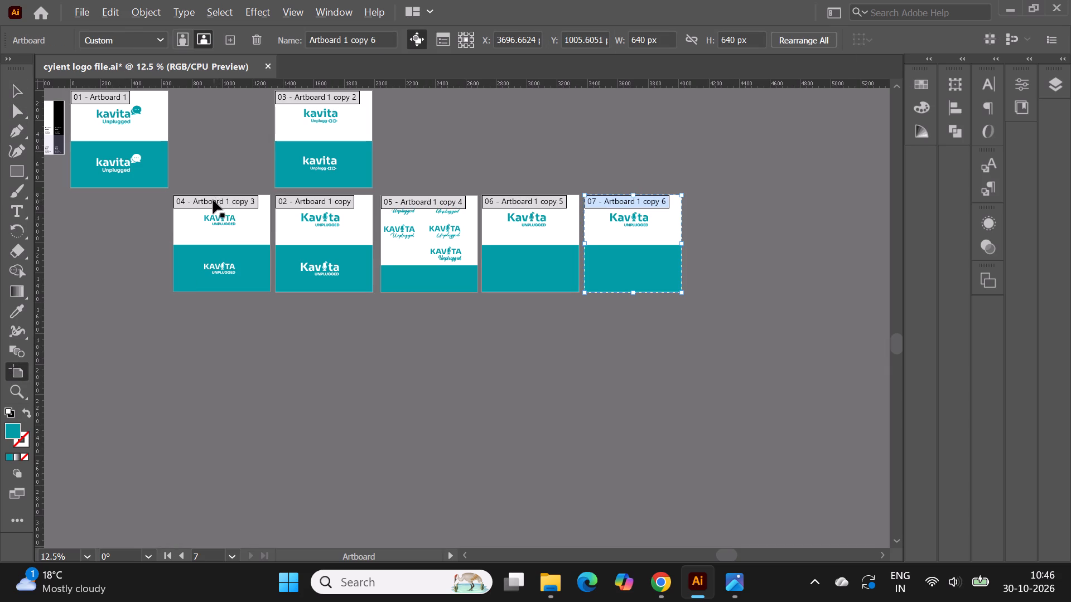
left_click_drag(213, 200, 518, 307, "alt")
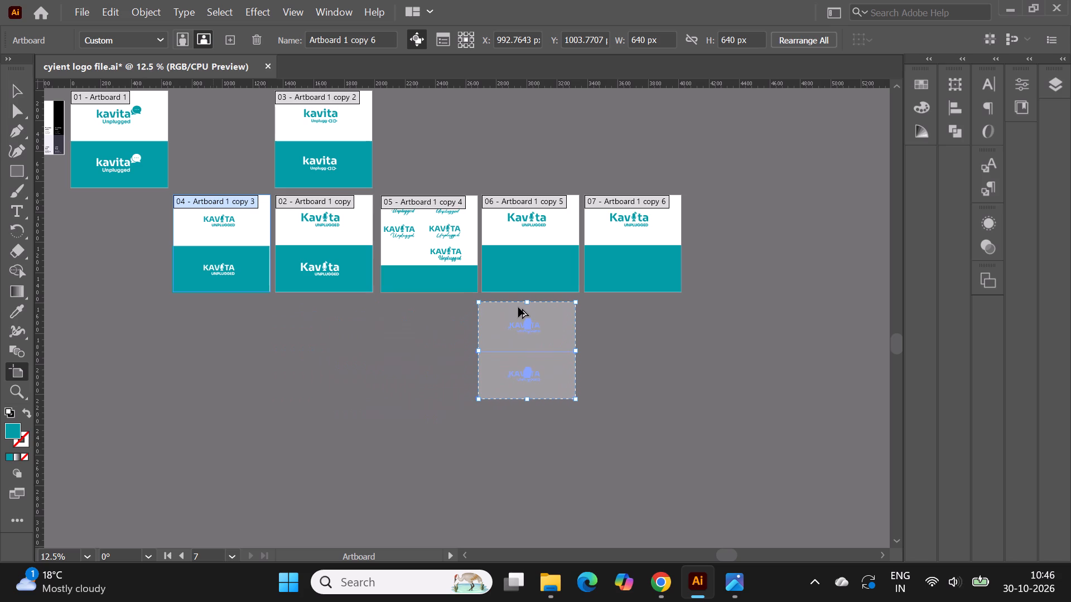
left_click_drag(518, 307, 520, 306, "alt")
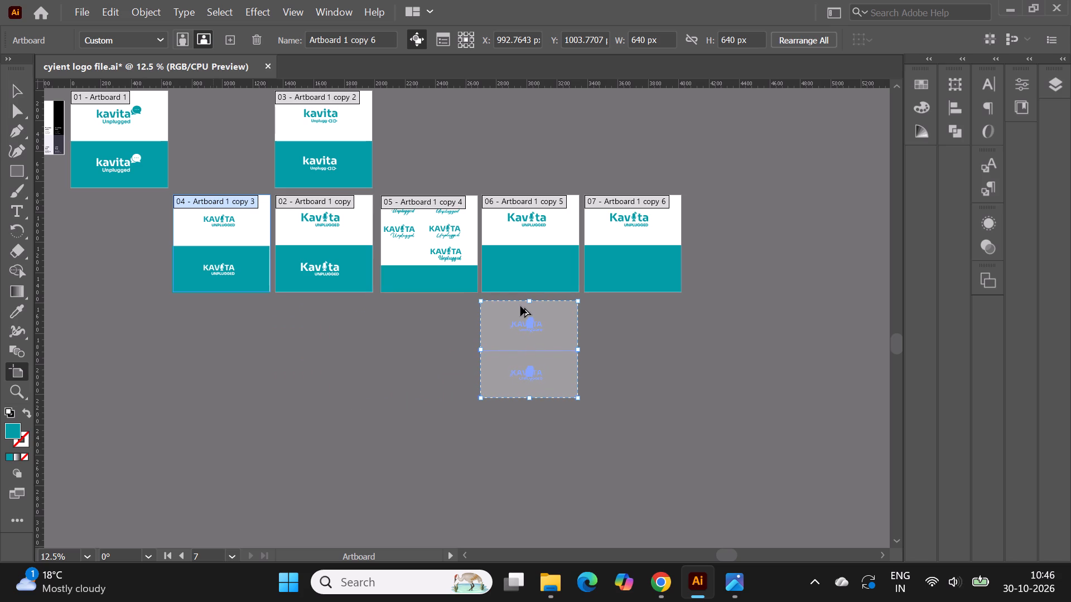
left_click_drag(520, 306, 522, 305, "alt")
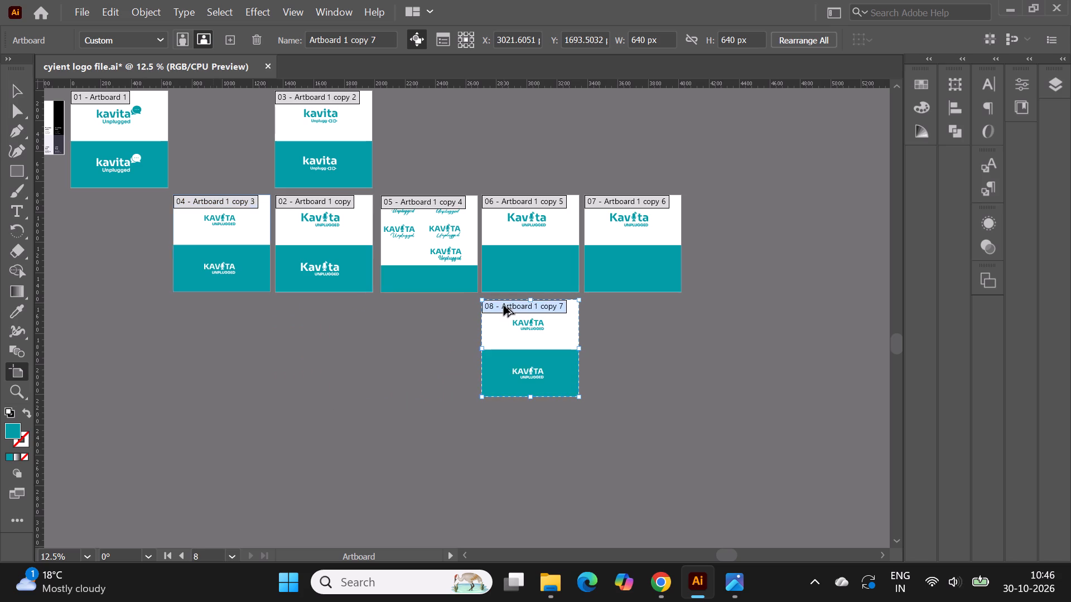
Duplicate the new artboard 8 with both its logos, placing the copy beside it and beneath artboard 7.
left_click_drag(501, 305, 605, 305, "alt")
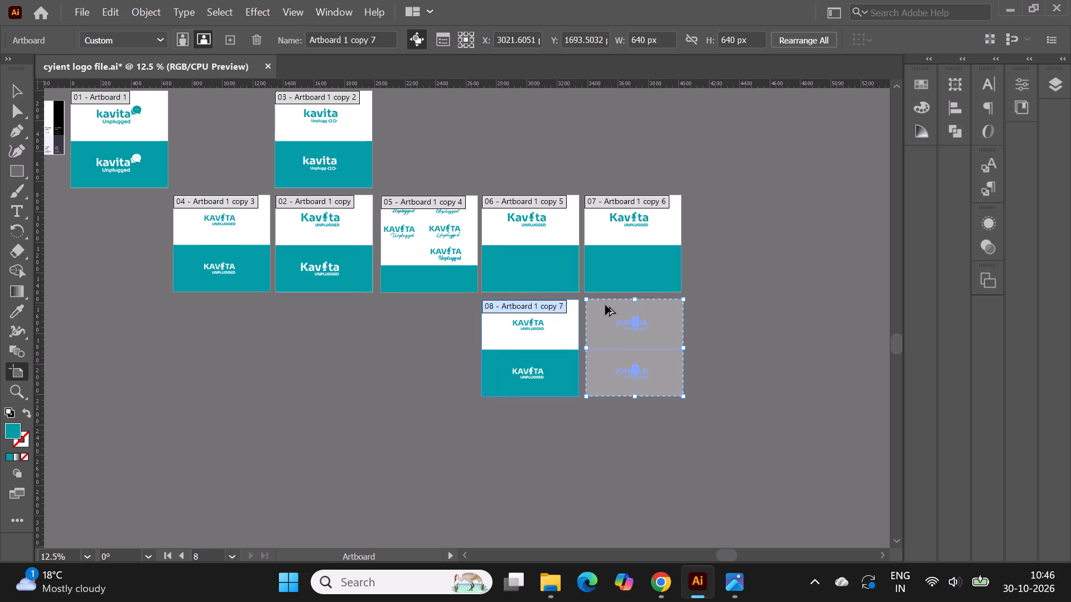
left_click_drag(605, 305, 605, 305, "alt")
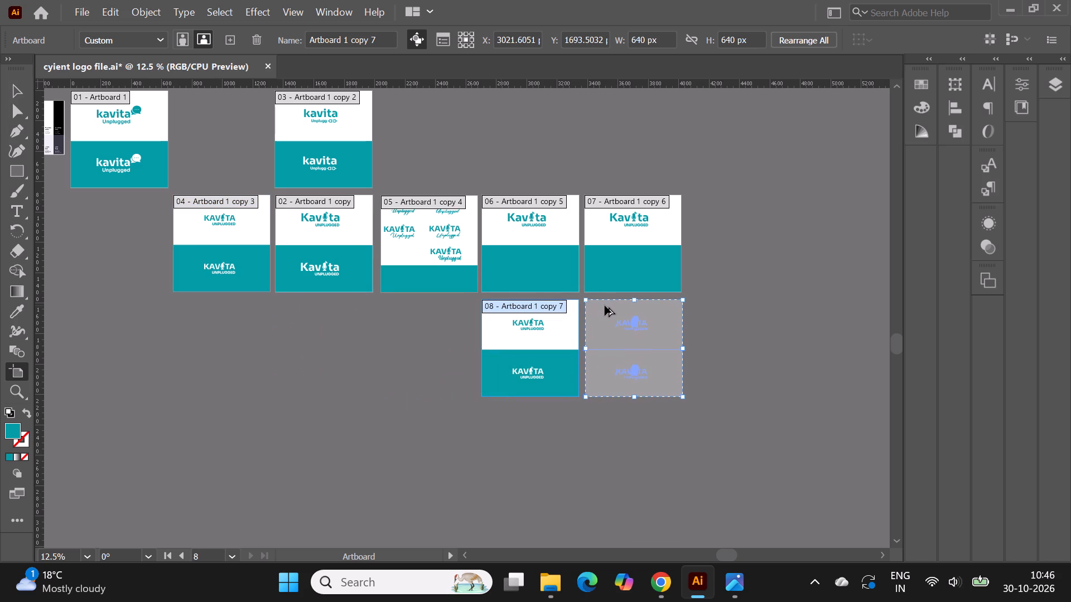
Ungroup the teal Kavita UNPLUGGED logo on artboard 6.
scroll(698, 295, "up", 1, "alt")
left_click(15, 89)
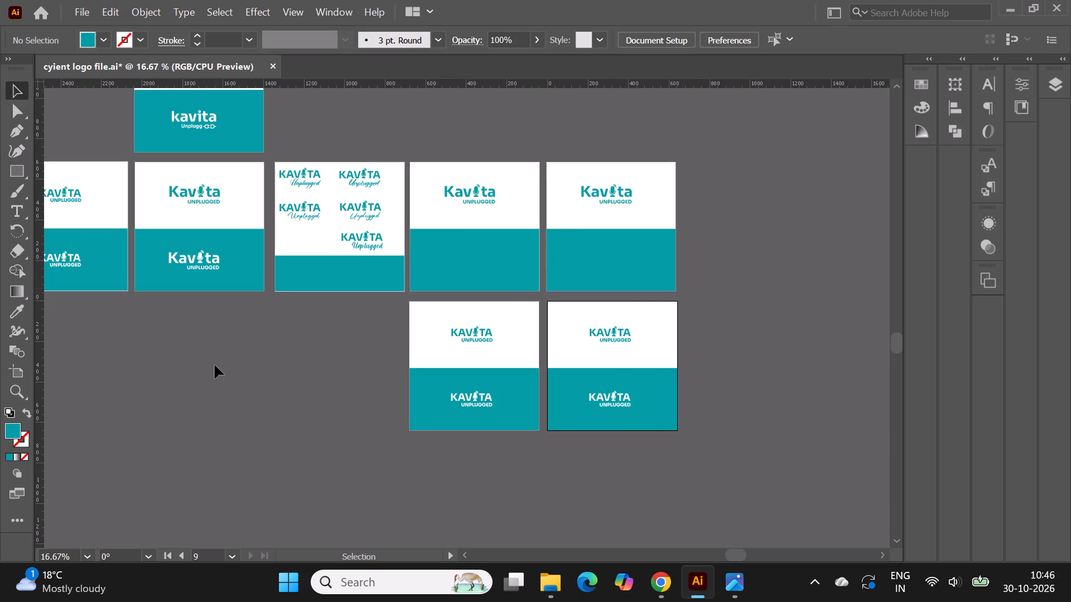
left_click(216, 367)
scroll(852, 289, "down", 1, "alt")
scroll(657, 218, "up", 2, "alt")
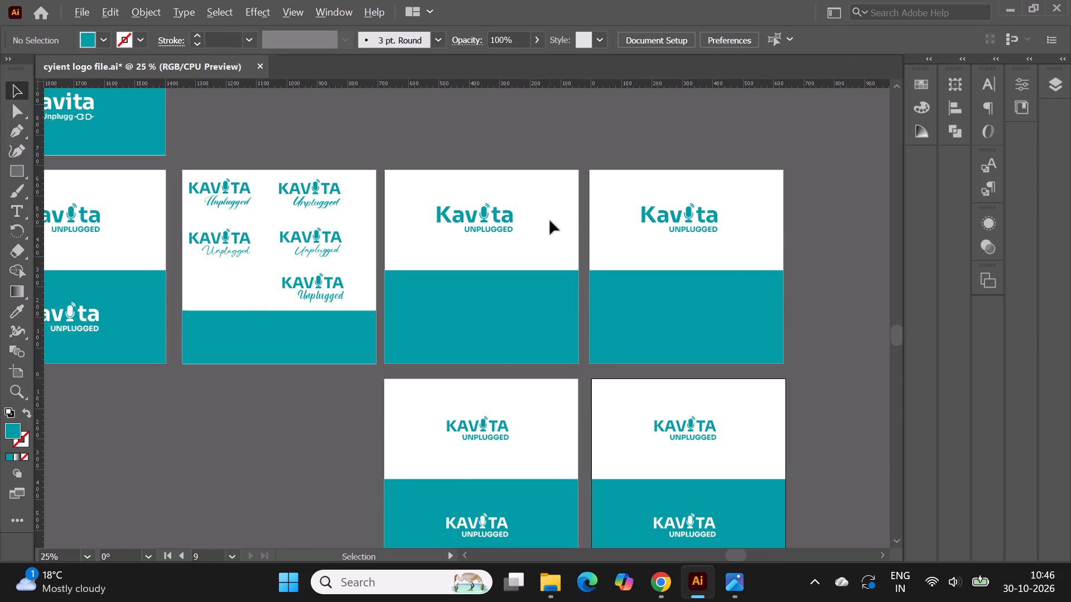
scroll(550, 221, "up", 1, "alt")
left_click(509, 210)
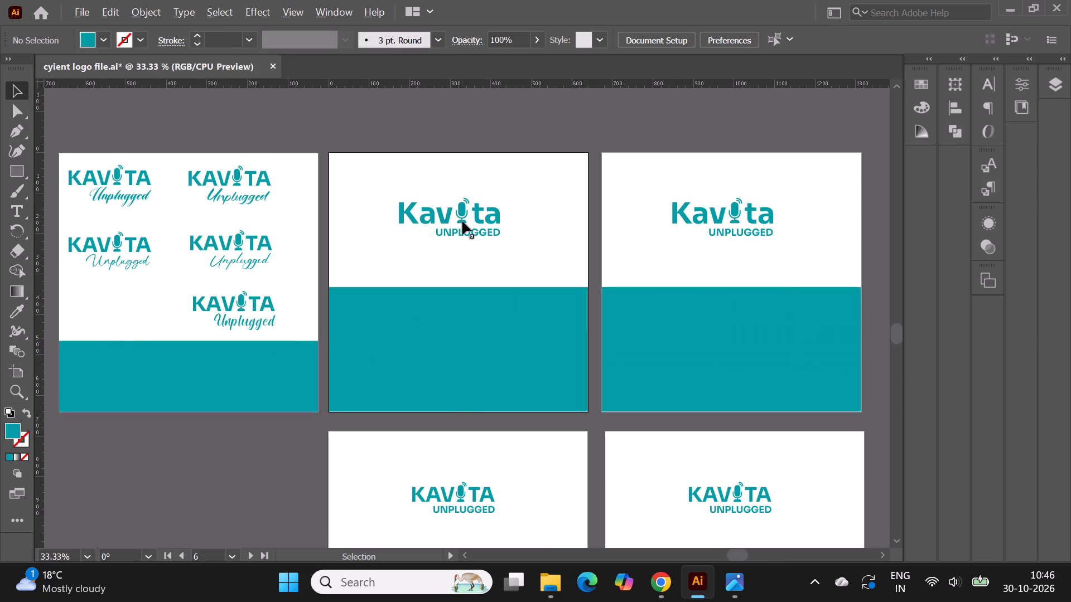
scroll(462, 221, "up", 2, "alt")
left_click(508, 217)
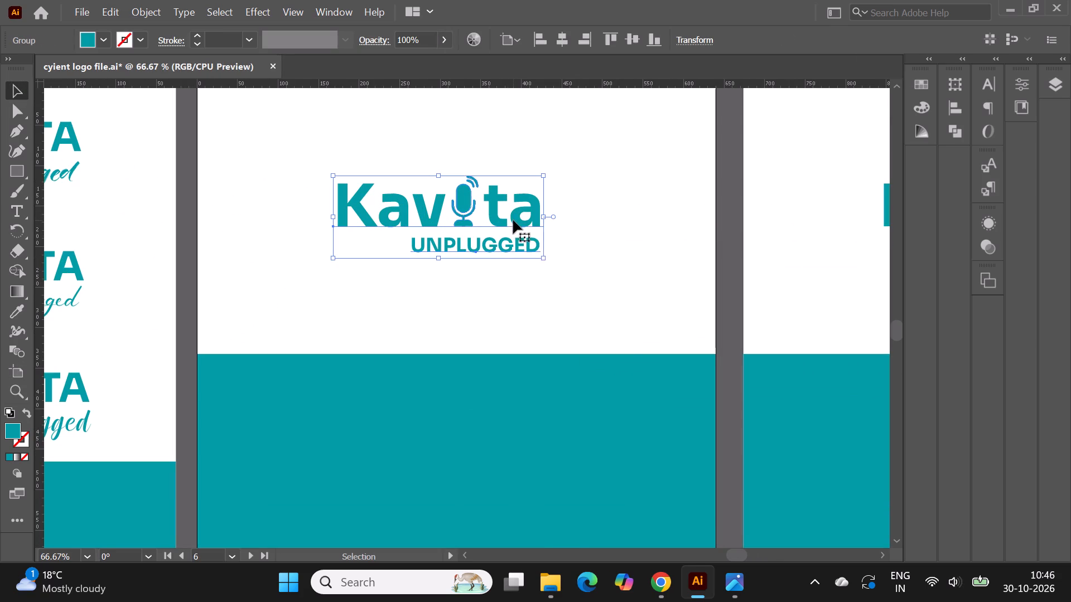
right_click(513, 220)
left_click(559, 368)
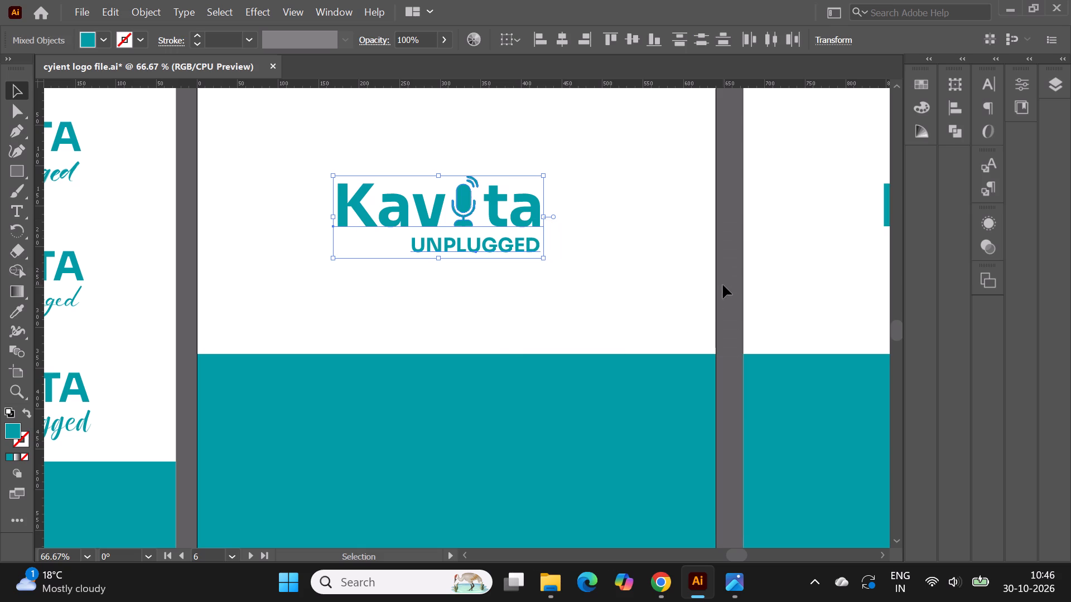
left_click(723, 285)
Place two vertical guides on artboard 6, one at each side edge of the word UNPLUGGED.
scroll(456, 210, "up", 1, "alt")
left_click(506, 211)
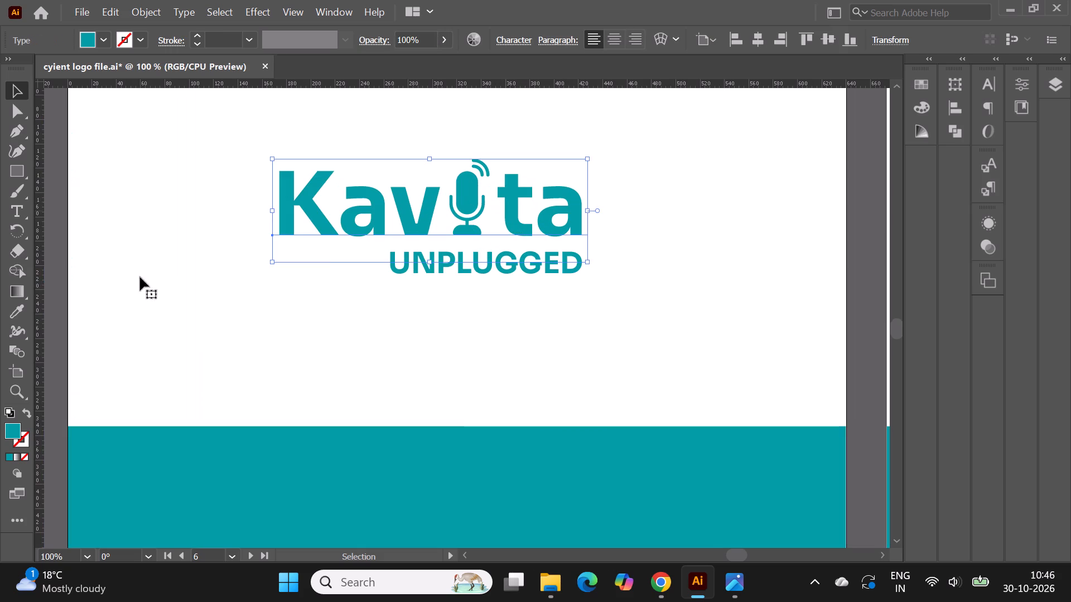
left_click_drag(40, 304, 586, 278)
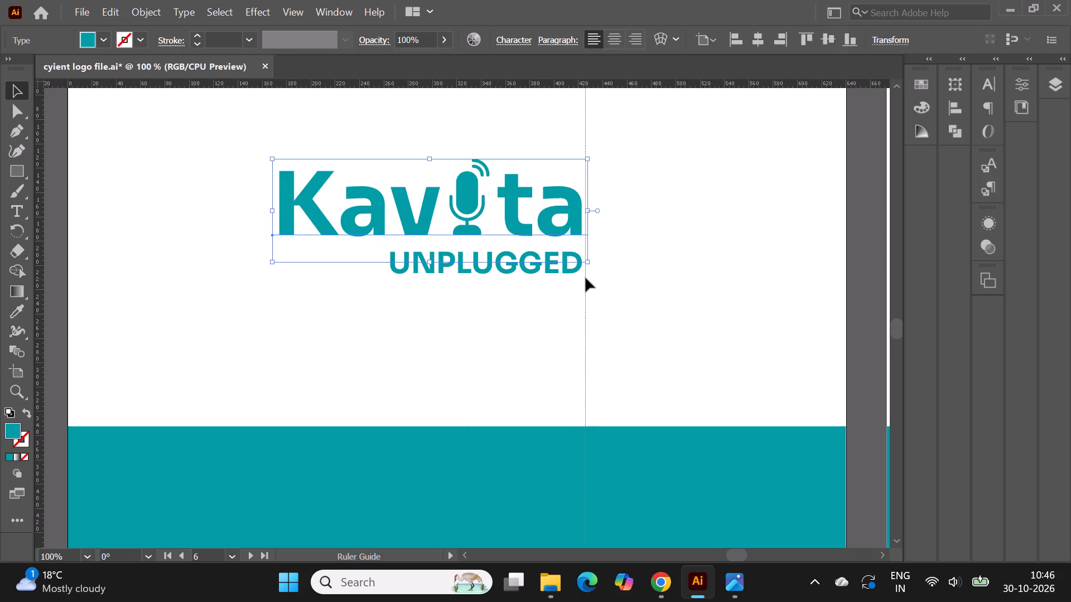
left_click_drag(586, 278, 581, 279)
scroll(513, 217, "up", 1, "alt")
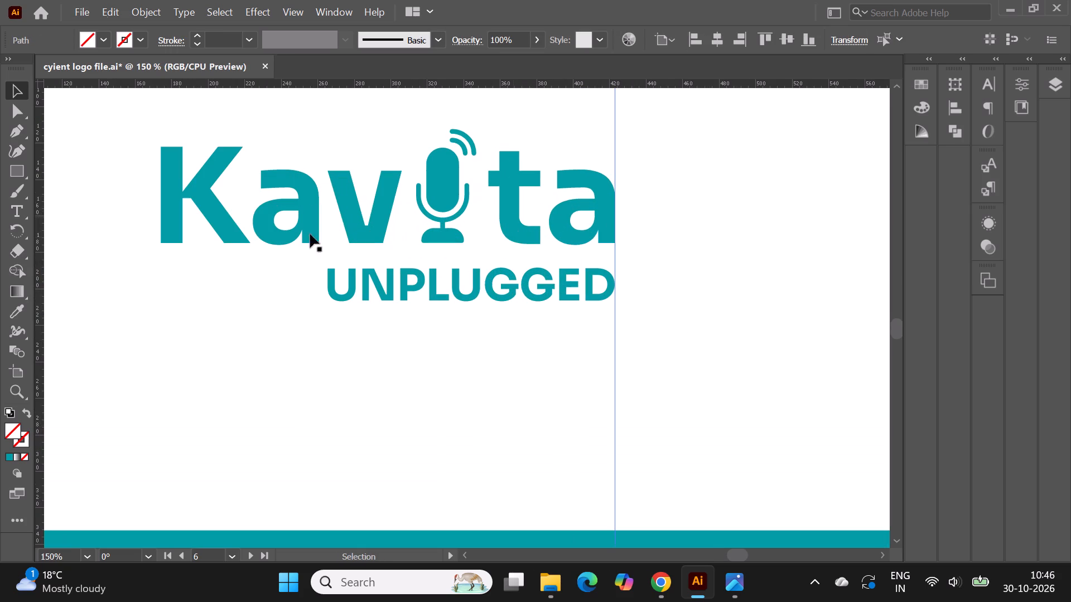
left_click_drag(41, 273, 325, 289)
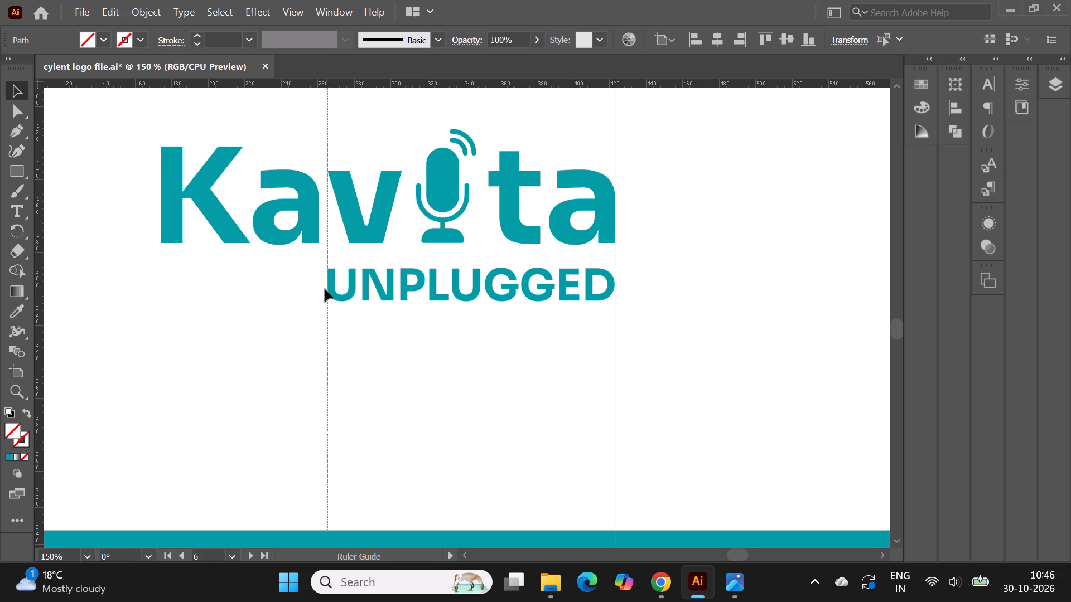
left_click_drag(325, 289, 326, 293)
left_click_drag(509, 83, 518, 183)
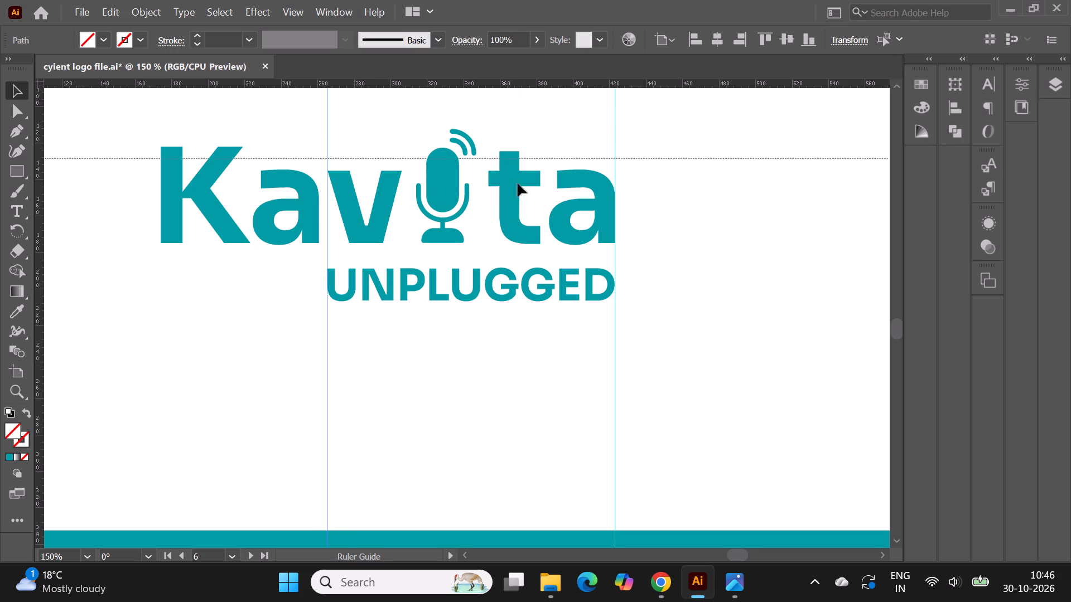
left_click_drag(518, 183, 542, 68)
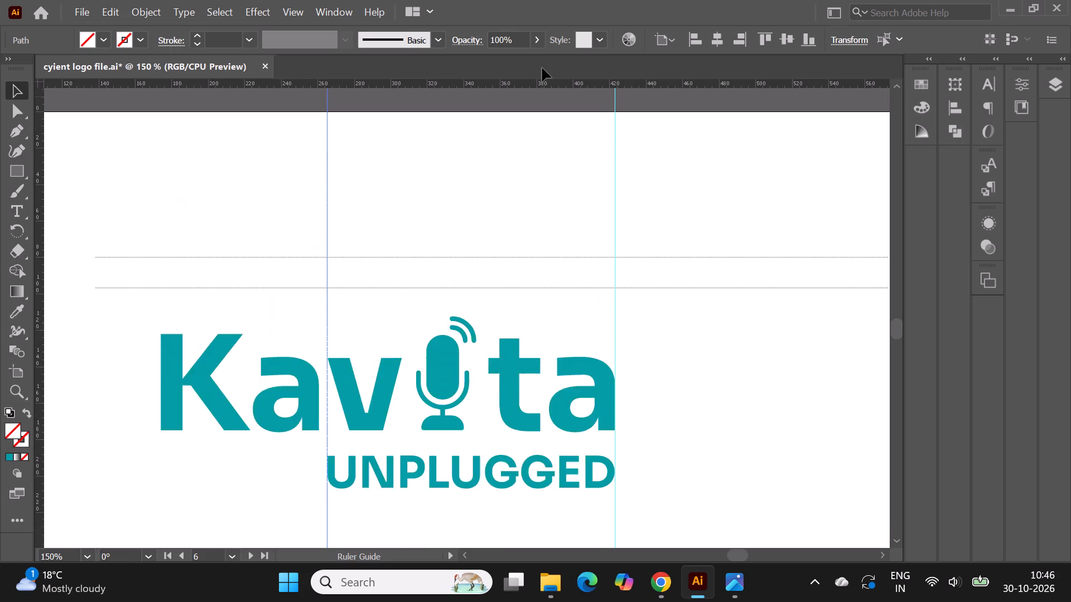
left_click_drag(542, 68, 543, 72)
Delete the UNPLUGGED text from the logo on artboard 6, keeping the Kavita wordmark.
scroll(411, 249, "down", 5, "alt")
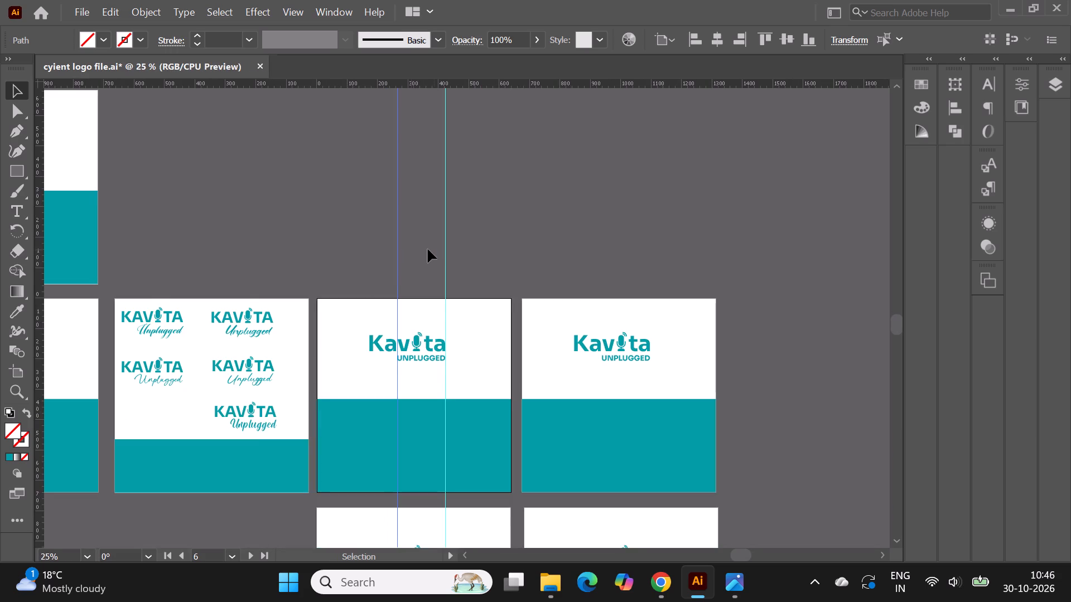
scroll(434, 250, "up", 11)
scroll(434, 250, "down", 8, "alt")
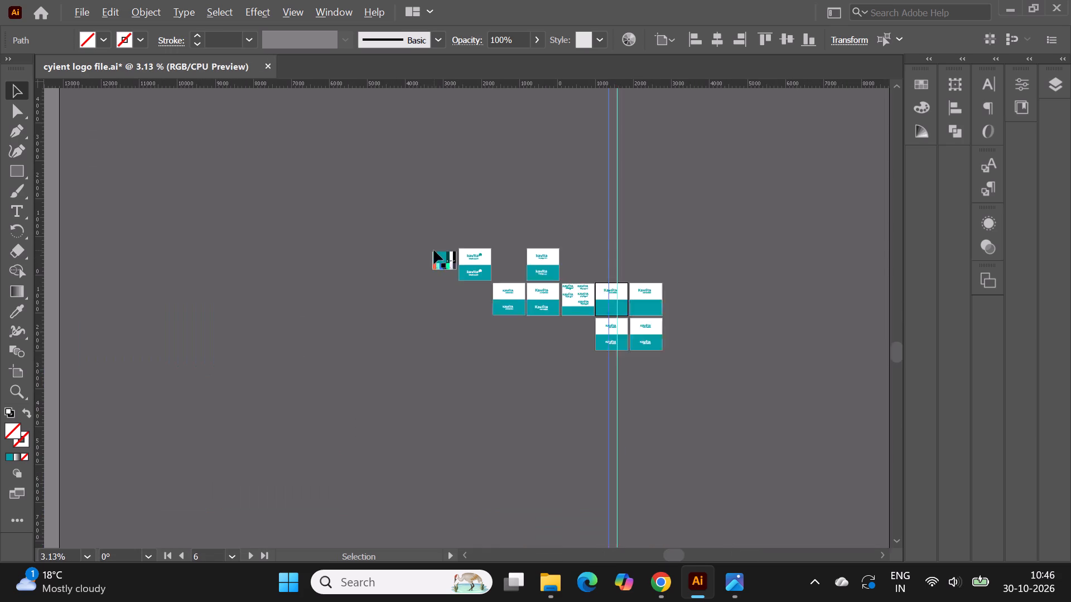
scroll(584, 322, "up", 4, "alt")
scroll(81, 284, "down", 1, "alt")
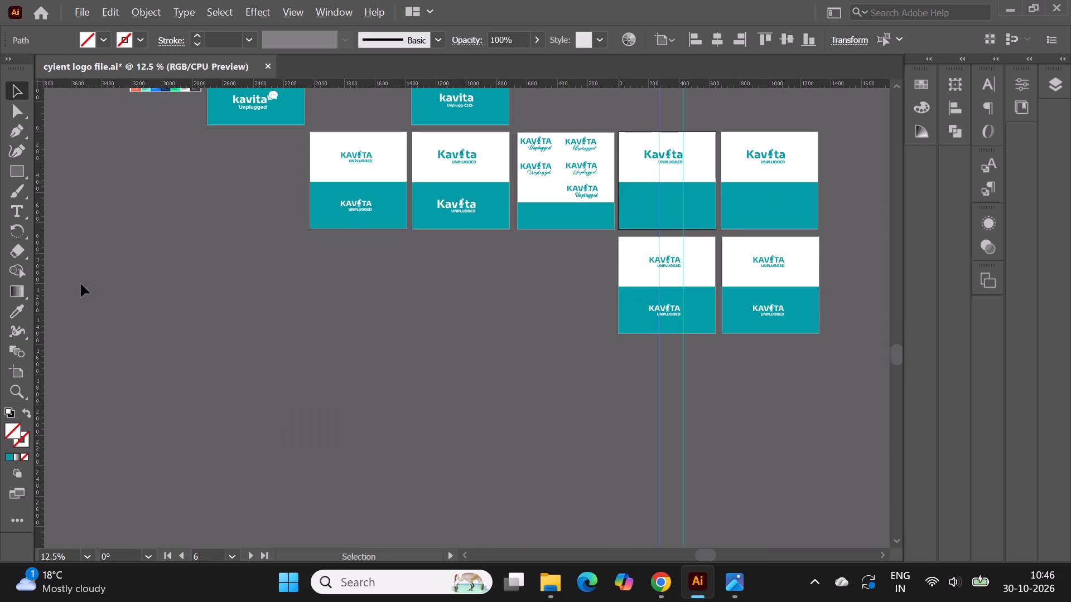
scroll(435, 244, "up", 1, "alt")
scroll(516, 191, "up", 2, "alt")
scroll(445, 145, "up", 3, "alt")
left_click(476, 246)
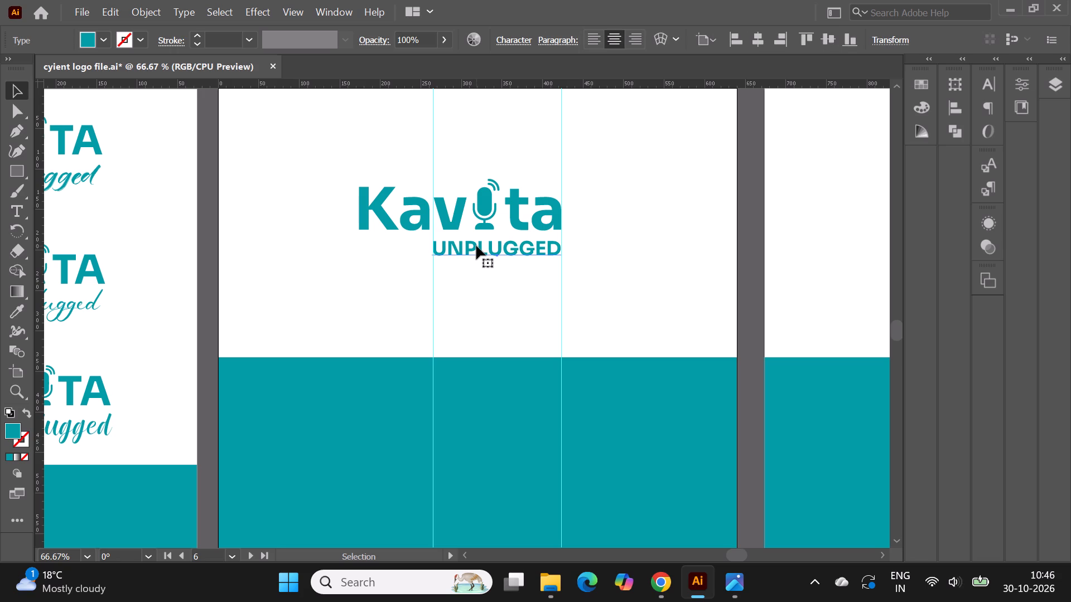
key("Delete")
Copy the top script Unplugged in artboard 5's second column beneath Kavita on artboard 6, fitted between the two vertical guides.
scroll(566, 264, "down", 1, "alt")
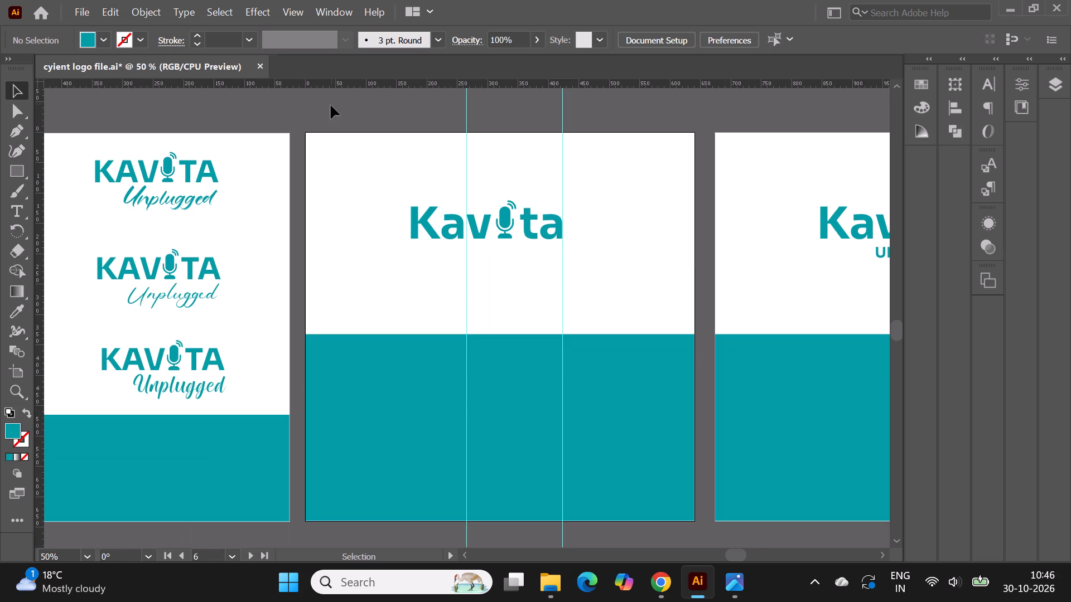
left_click(331, 105)
left_click(138, 197)
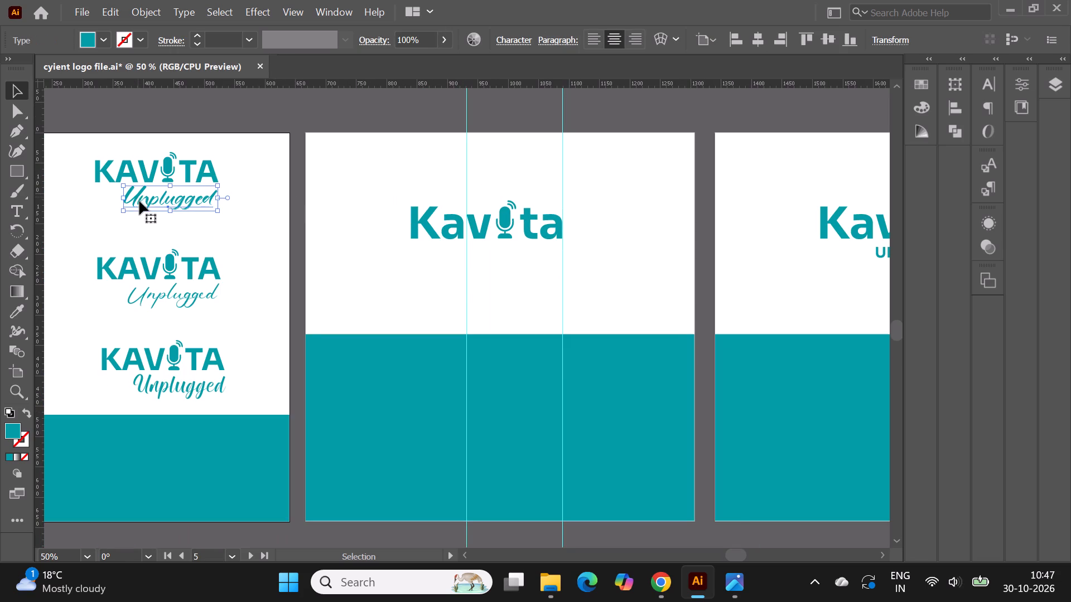
left_click_drag(138, 195, 460, 260, "alt")
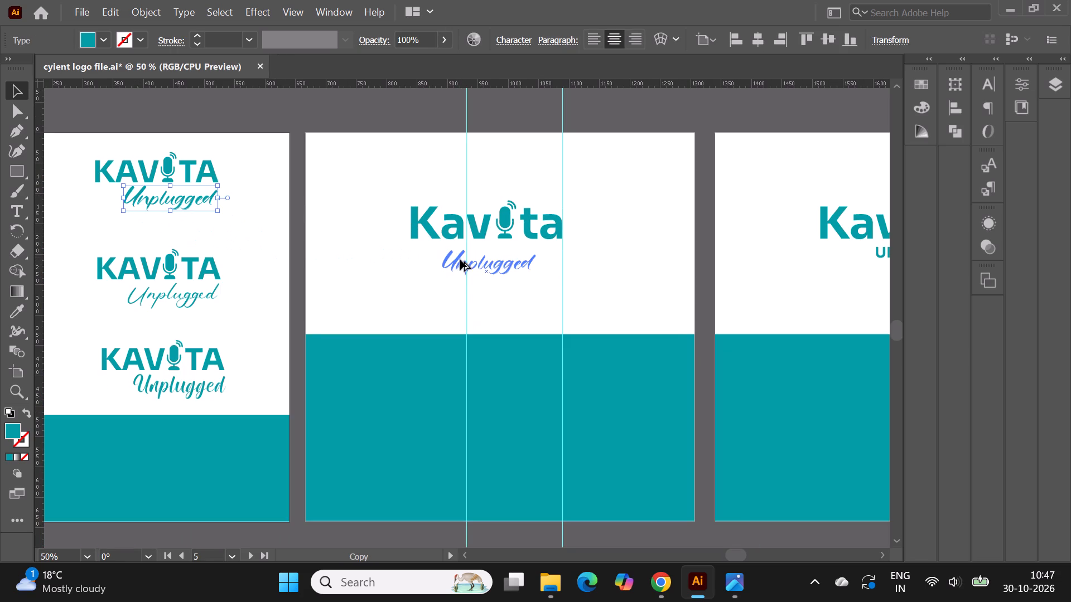
left_click_drag(460, 260, 480, 258, "alt")
scroll(495, 254, "up", 1, "alt")
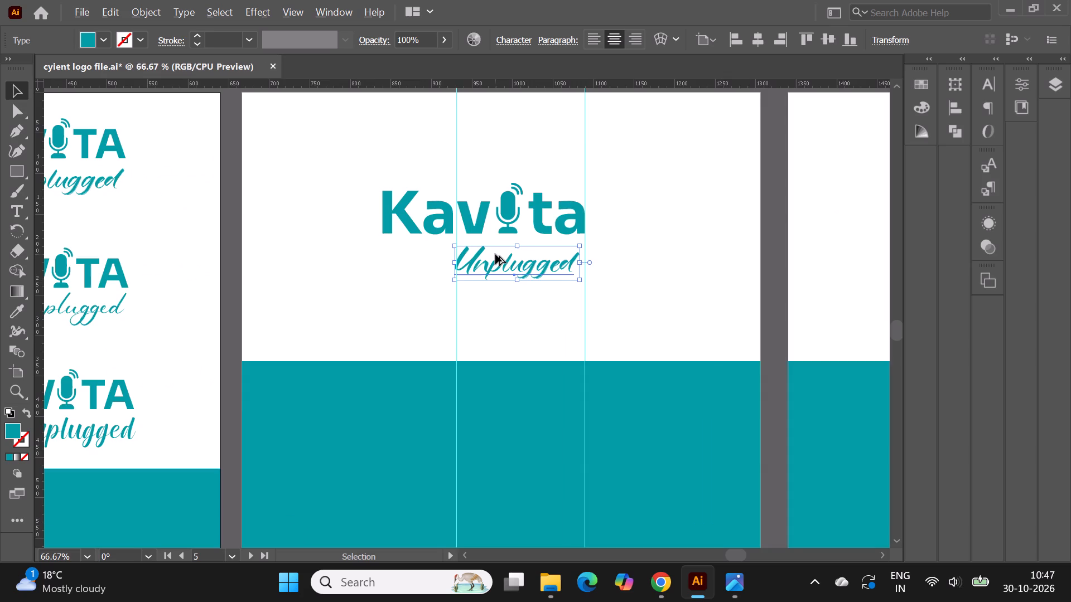
scroll(496, 255, "up", 1, "alt")
left_click_drag(474, 250, 481, 241)
left_click(438, 283, "shift")
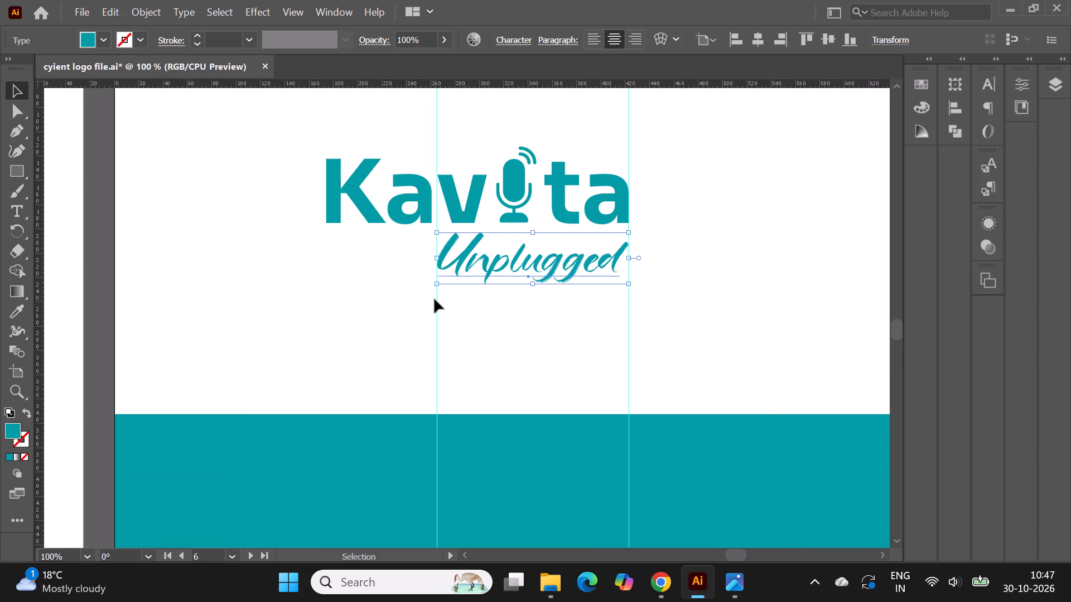
Shift the script Unplugged text on artboard 6 slightly down from Kavita, keeping it between the vertical guides.
scroll(433, 305, "down", 1, "alt")
left_click(510, 96)
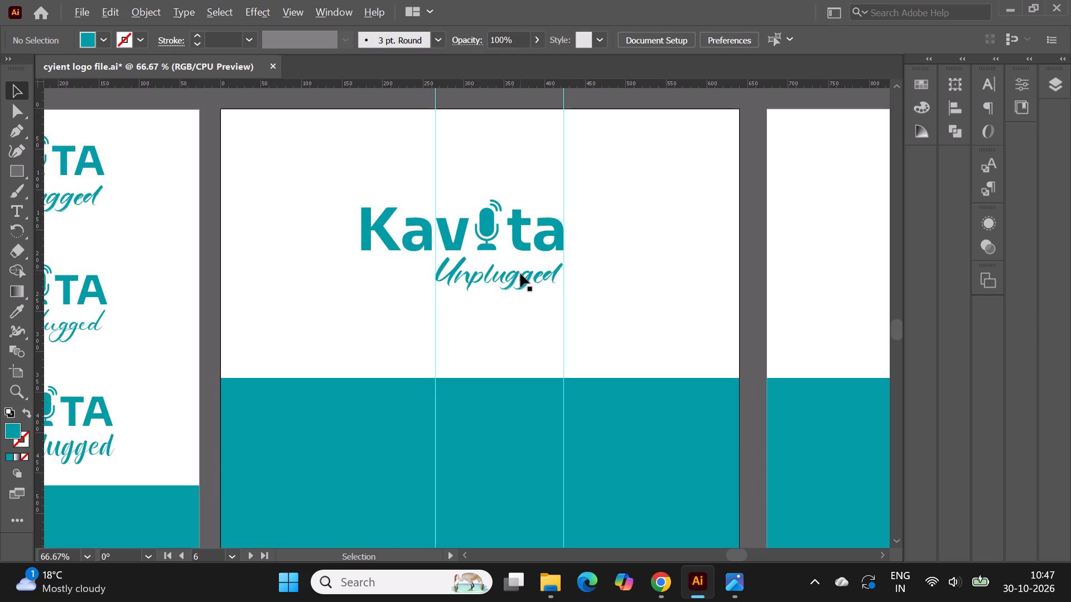
scroll(520, 274, "up", 1, "alt")
left_click(406, 259)
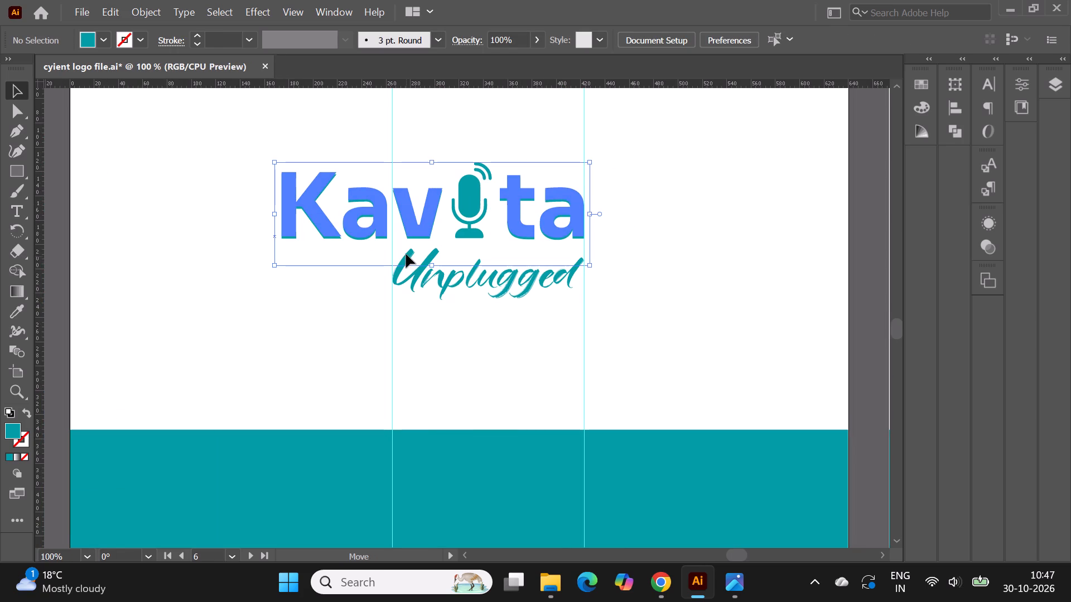
key("ctrl+z")
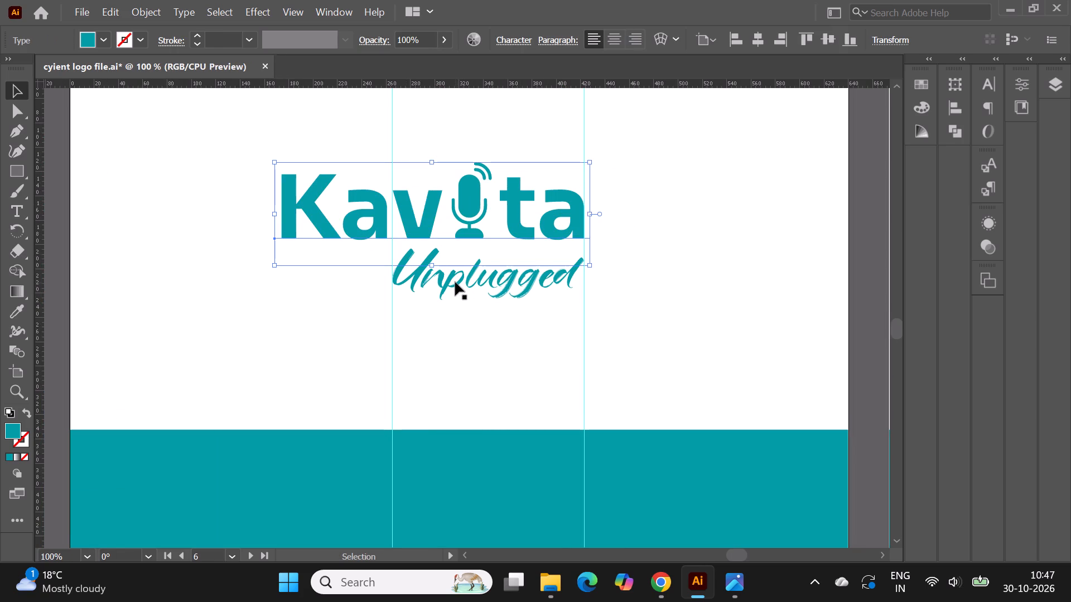
left_click(455, 282)
left_click(448, 281)
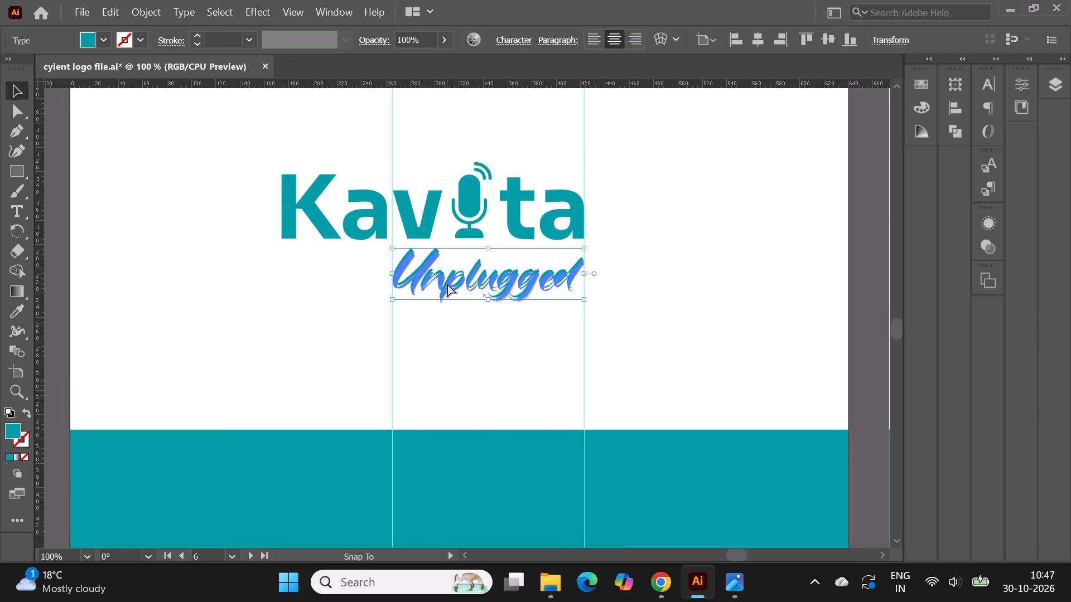
scroll(440, 250, "down", 1, "alt")
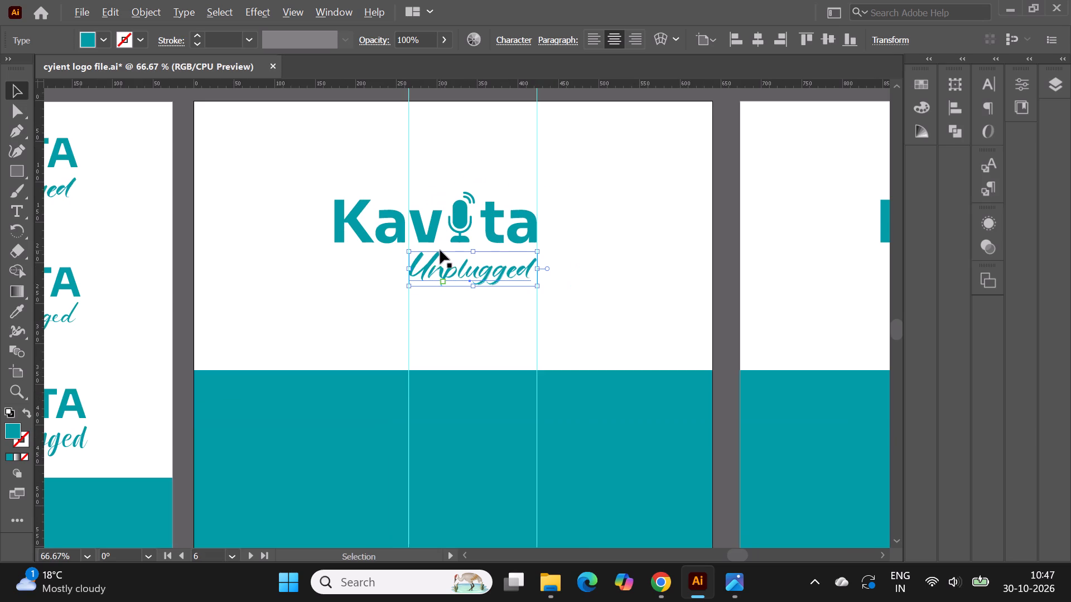
left_click(729, 225)
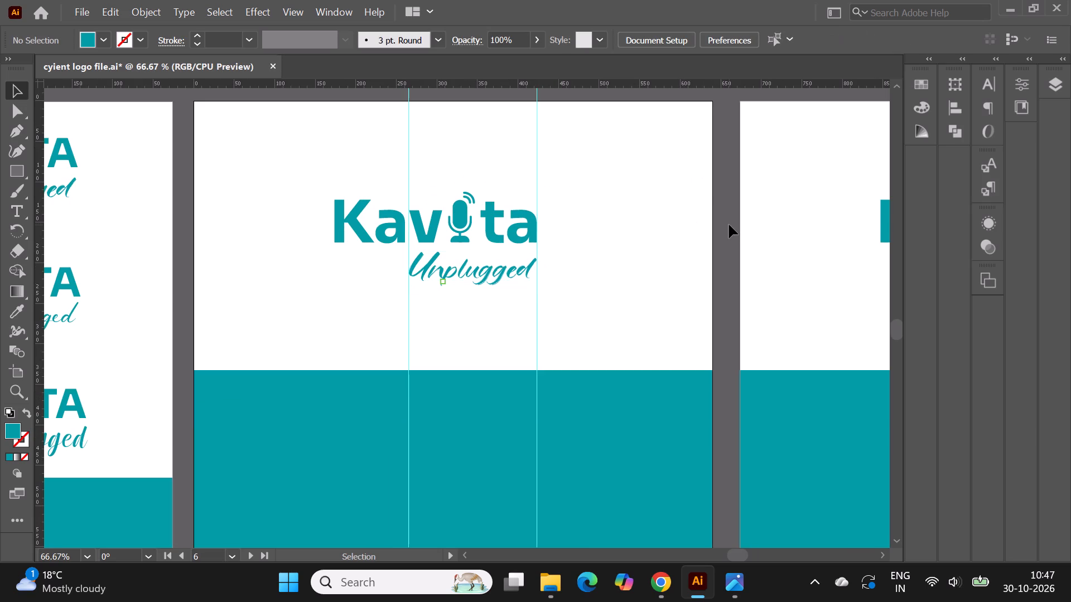
scroll(662, 214, "down", 1, "alt")
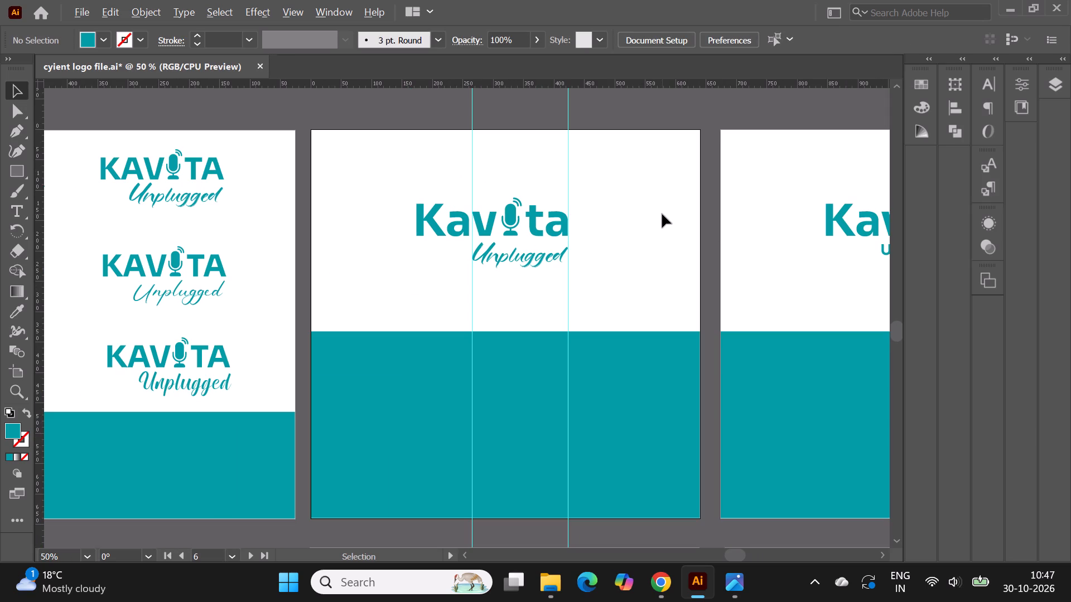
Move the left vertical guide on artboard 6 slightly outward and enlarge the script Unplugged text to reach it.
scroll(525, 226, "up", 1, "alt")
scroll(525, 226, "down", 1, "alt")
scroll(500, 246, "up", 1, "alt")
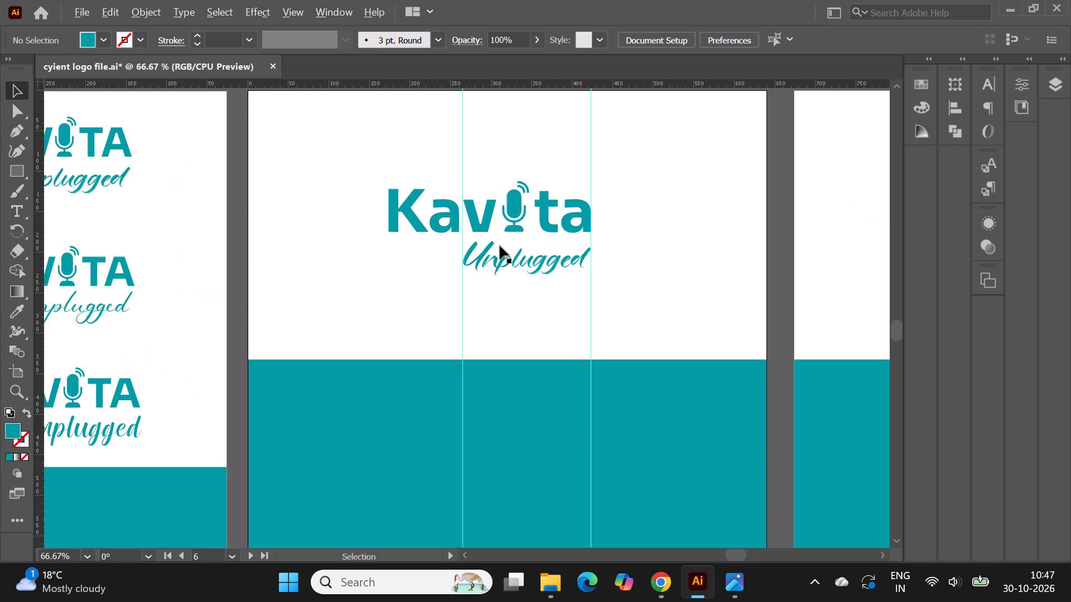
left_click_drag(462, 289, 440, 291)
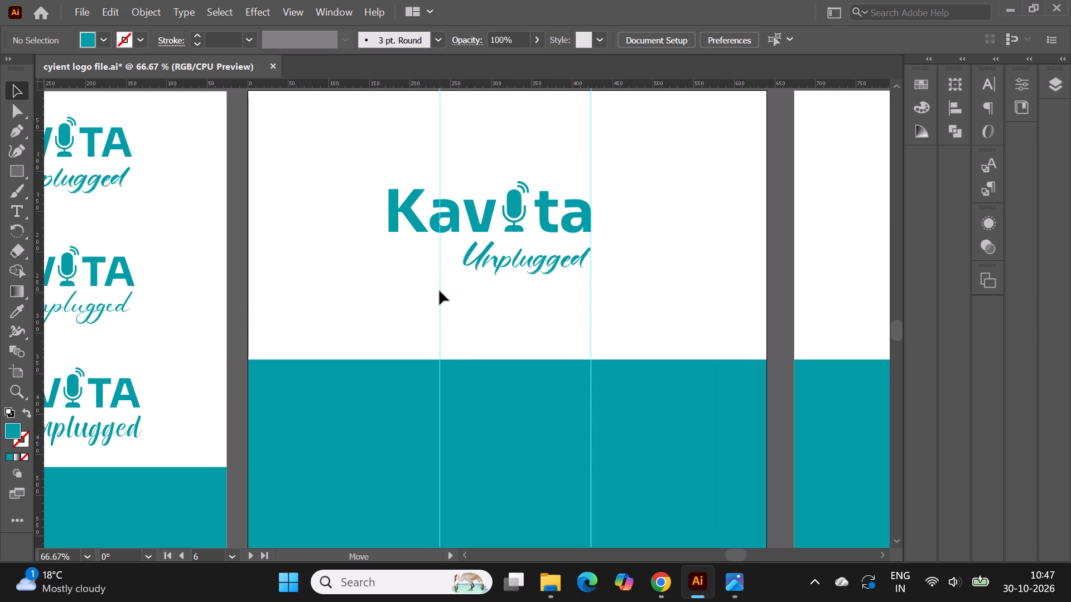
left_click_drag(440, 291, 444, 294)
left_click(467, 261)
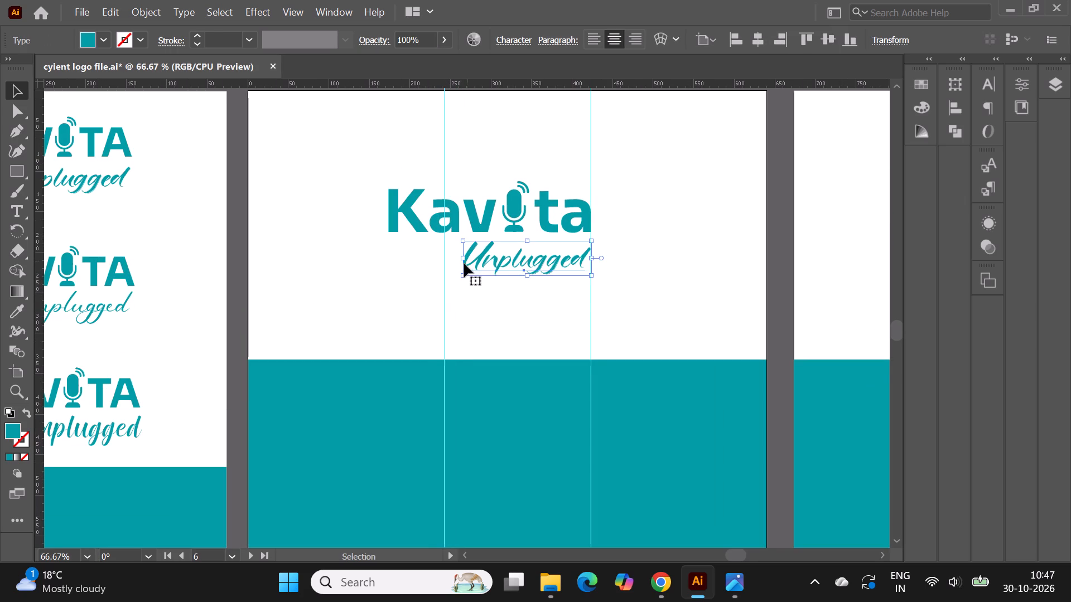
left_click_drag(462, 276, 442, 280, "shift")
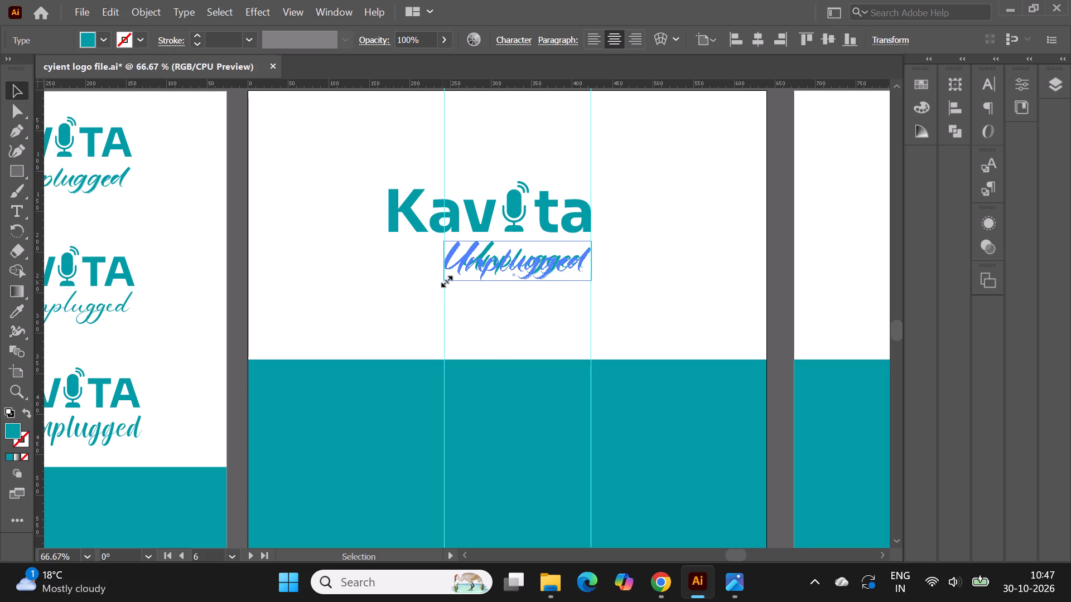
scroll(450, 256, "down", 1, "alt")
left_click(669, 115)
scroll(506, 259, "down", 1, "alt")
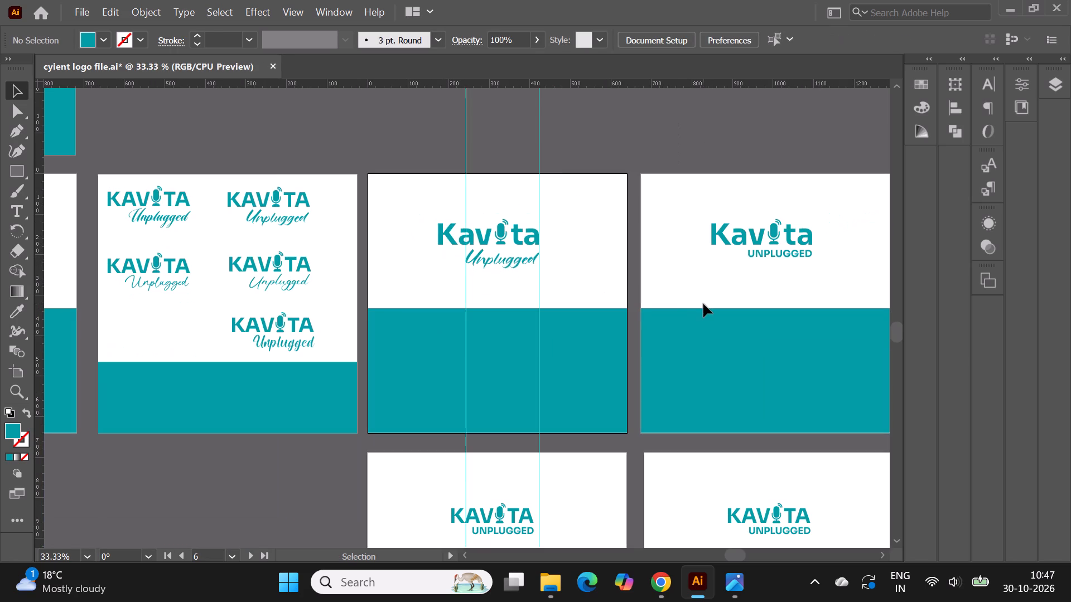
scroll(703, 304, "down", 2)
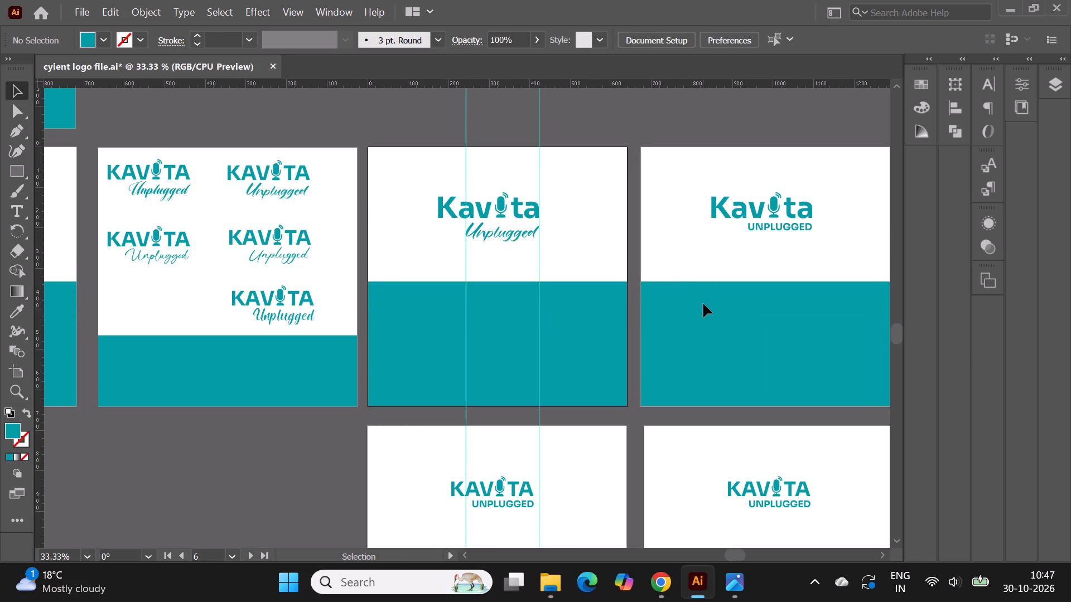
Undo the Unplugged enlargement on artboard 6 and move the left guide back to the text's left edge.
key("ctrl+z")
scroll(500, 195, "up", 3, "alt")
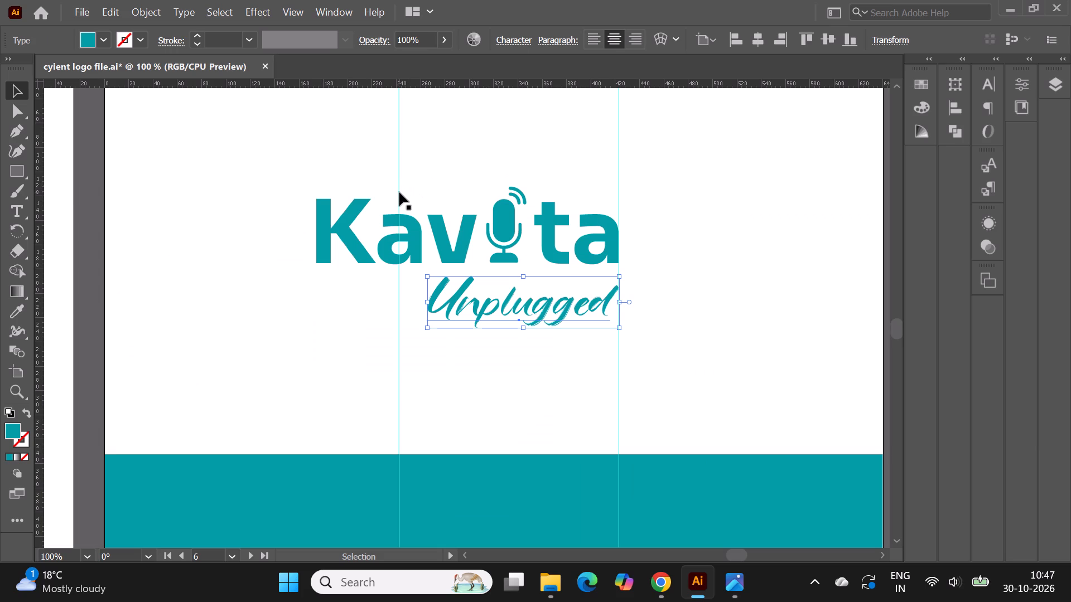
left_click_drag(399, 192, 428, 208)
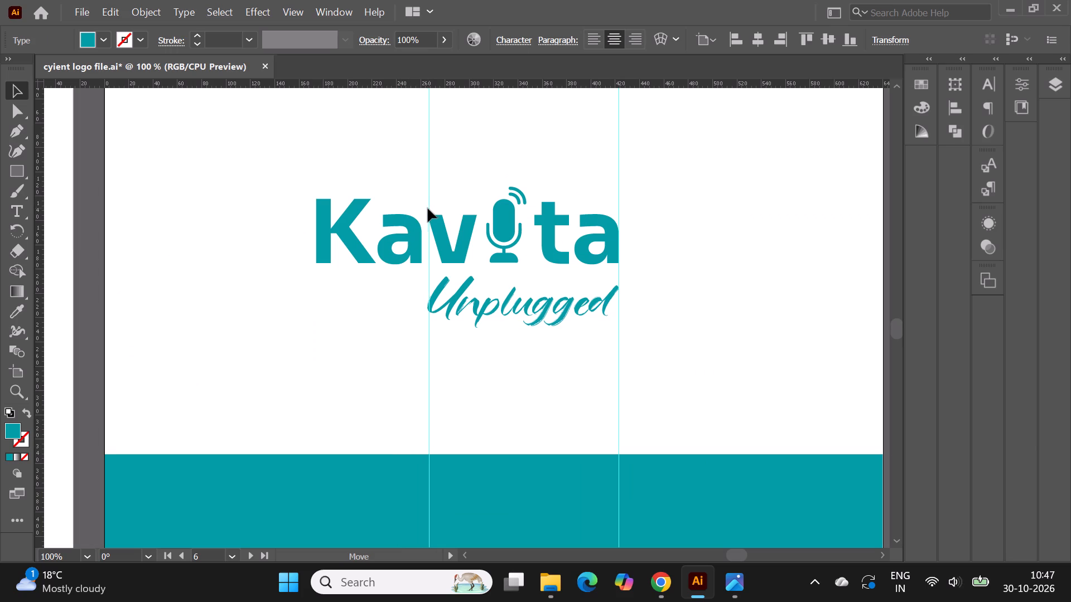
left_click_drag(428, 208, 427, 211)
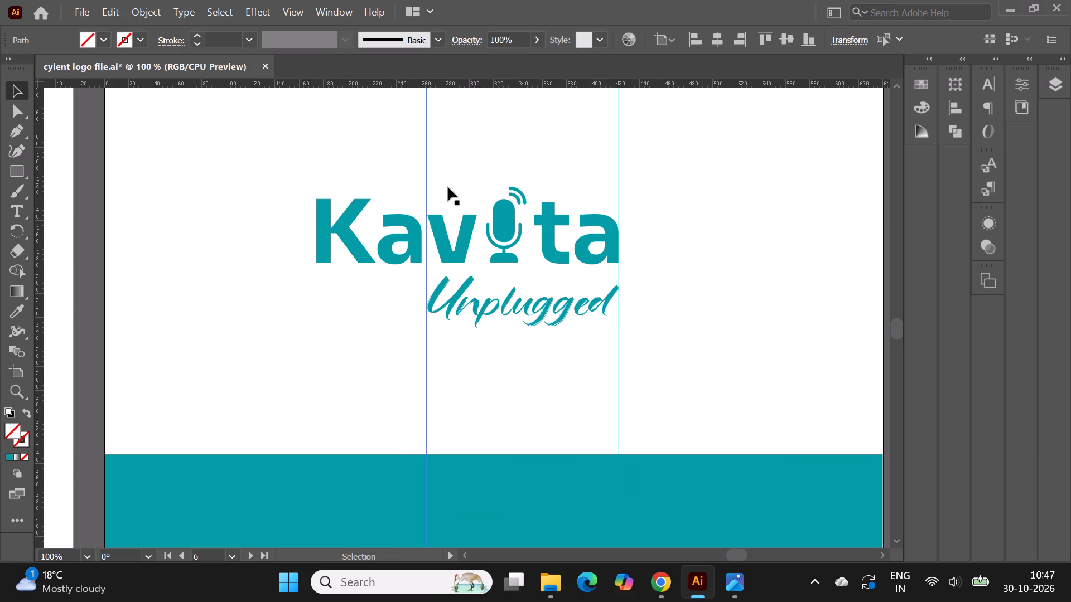
Delete both vertical guides from artboard 6.
scroll(448, 187, "down", 2, "alt")
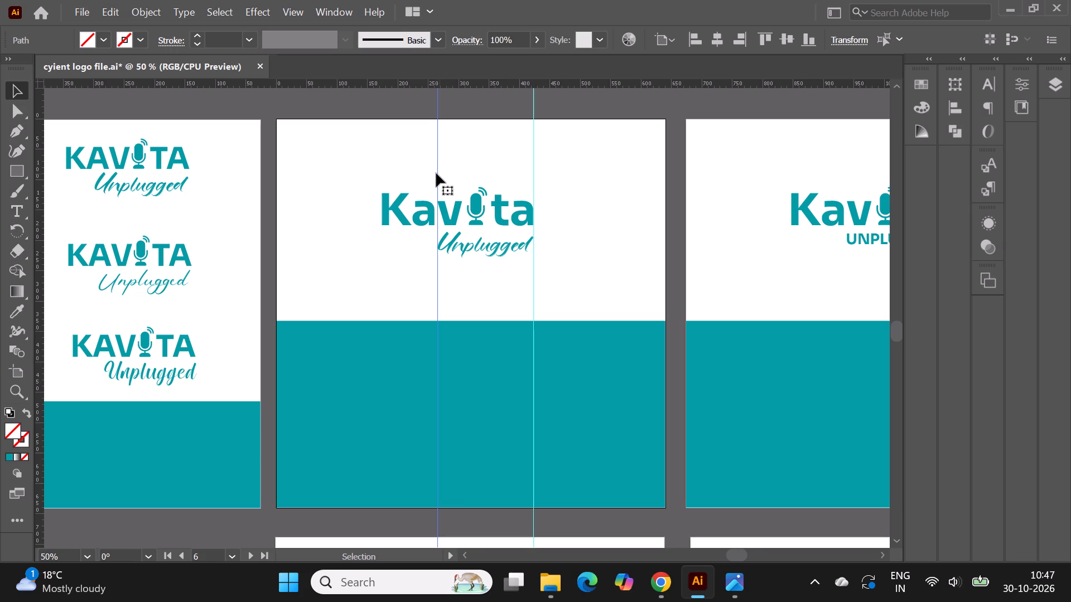
left_click(438, 178)
key("Delete")
left_click(534, 174)
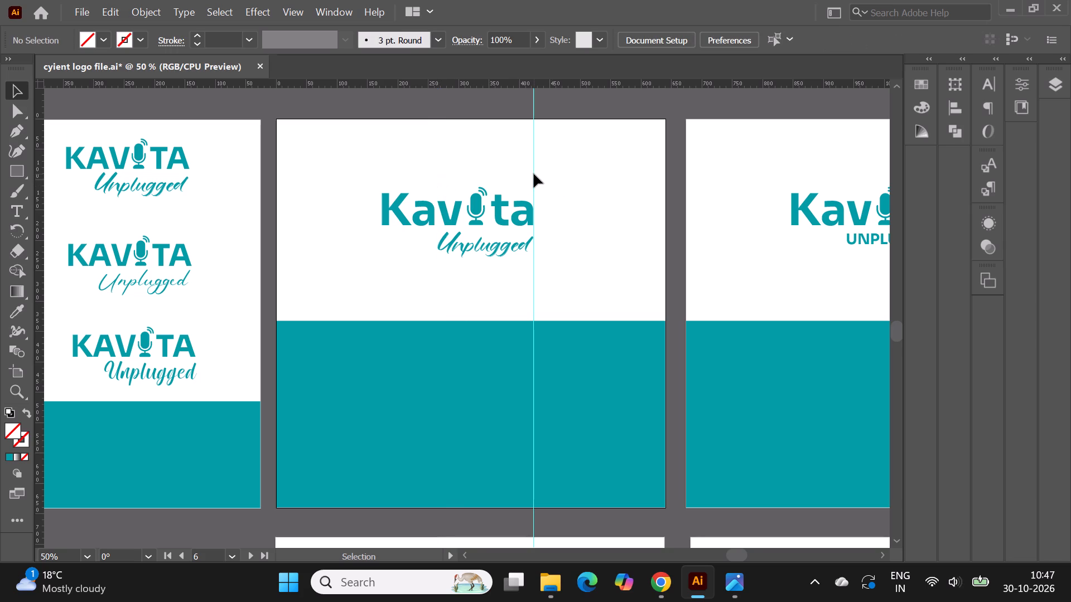
key("Delete")
Group the microphone, the Kavita wordmark and the script Unplugged text on artboard 6.
scroll(413, 198, "up", 1, "alt")
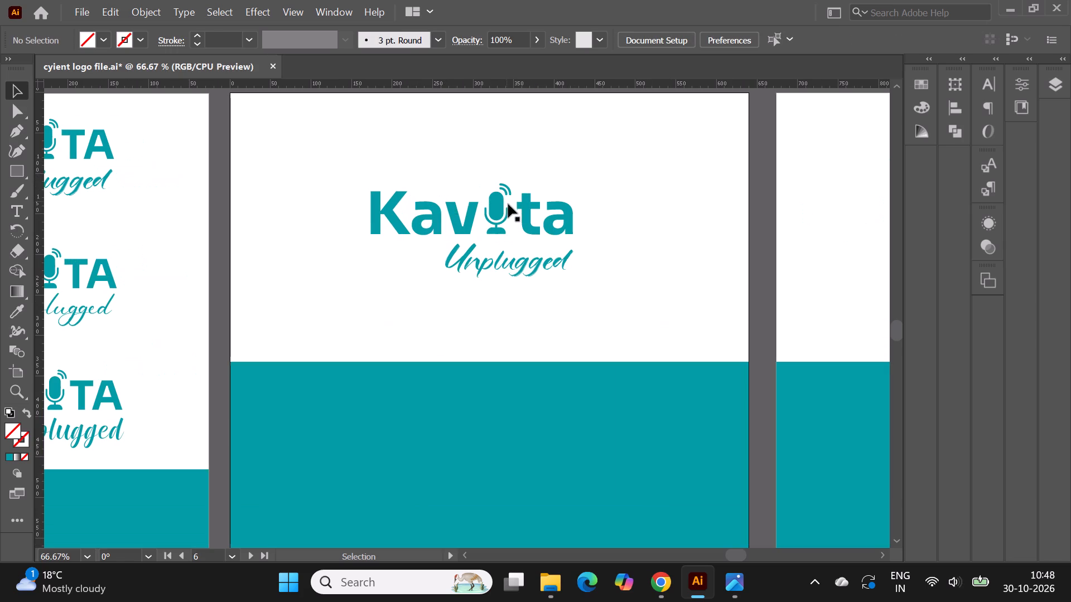
left_click(499, 205)
left_click(460, 229, "shift")
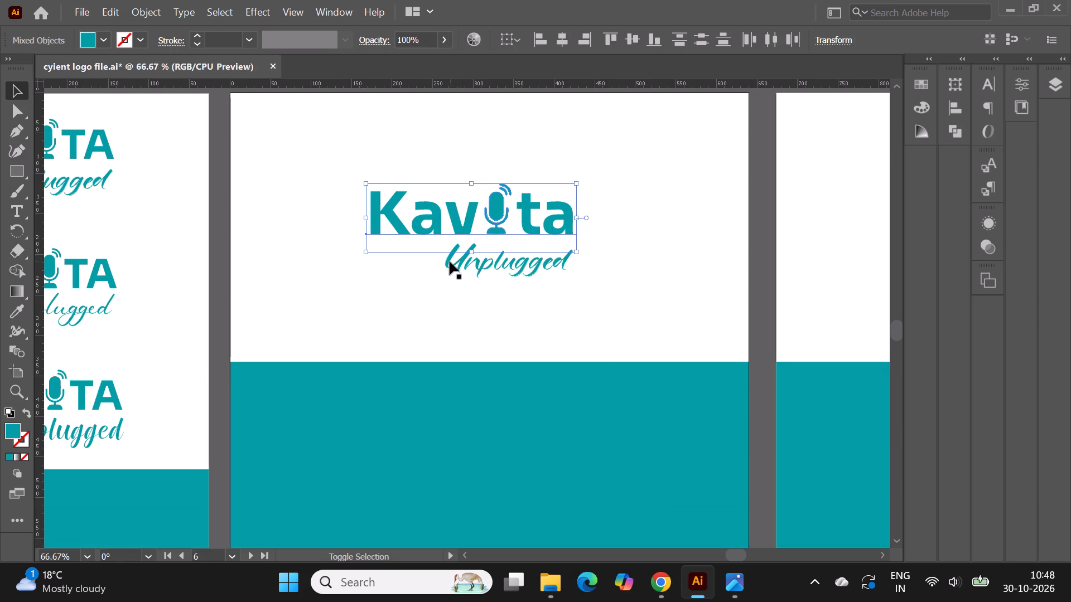
left_click(449, 262, "shift")
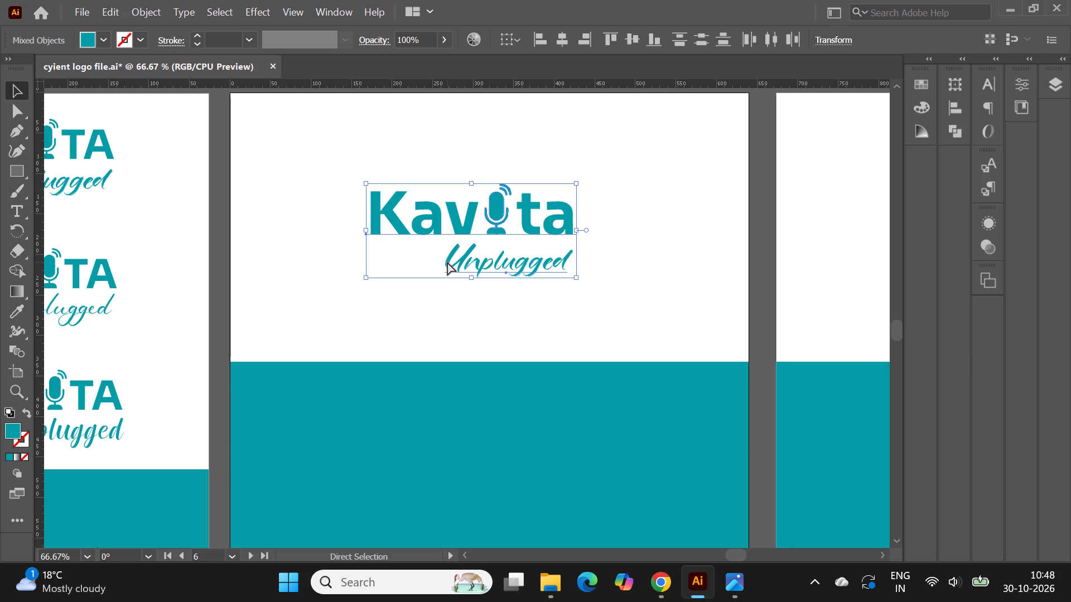
key("ctrl+g")
Duplicate the grouped logo onto artboard 6's teal area and stack the copy above the teal rectangle.
scroll(525, 188, "down", 1, "alt")
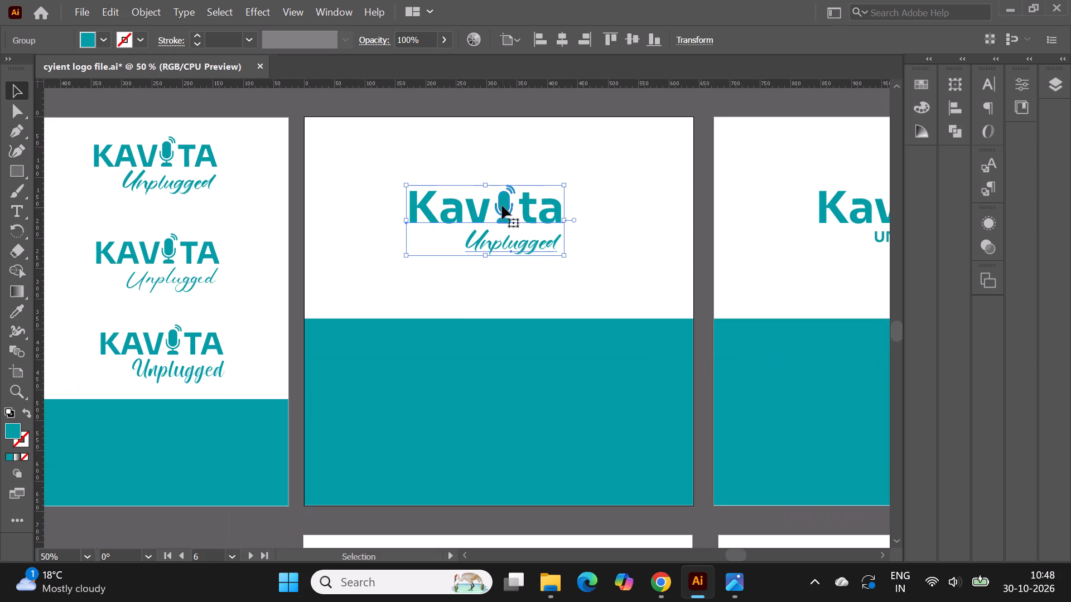
left_click_drag(503, 206, 513, 397, "alt")
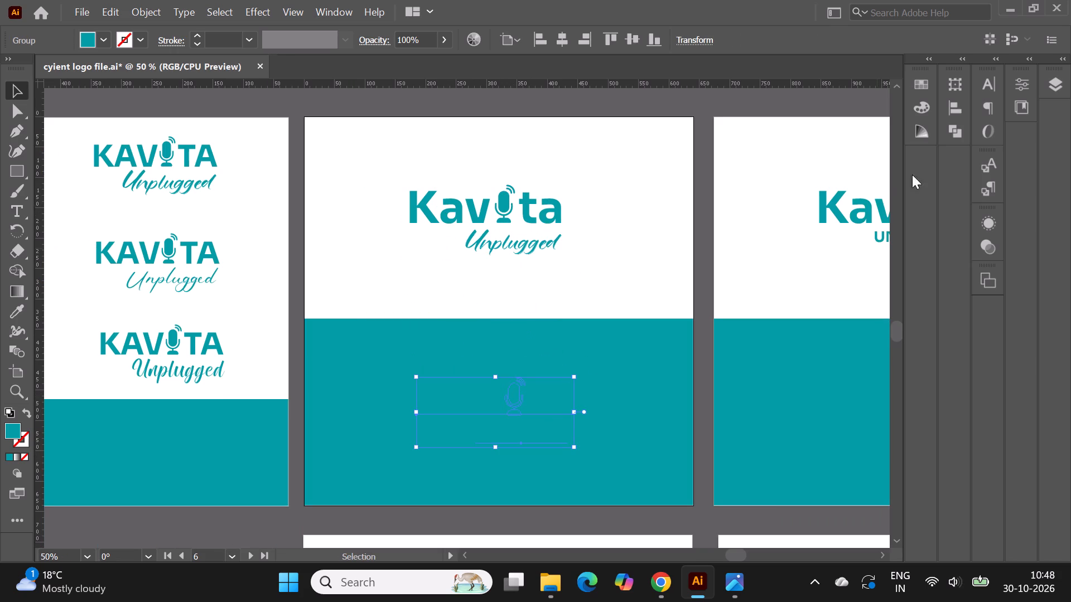
left_click(1054, 81)
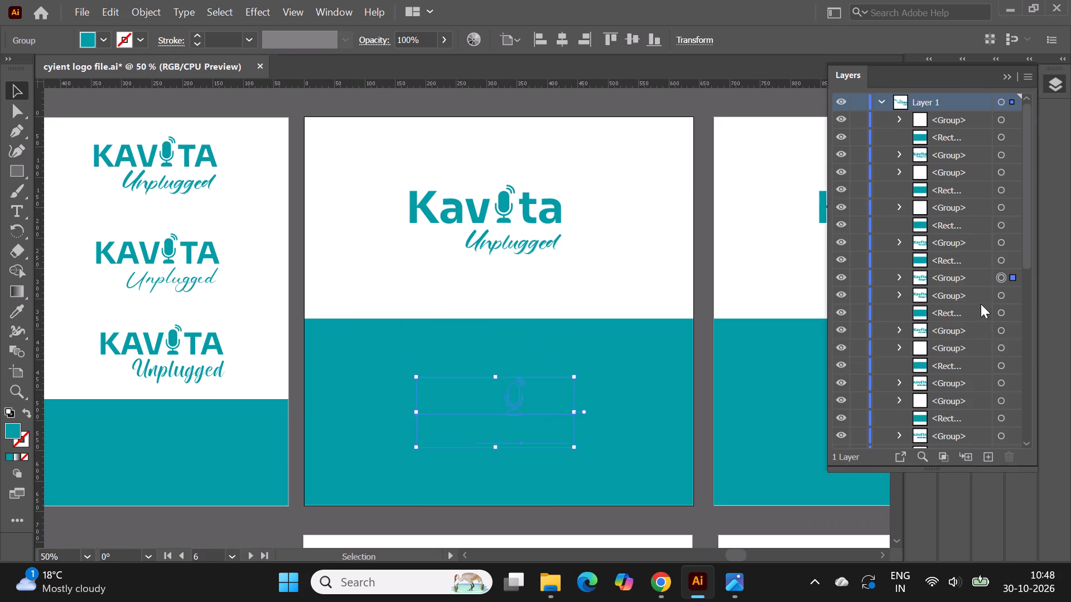
left_click_drag(952, 280, 951, 251)
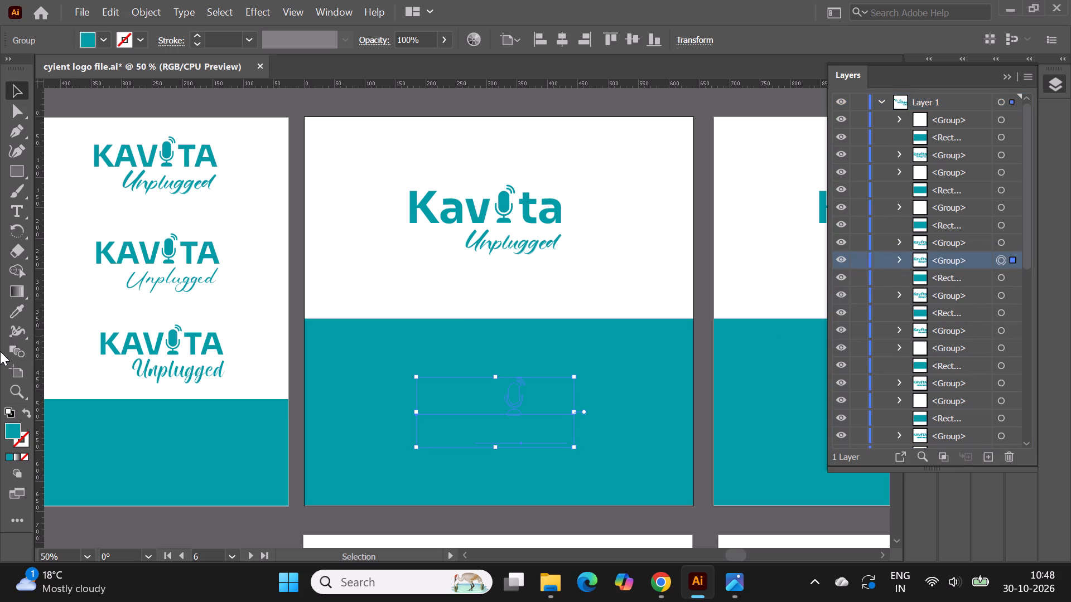
Fill the logo copy on artboard 6's teal area with white.
left_click(85, 39)
left_click(35, 66)
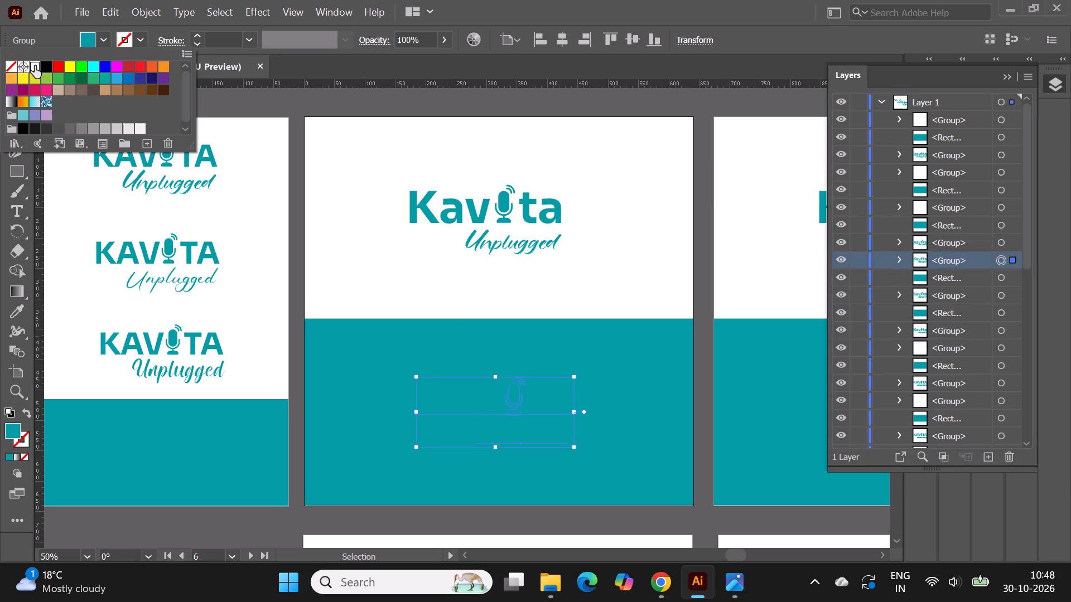
left_click(705, 382)
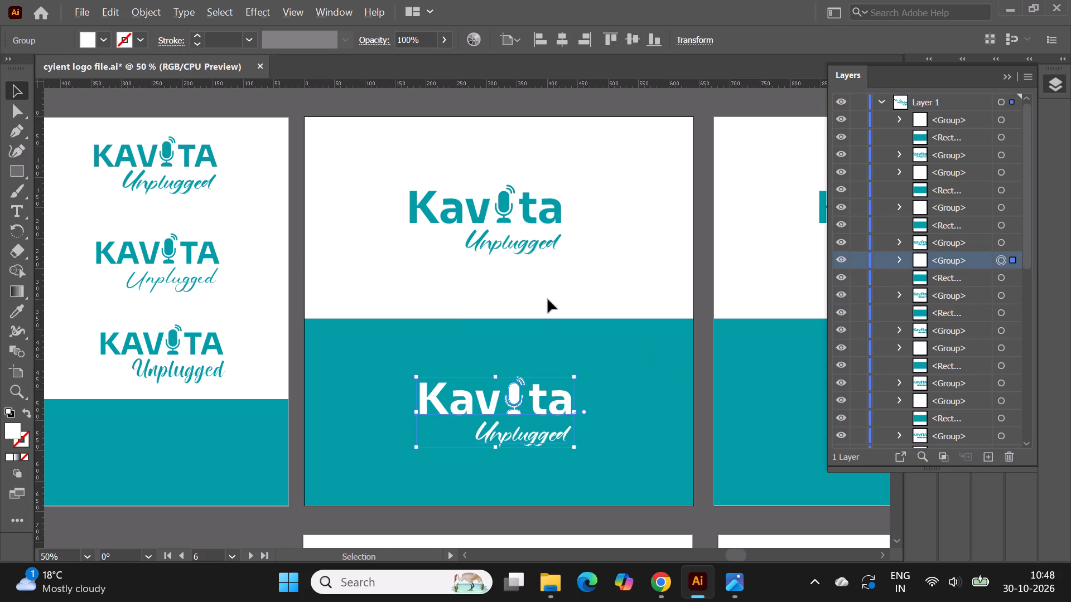
scroll(548, 299, "down", 1, "alt")
left_click(556, 145)
Shift the white logo slightly down within artboard 6's teal area.
scroll(517, 404, "up", 1, "alt")
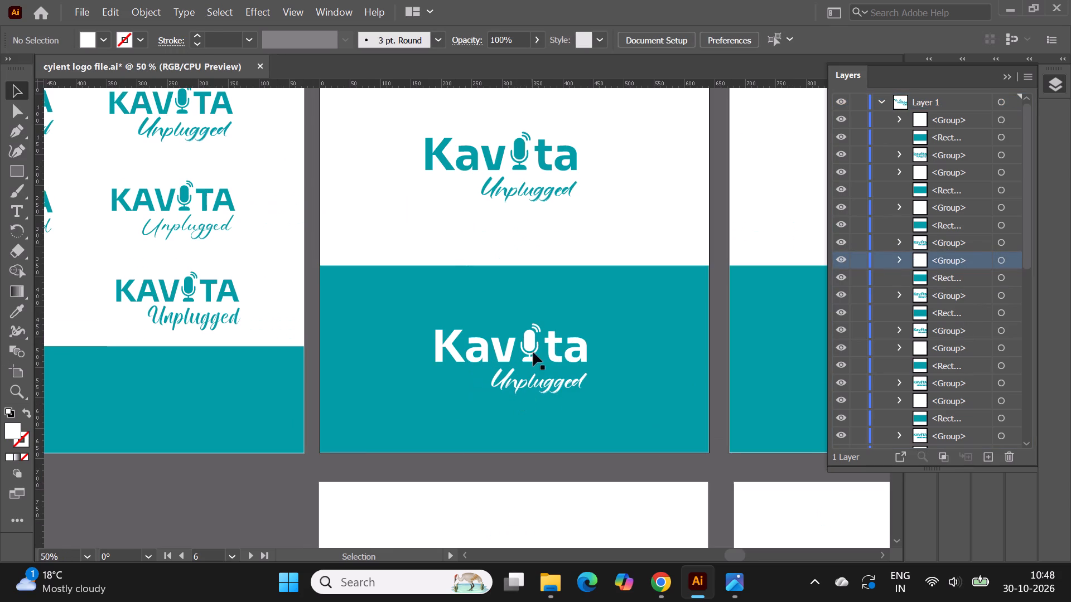
left_click(534, 345)
left_click(532, 349)
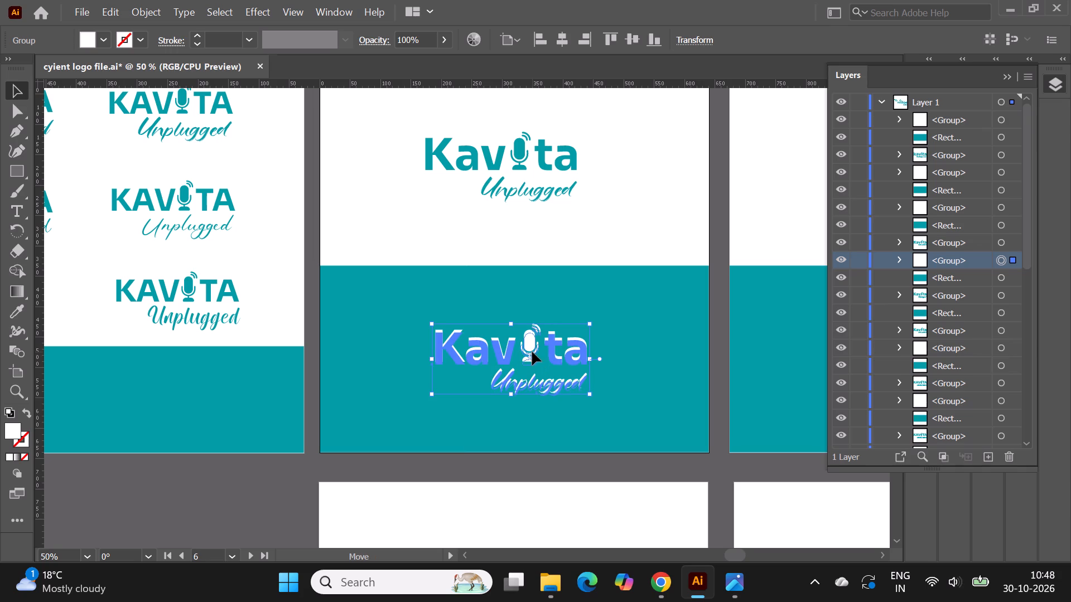
left_click(718, 364)
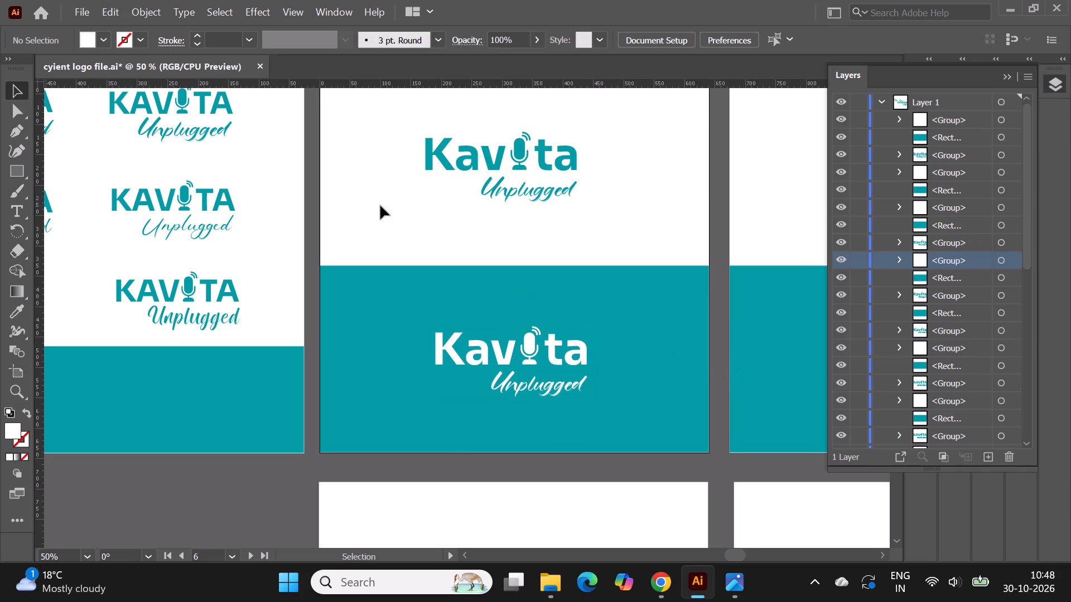
Place a vertical guide at the left edge of the teal Kavita wordmark's K on artboard 6.
left_click_drag(41, 318, 43, 318)
left_click_drag(43, 318, 426, 333)
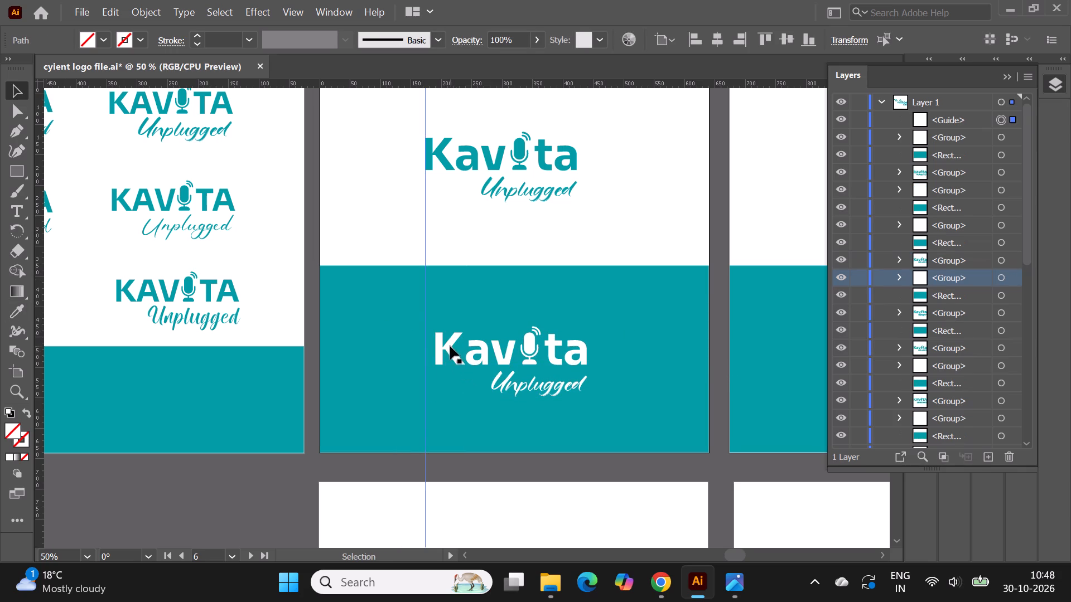
Move the white logo left so its K aligns with the vertical guide and the teal logo above.
left_click(450, 346)
key("Left")
key("Left")
key("Left")
key("Left")
key("Left")
key("Left")
key("Left")
key("Left")
key("Left")
key("Left")
key("Left")
key("Left")
key("Left")
key("Left")
key("Left")
key("Left")
key("Left")
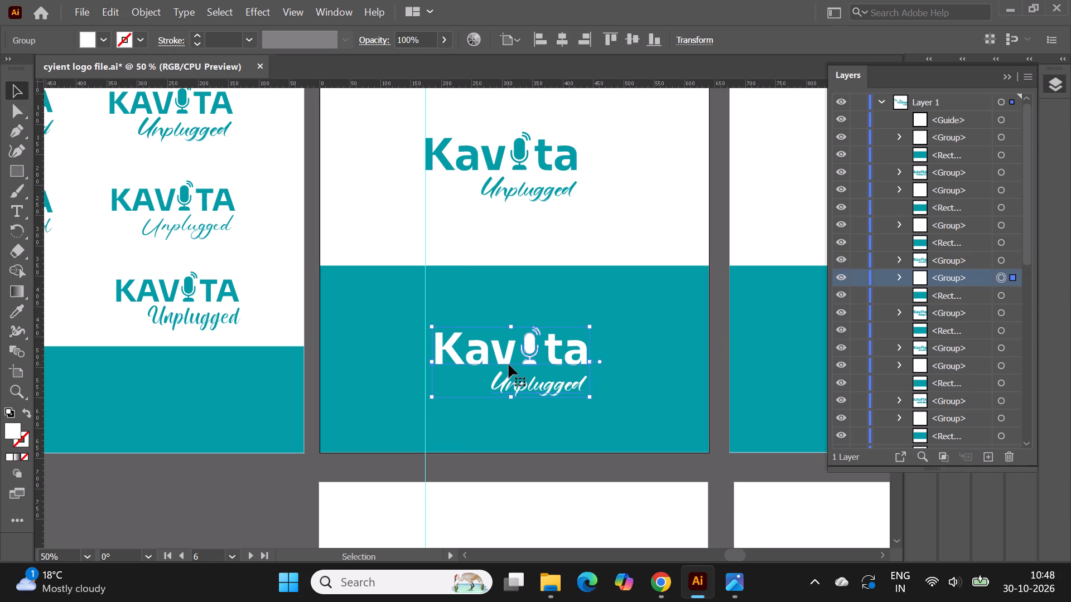
left_click_drag(505, 361, 497, 361)
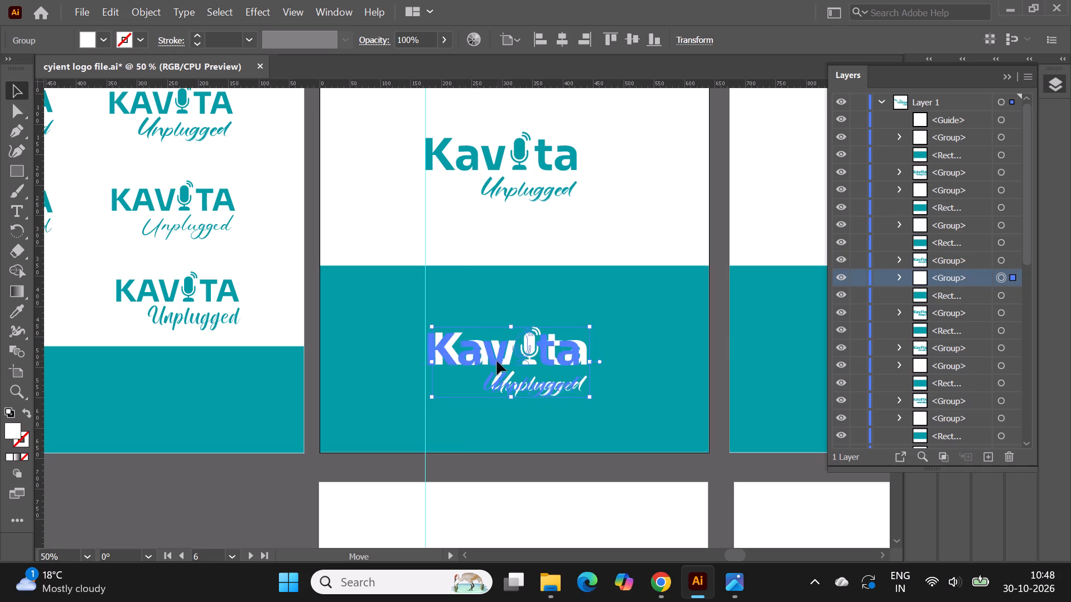
left_click_drag(497, 361, 495, 359)
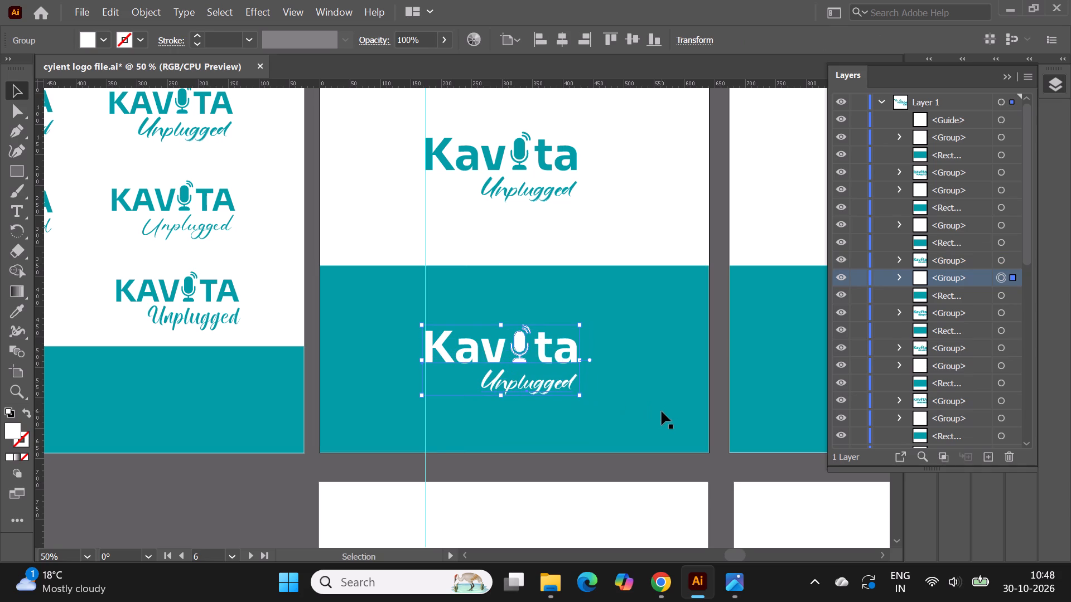
left_click(218, 516)
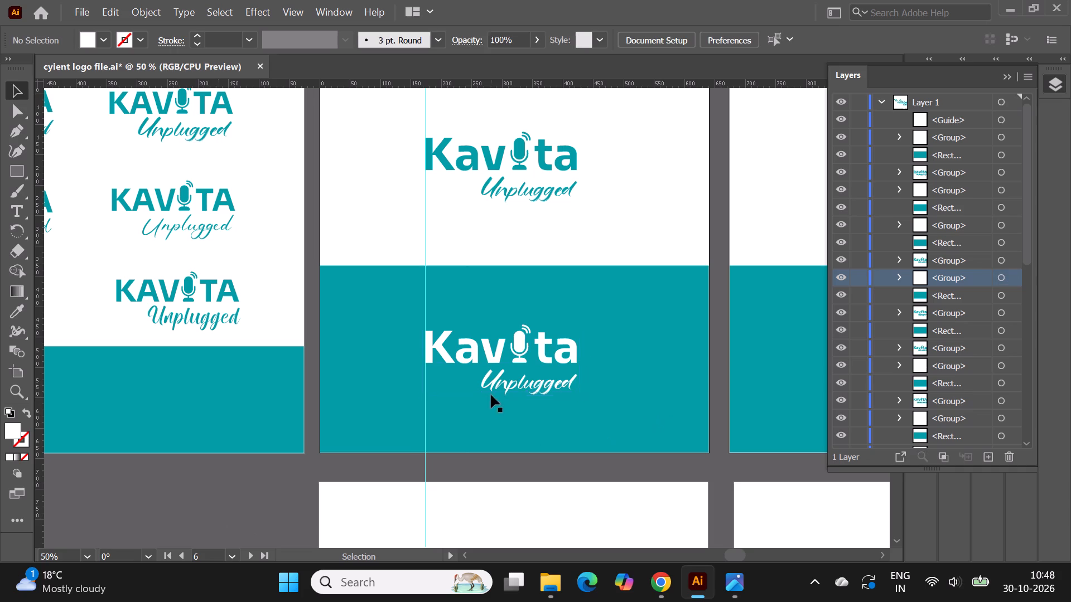
Delete the vertical guide at the left edge of artboard 6's logos.
left_click(427, 470)
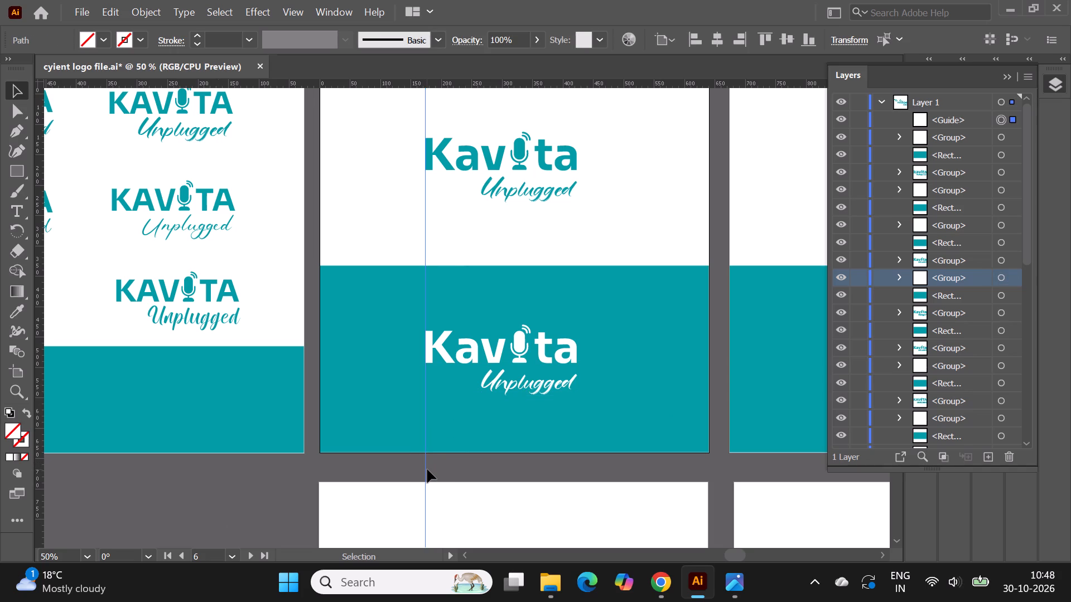
key("Delete")
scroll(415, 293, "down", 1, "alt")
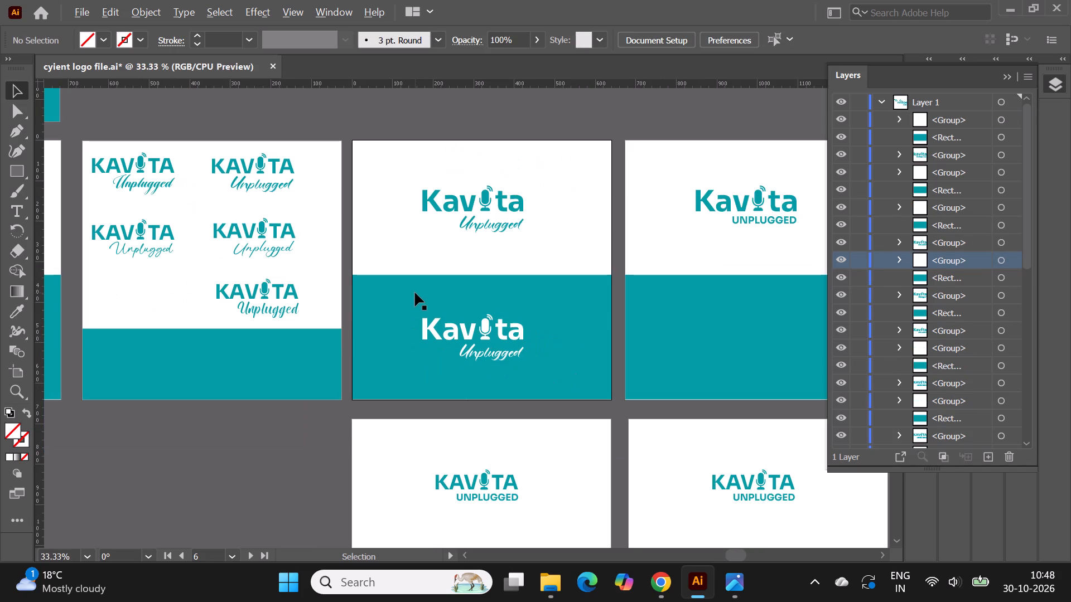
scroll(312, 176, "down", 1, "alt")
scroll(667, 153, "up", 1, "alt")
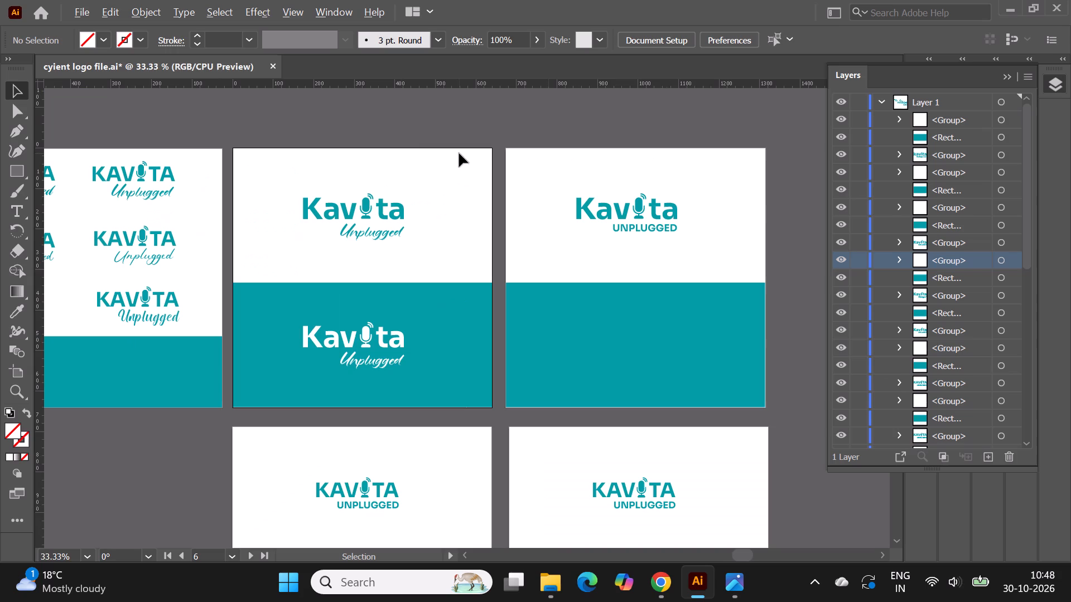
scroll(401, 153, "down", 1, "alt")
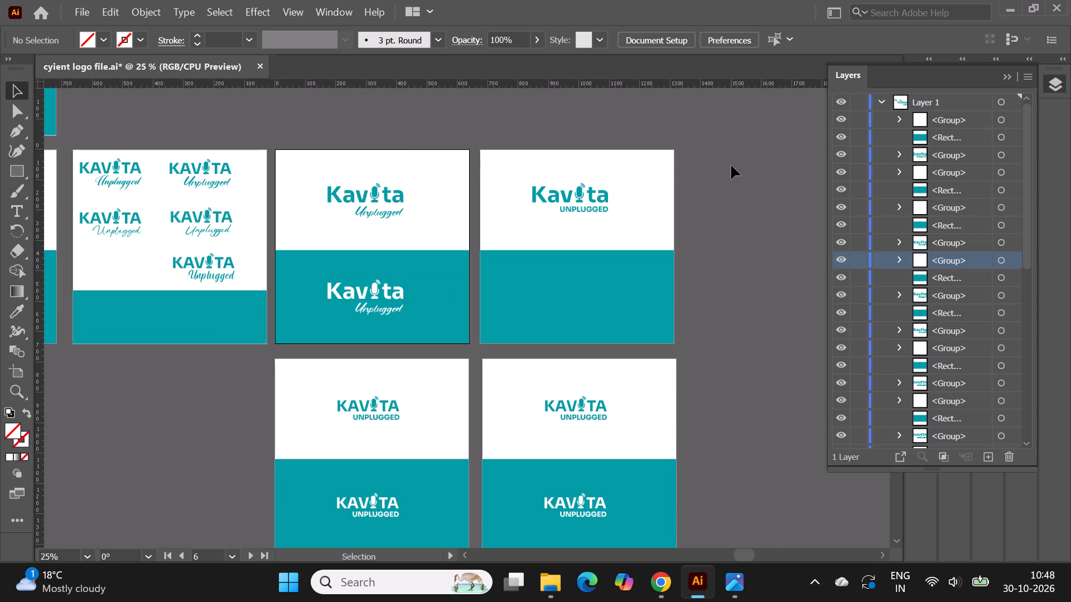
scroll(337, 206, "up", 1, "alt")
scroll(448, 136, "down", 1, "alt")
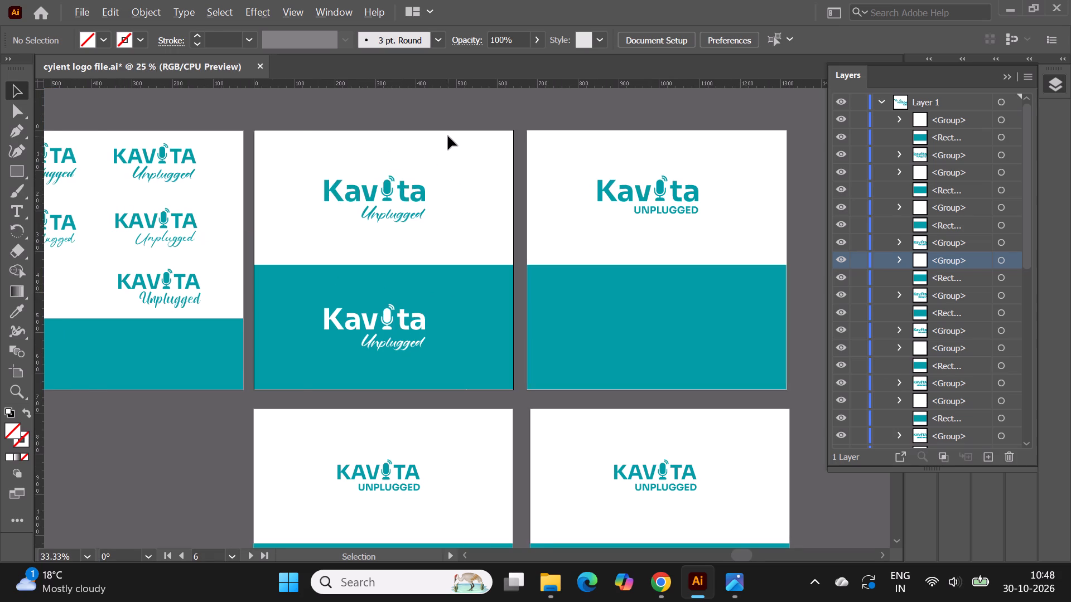
Copy the thin script Unplugged from artboard 5's second-row, second-column logo to below the logo on artboard 7.
scroll(431, 171, "up", 2, "alt")
scroll(350, 163, "up", 1, "alt")
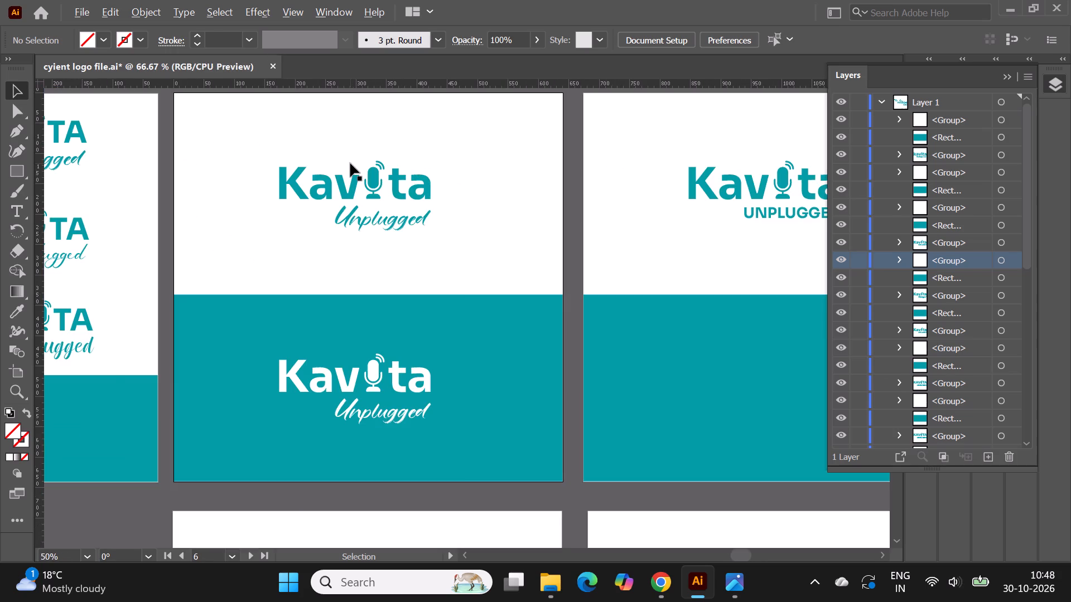
scroll(518, 212, "down", 2, "alt")
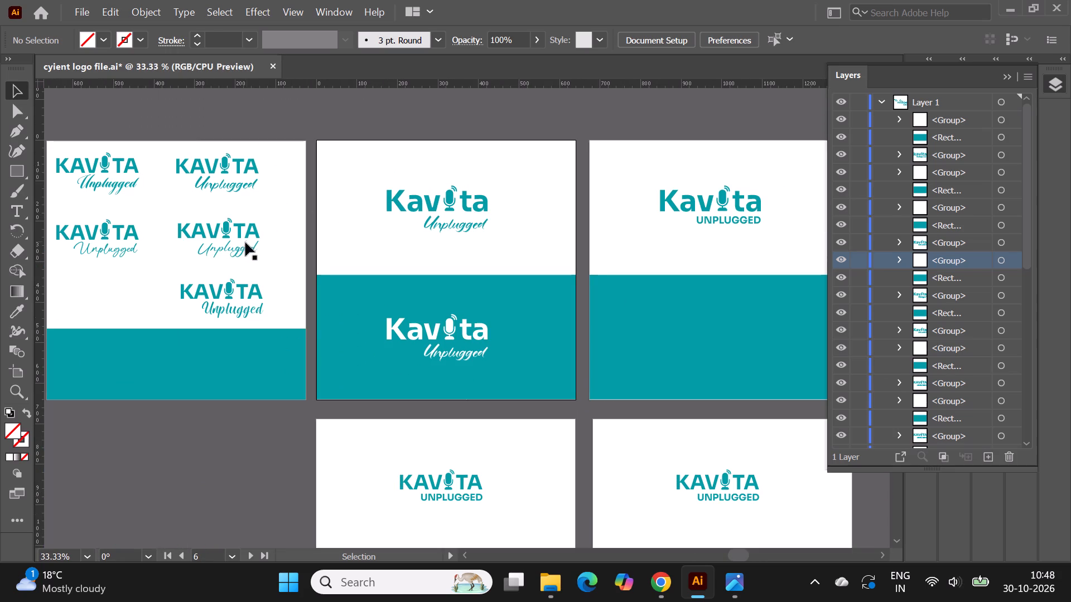
left_click(234, 249)
left_click_drag(238, 250, 712, 241, "alt")
scroll(392, 192, "down", 1, "alt")
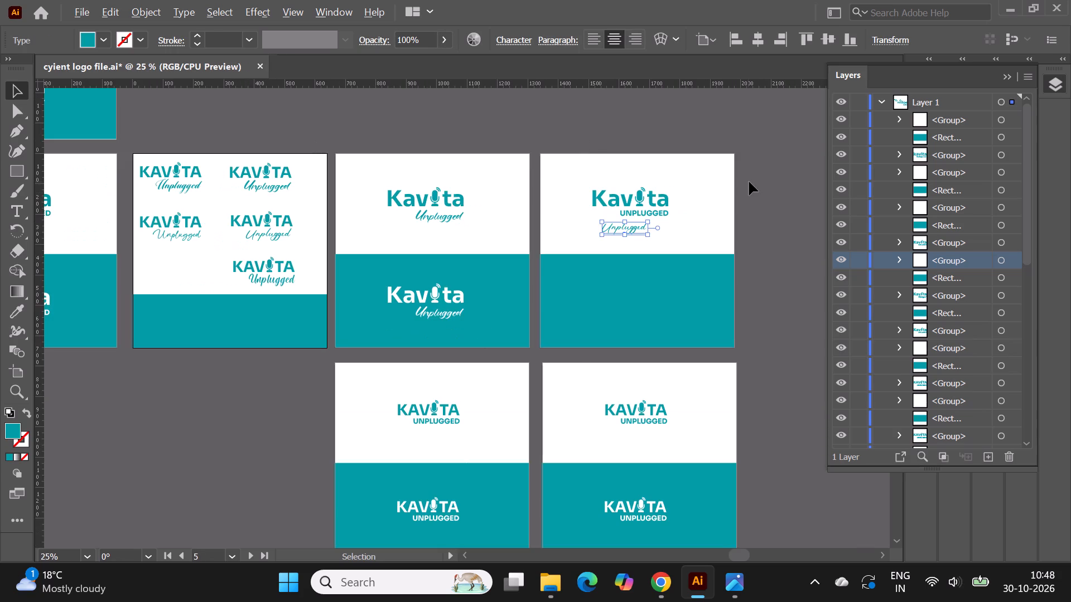
scroll(749, 182, "up", 2, "alt")
left_click(537, 105)
Ungroup the teal Kavita UNPLUGGED logo on artboard 7.
scroll(544, 225, "up", 1, "alt")
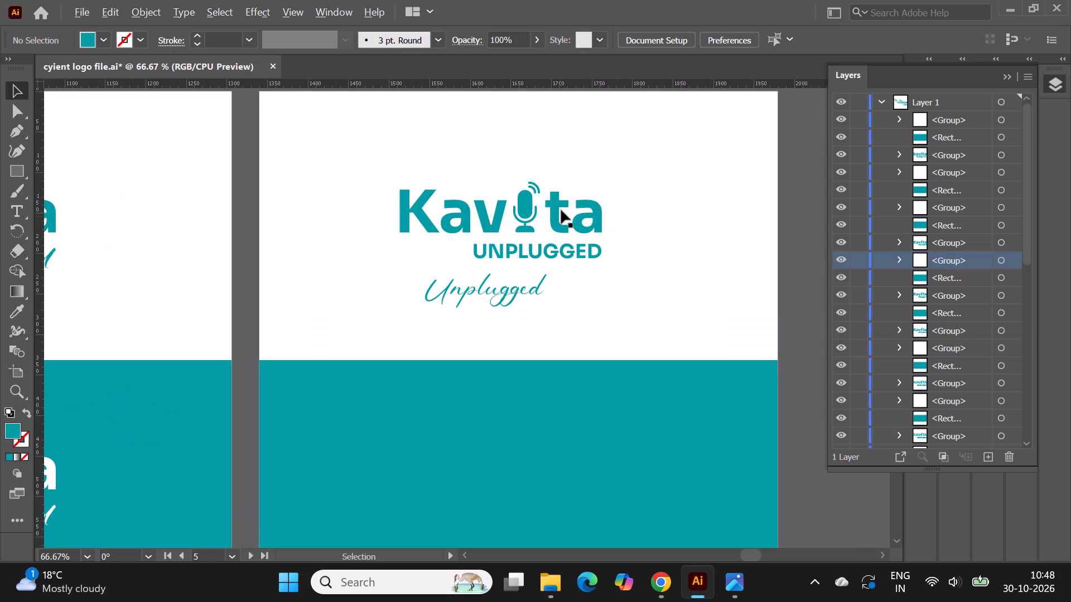
left_click(517, 205)
right_click(523, 205)
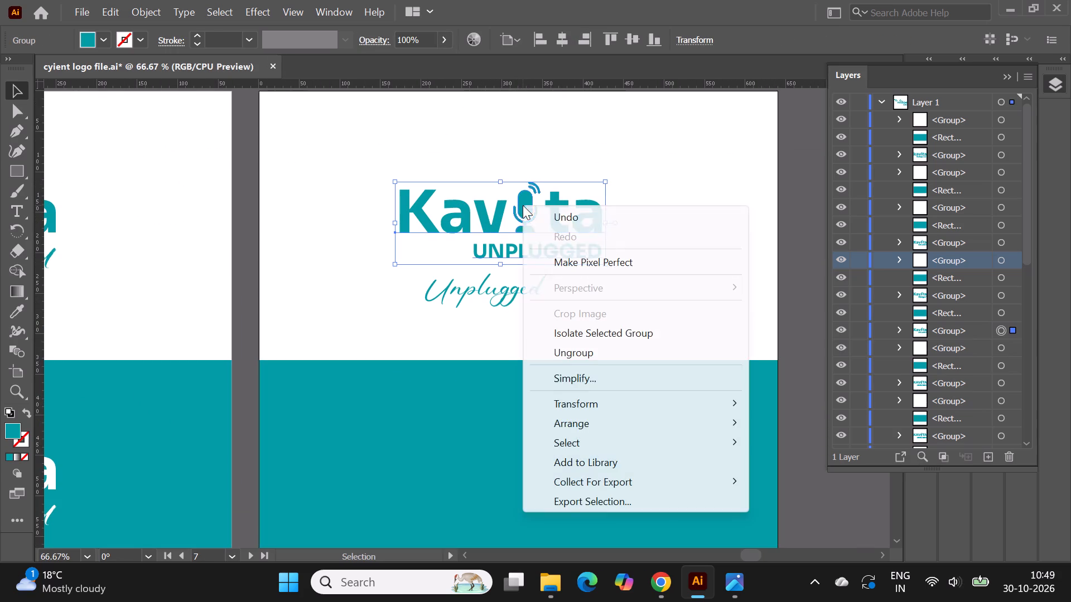
left_click(597, 348)
left_click(795, 281)
Place vertical guides at the left and right edges of the uppercase UNPLUGGED text on artboard 7.
scroll(566, 231, "up", 1, "alt")
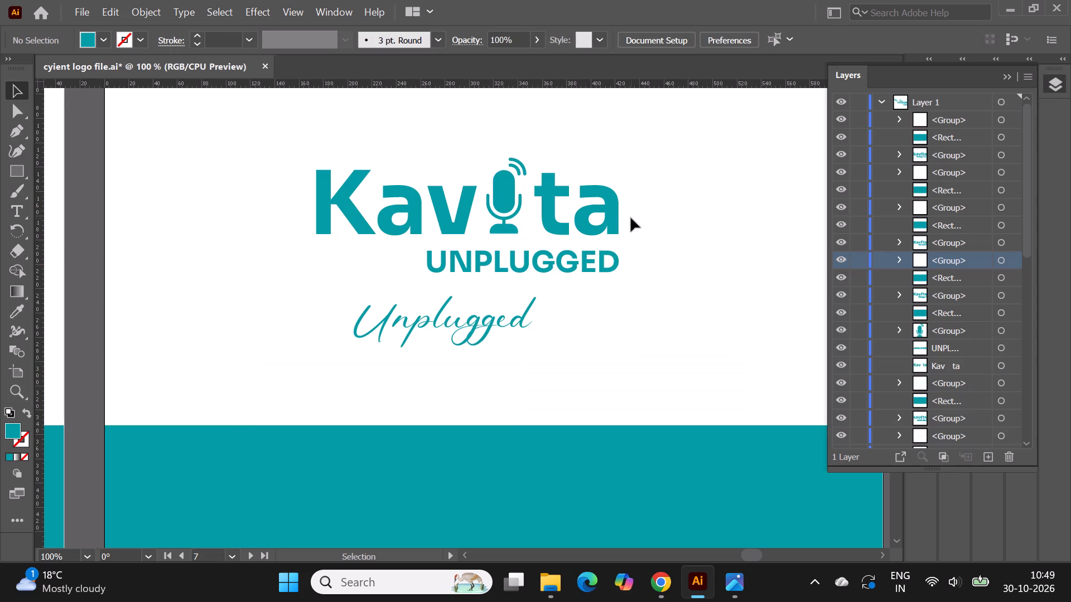
left_click(631, 218)
left_click_drag(38, 285, 542, 258)
left_click_drag(542, 258, 617, 250)
left_click_drag(39, 293, 427, 301)
Delete the uppercase UNPLUGGED text from artboard 7's logo.
left_click(465, 267)
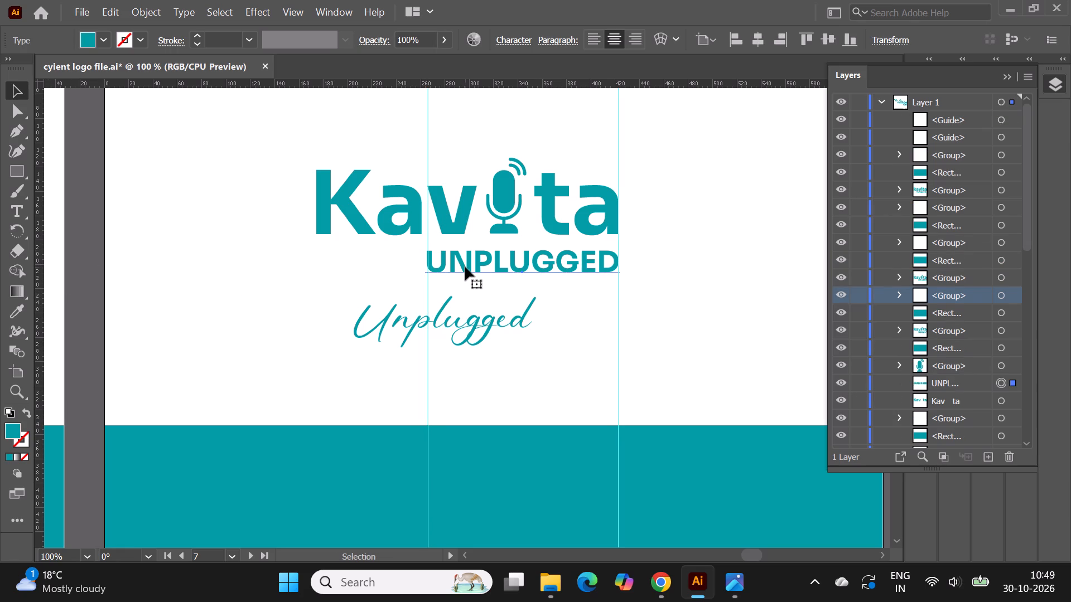
key("Delete")
Move the script Unplugged directly beneath Kavita and enlarge it to fit between the two vertical guides.
left_click_drag(477, 324, 479, 324)
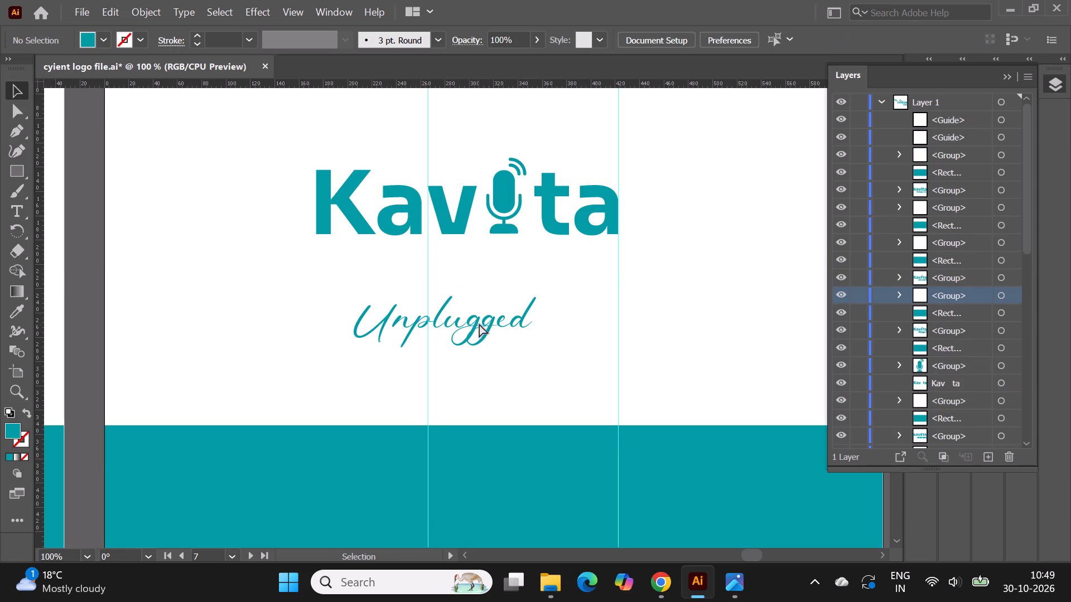
left_click_drag(479, 324, 558, 276)
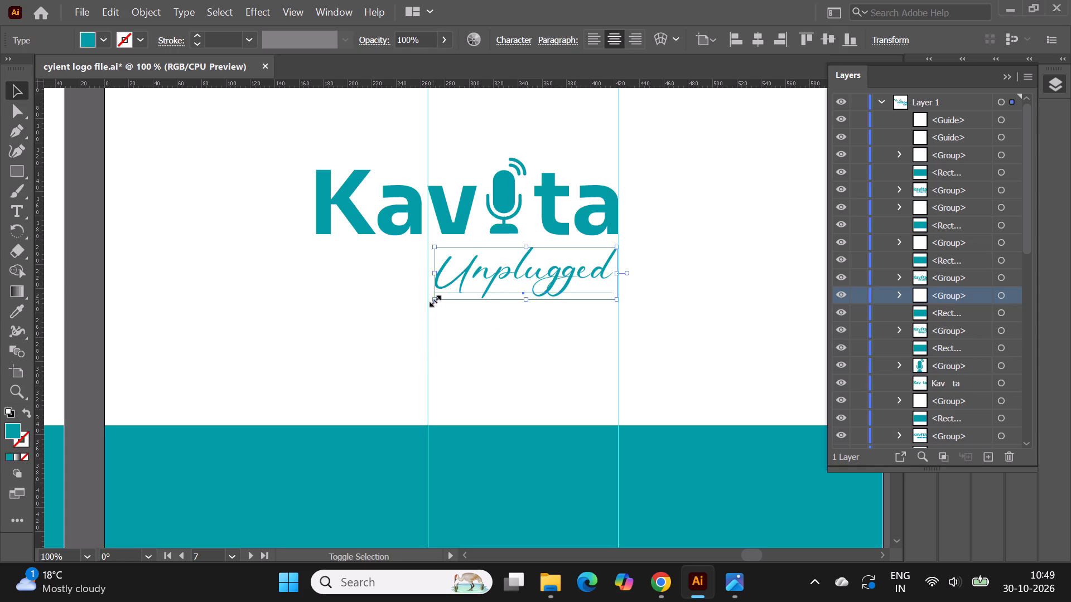
left_click_drag(433, 299, 424, 302, "shift")
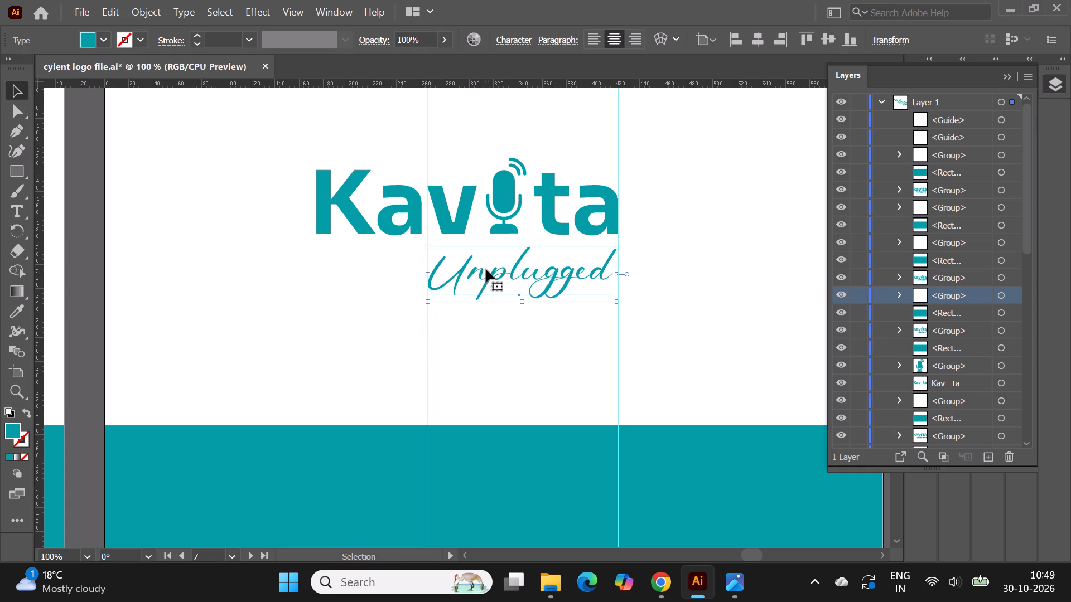
scroll(475, 264, "down", 1, "alt")
left_click(784, 270)
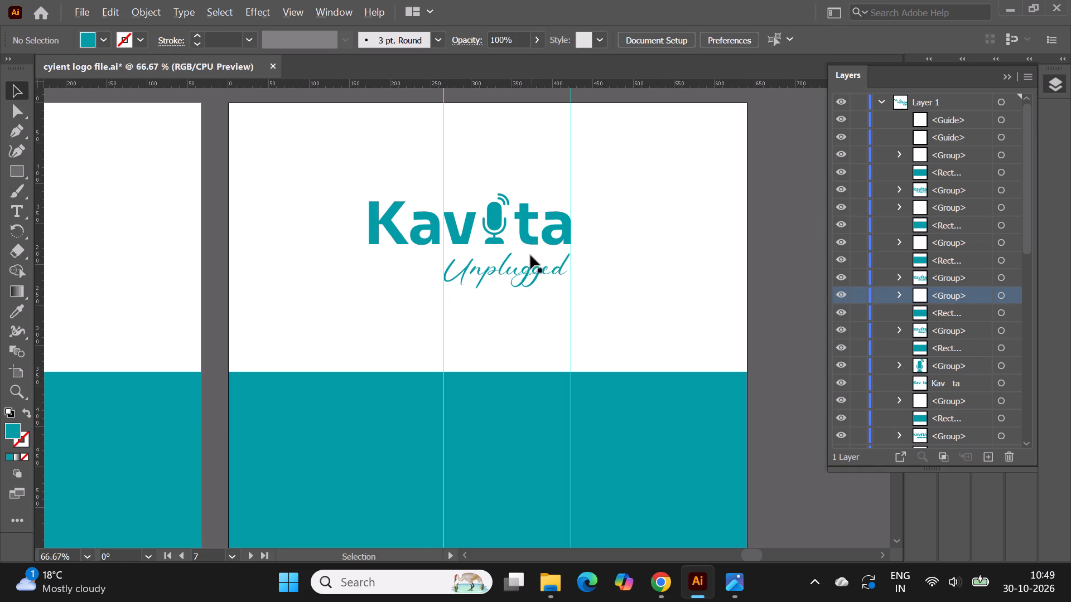
Shift the script Unplugged slightly up, closer to the Kavita wordmark on artboard 7.
scroll(530, 255, "up", 1, "alt")
left_click(491, 267)
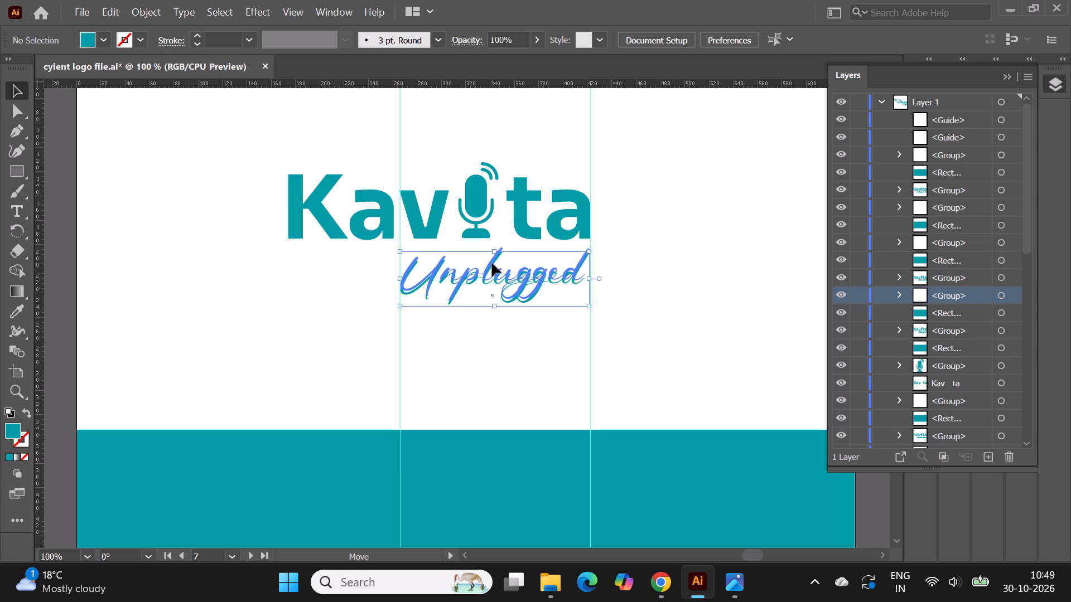
scroll(481, 251, "down", 1, "alt")
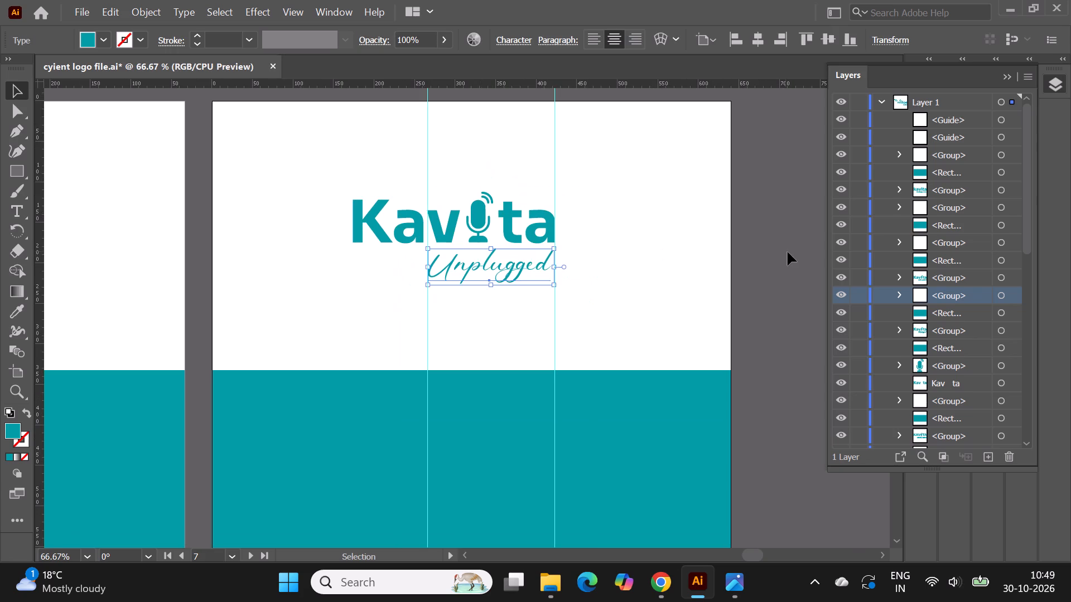
left_click(788, 252)
scroll(729, 252, "down", 1, "alt")
Scale the script Unplugged up slightly at its right end, by the guide under Kavita's final a.
scroll(631, 253, "up", 1, "alt")
scroll(545, 258, "up", 1, "alt")
left_click(504, 266)
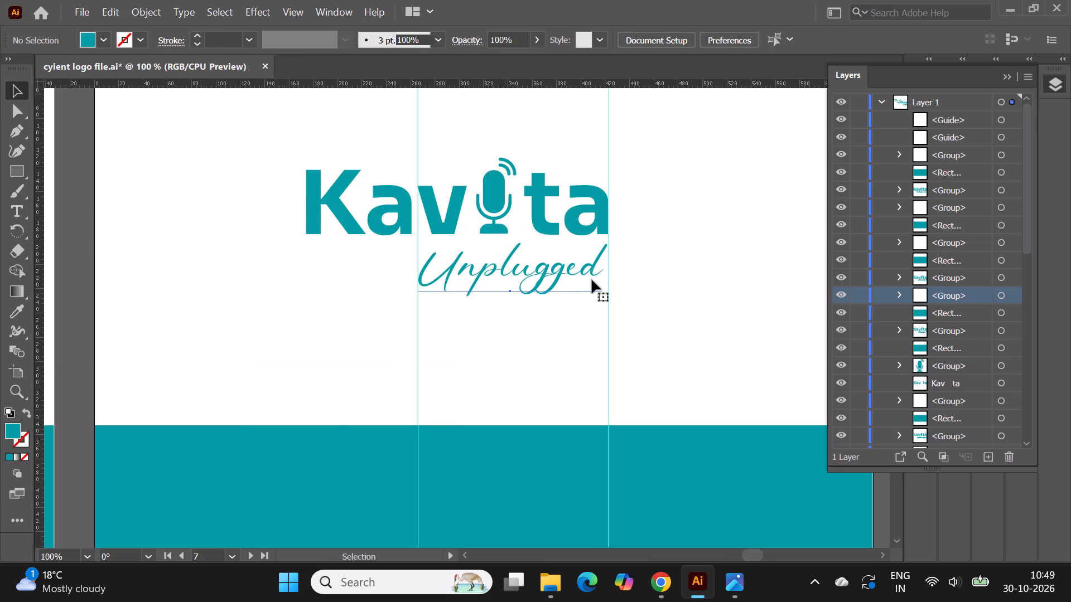
scroll(592, 280, "up", 1, "alt")
left_click_drag(616, 312, 621, 315, "shift")
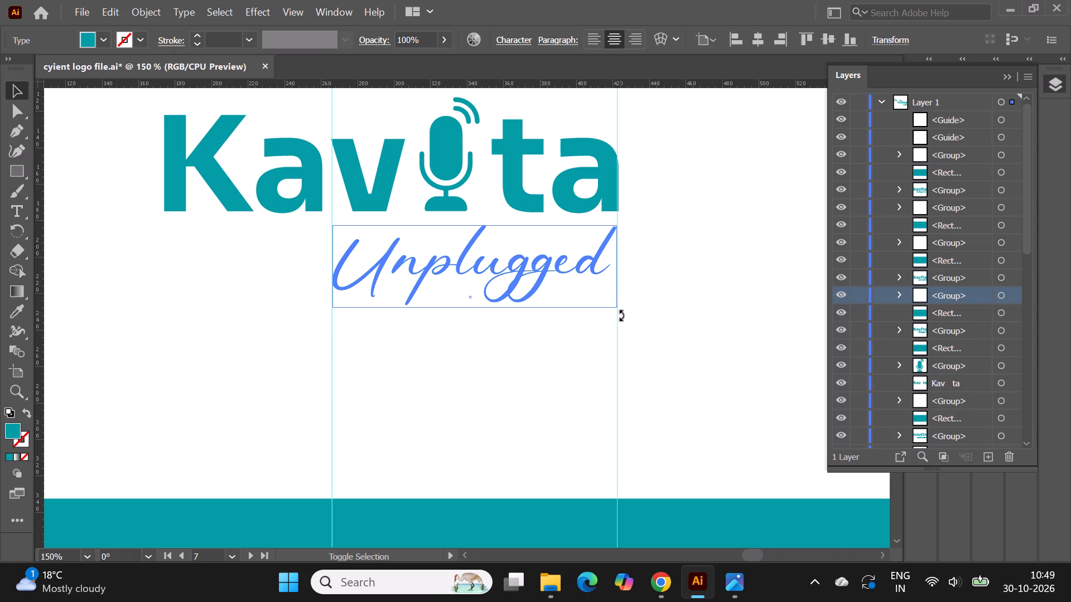
left_click_drag(621, 315, 622, 316, "shift")
left_click(617, 307, "shift")
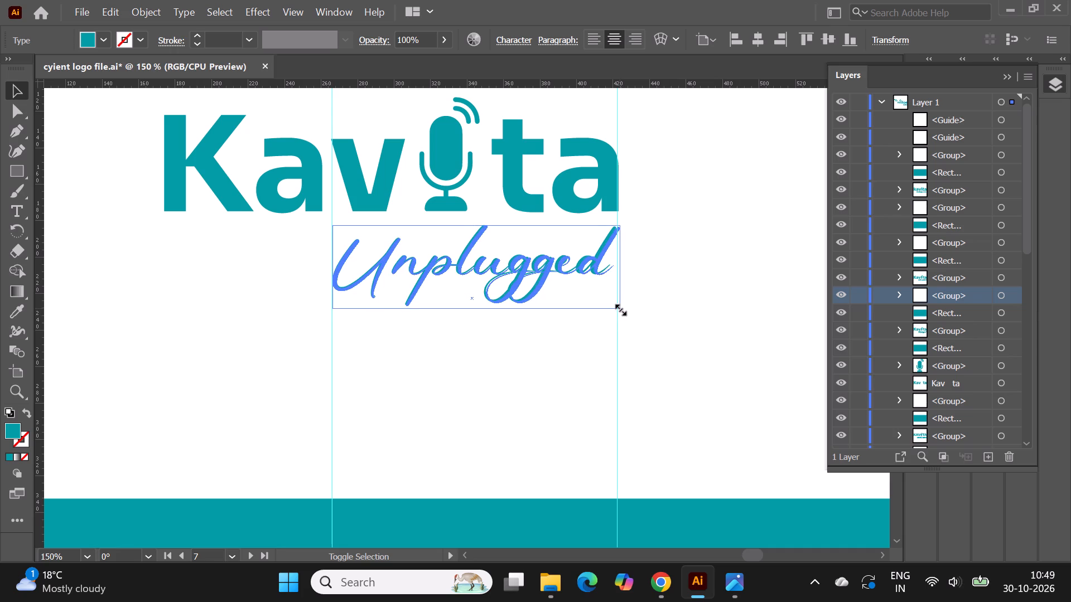
scroll(473, 267, "down", 2, "alt")
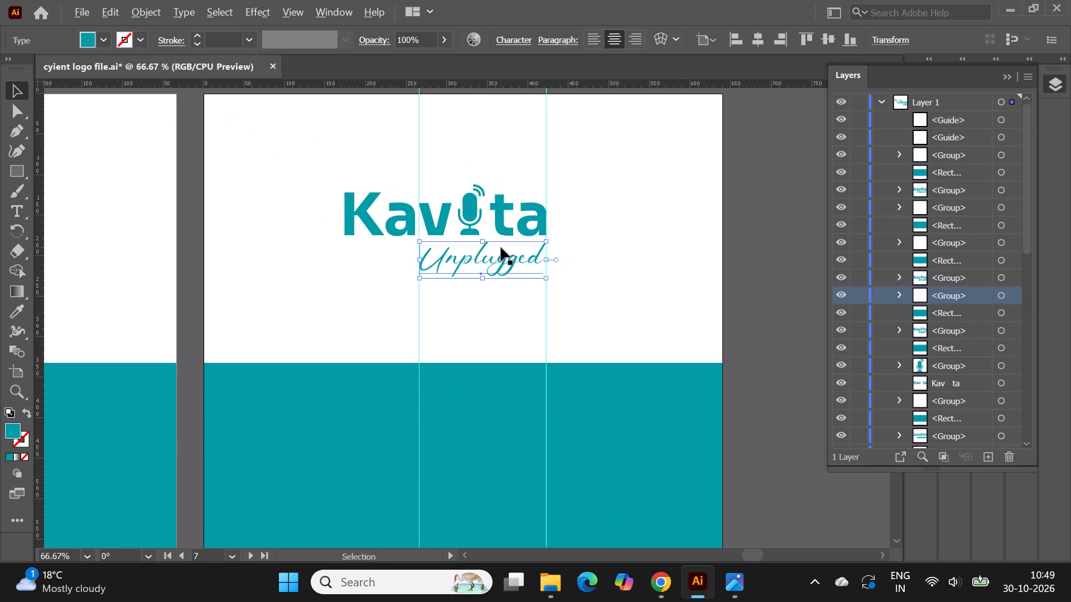
left_click(774, 289)
scroll(728, 201, "down", 1, "alt")
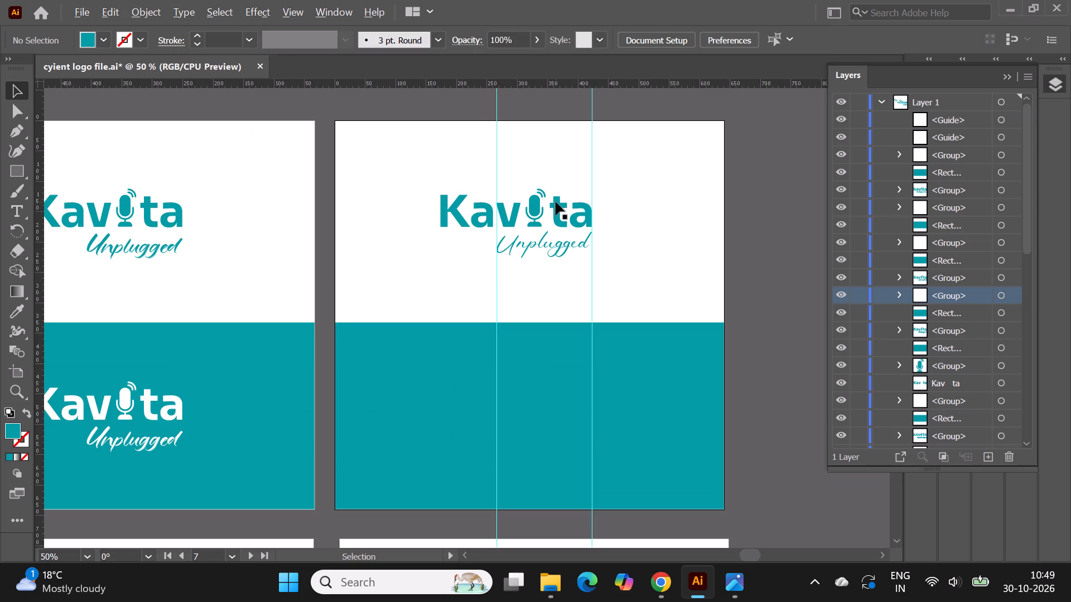
Fine-tune the vertical spacing between Kavita and the script Unplugged on artboard 7 with slight downward nudges.
scroll(556, 202, "up", 1, "alt")
left_click(535, 258)
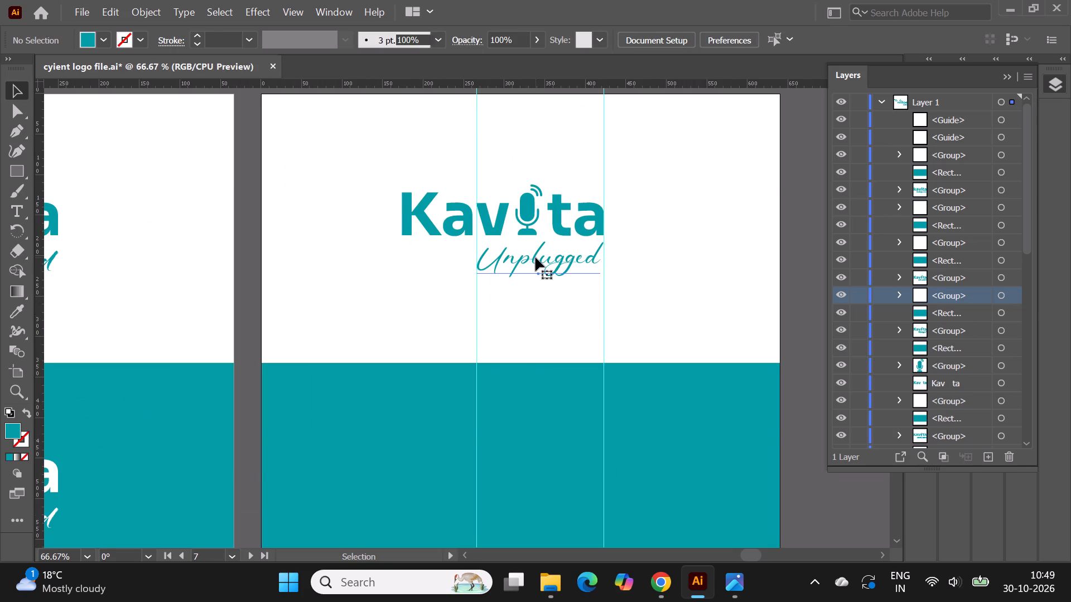
scroll(535, 258, "up", 1, "alt")
key("Down")
key("Down")
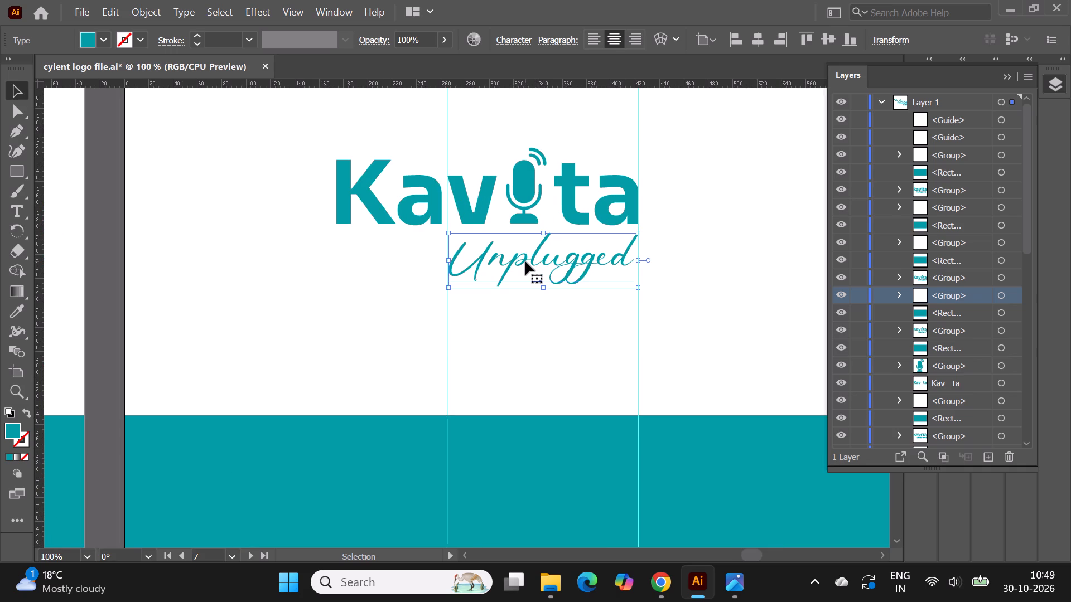
left_click(541, 245)
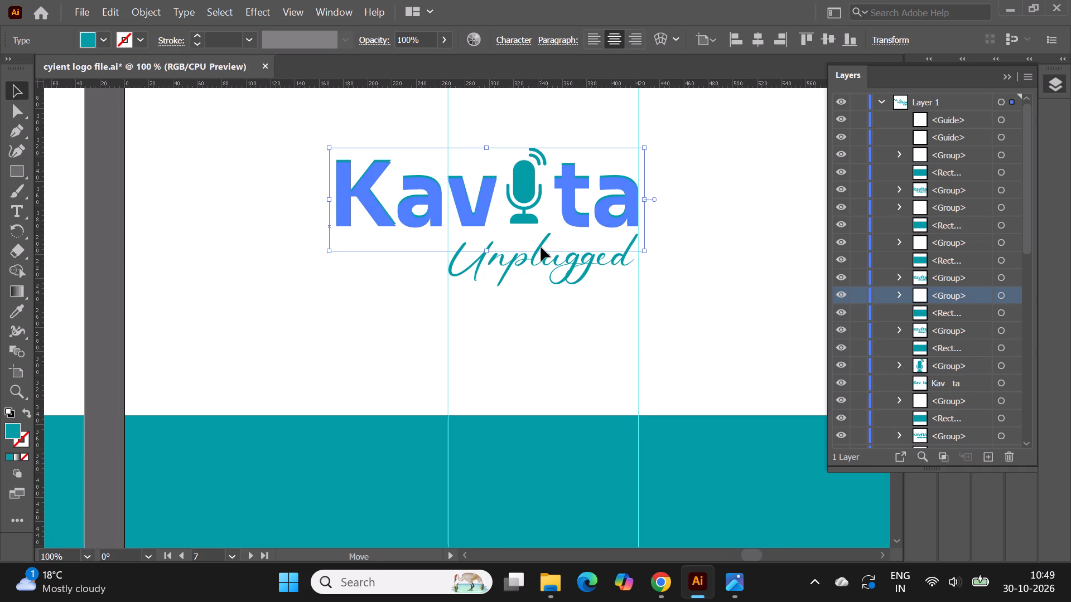
left_click(558, 264)
left_click(576, 262)
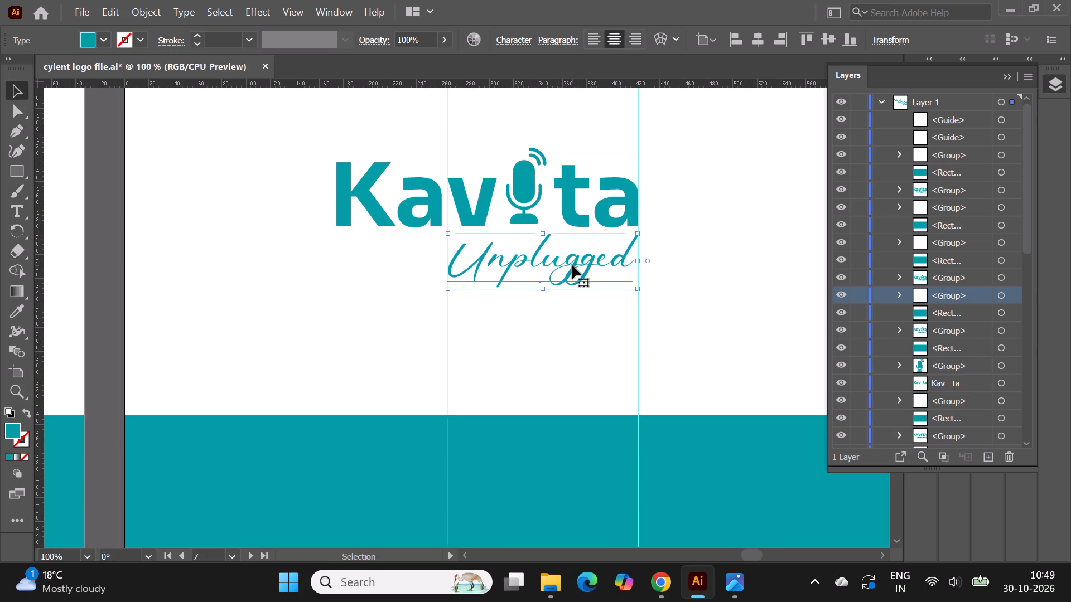
scroll(567, 252, "down", 1, "alt")
scroll(499, 232, "down", 1, "alt")
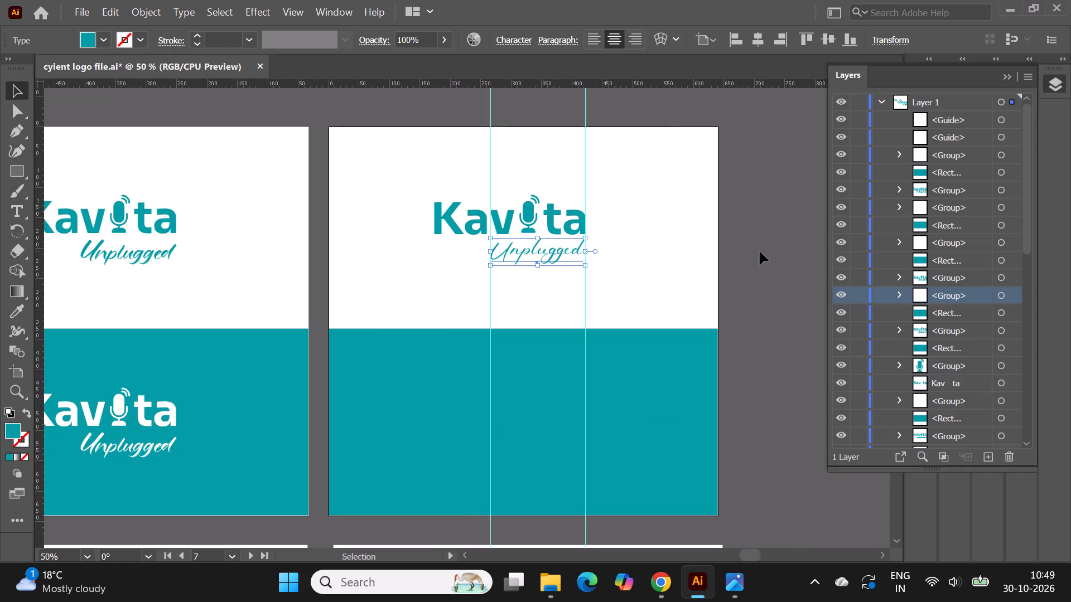
left_click(760, 251)
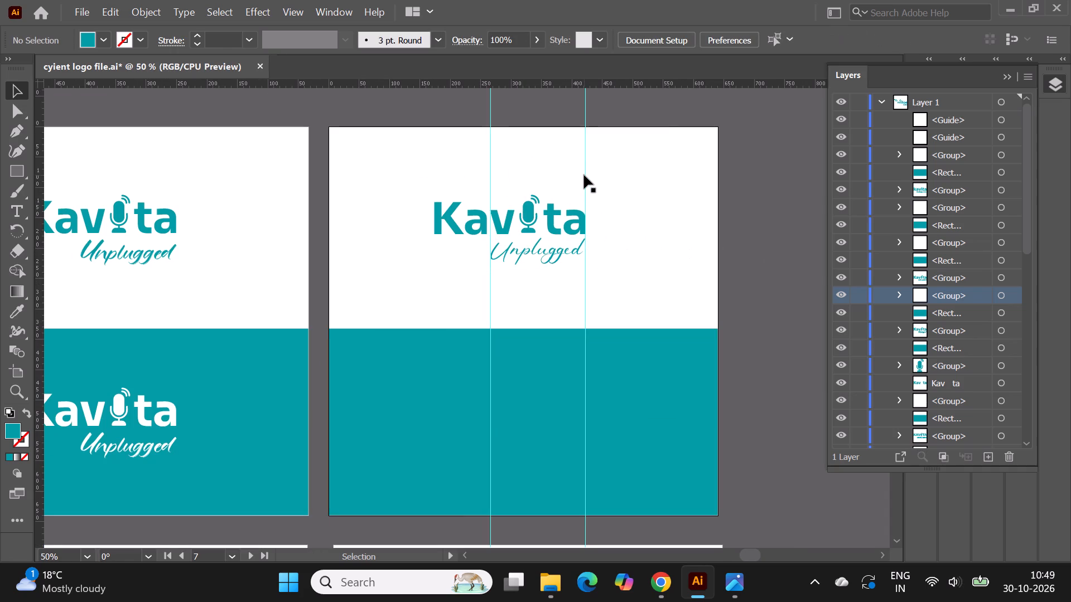
Delete both vertical guides on artboard 7.
left_click(586, 178)
key("Delete")
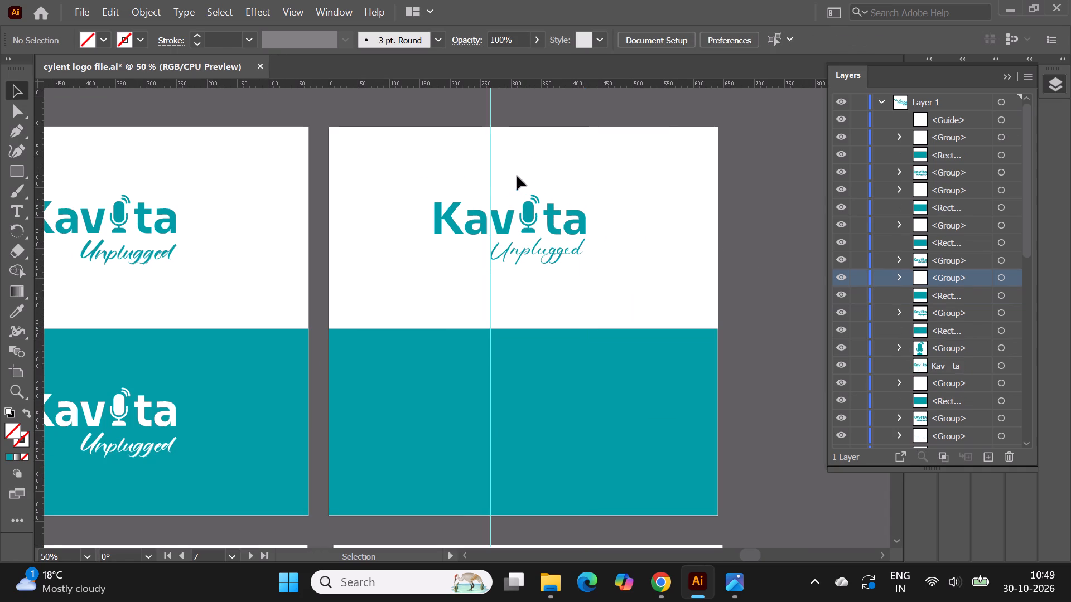
left_click(491, 175)
key("Delete")
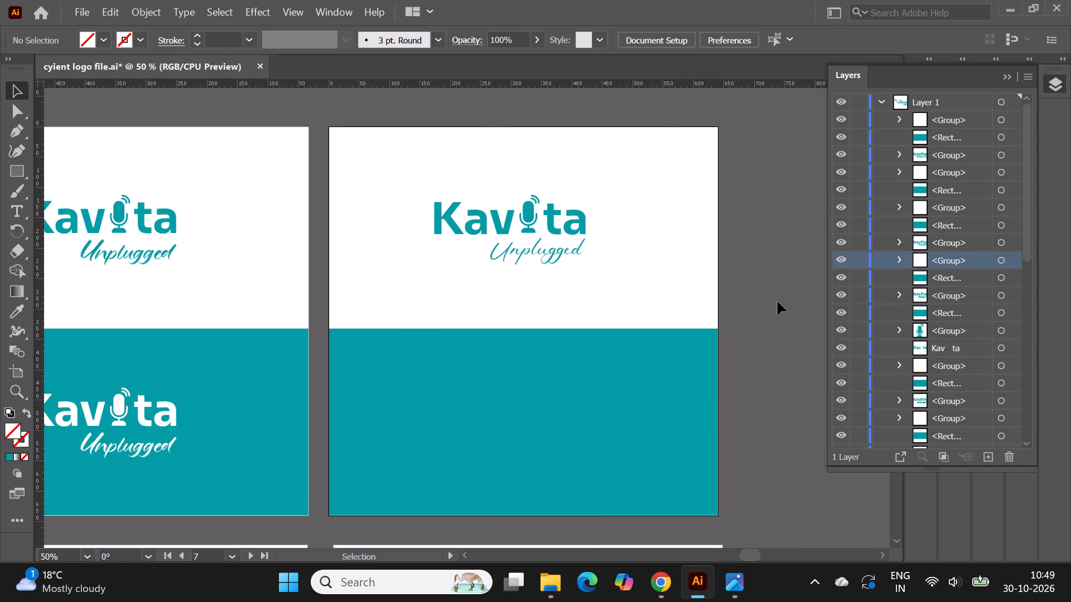
Group the microphone, the Kavita text and the script Unplugged into one logo on artboard 7.
left_click(782, 303)
left_click(531, 207)
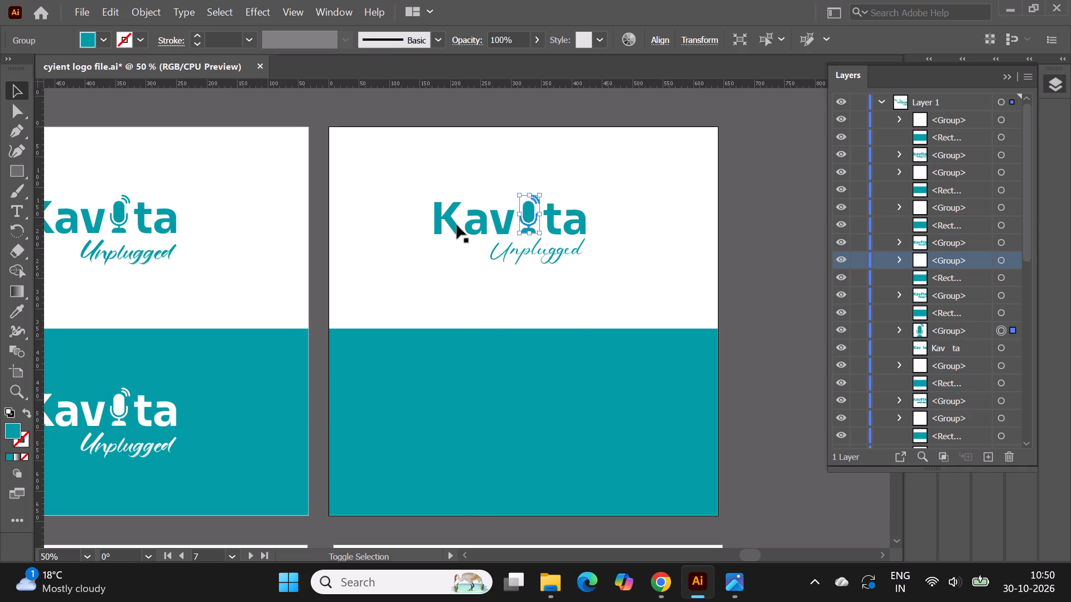
left_click(440, 217, "shift")
left_click(506, 257, "shift")
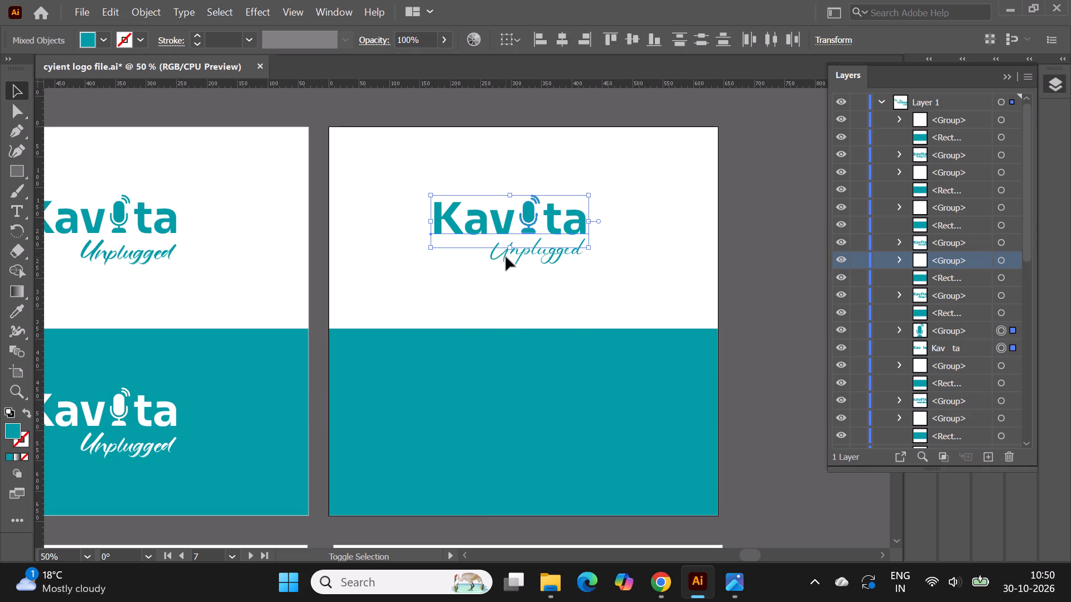
left_click(506, 257, "ctrl")
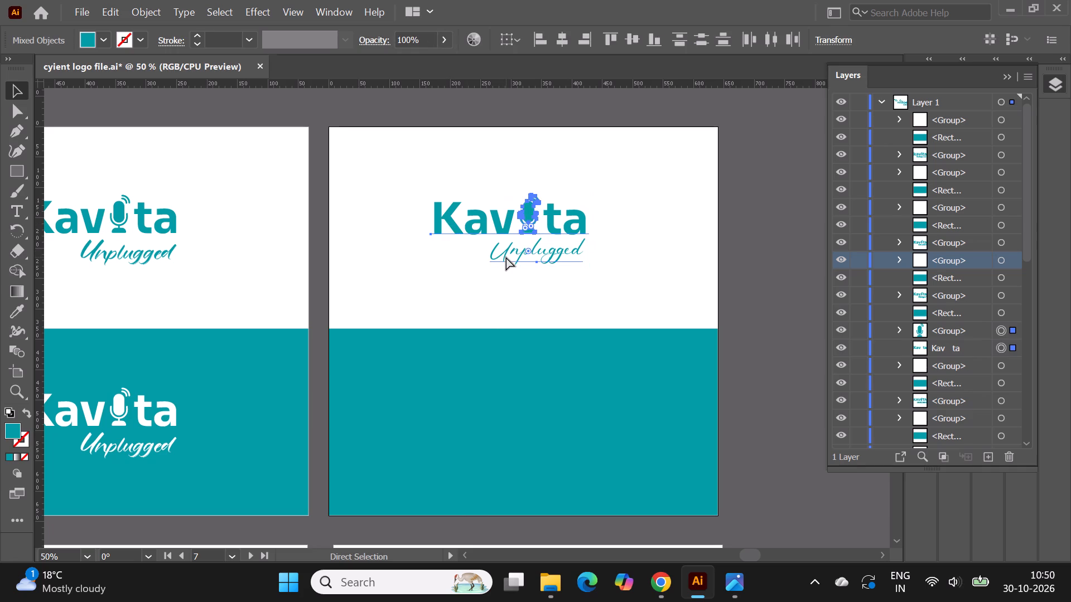
key("ctrl+g")
Duplicate the grouped teal logo straight down into artboard 7's teal area.
scroll(534, 154, "down", 1, "alt")
left_click(705, 206)
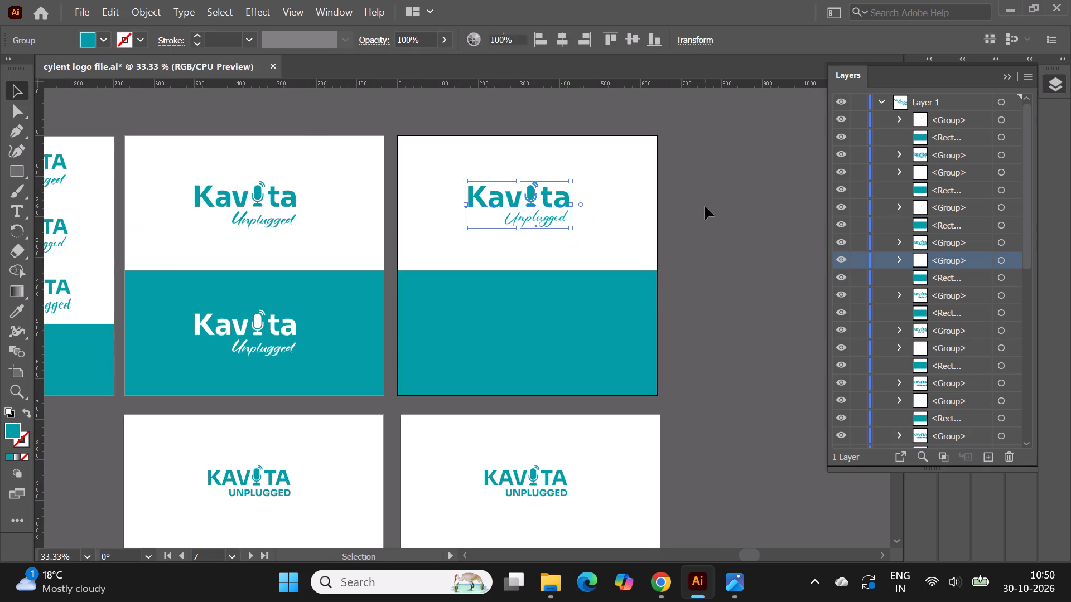
left_click(532, 194)
left_click_drag(532, 195, 538, 275, "shift")
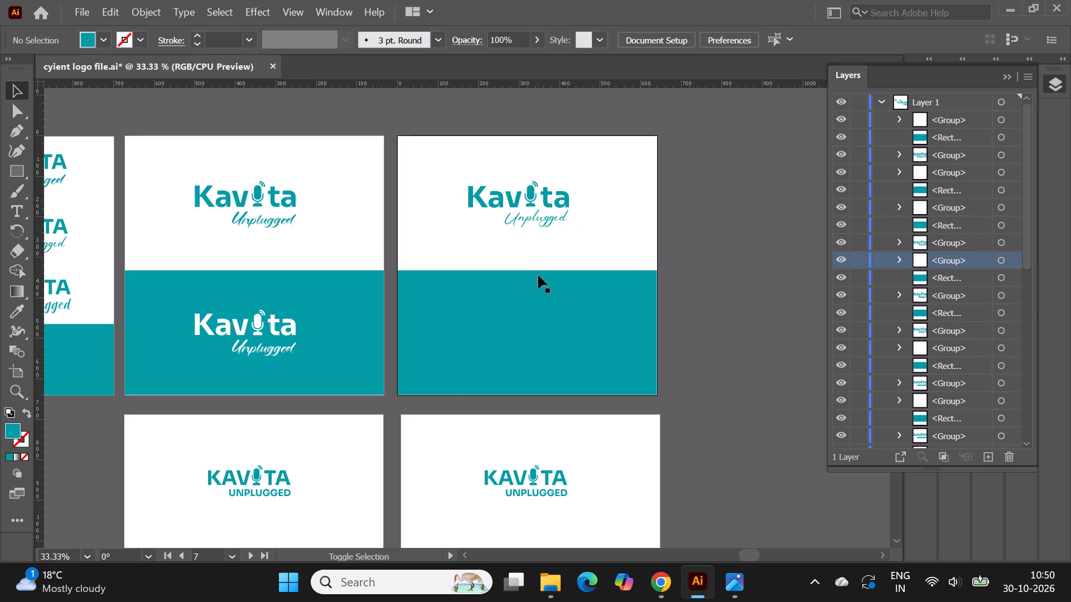
left_click_drag(538, 275, 539, 287, "shift")
left_click(532, 201)
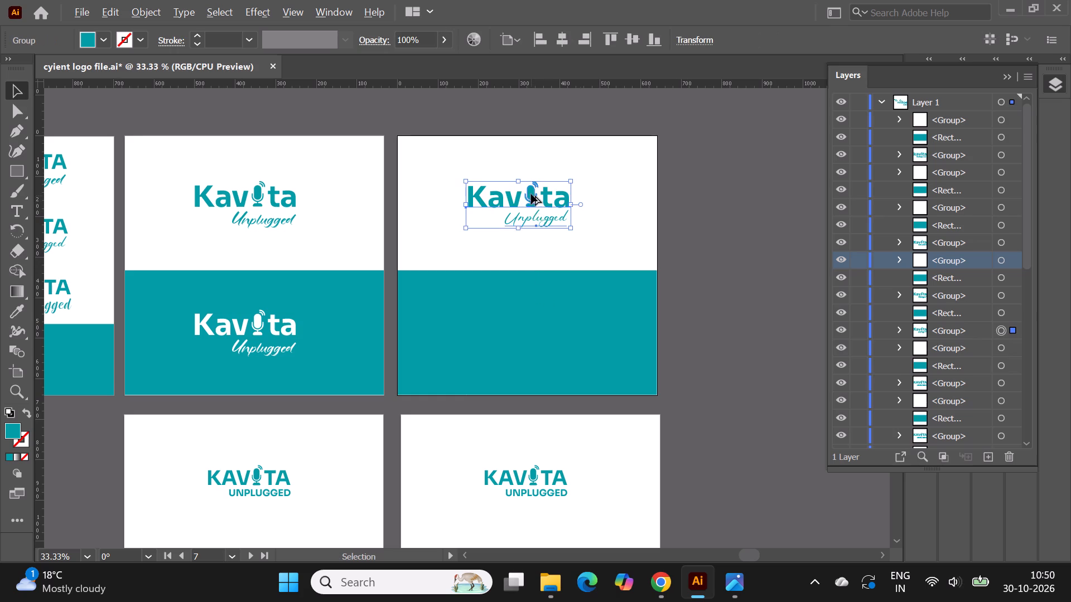
left_click_drag(531, 194, 533, 321, "alt")
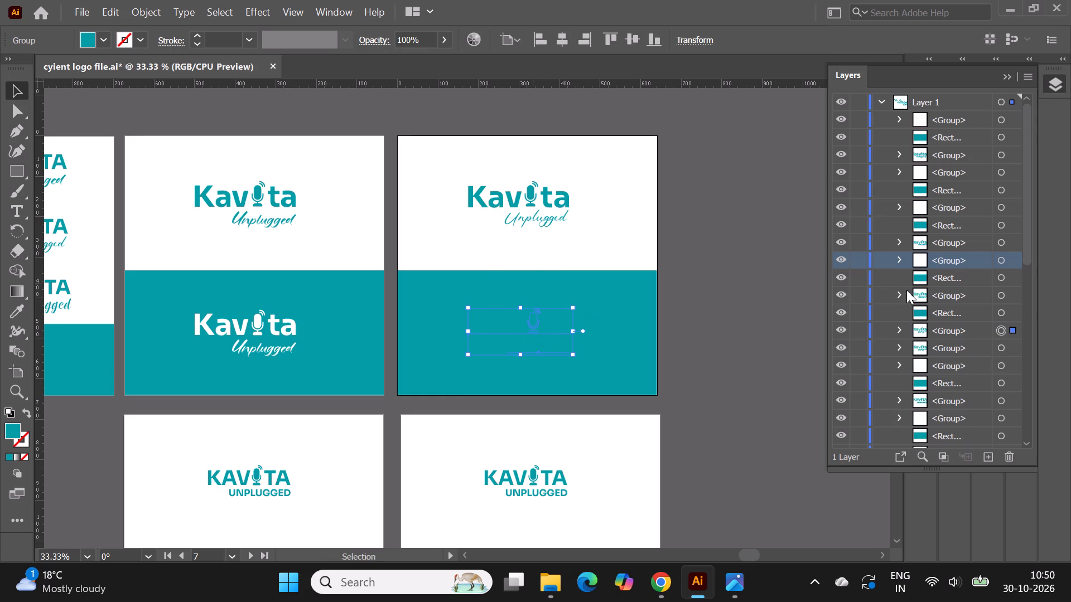
Move the highlighted white logo group higher in Layer 1's stacking order, beneath the adjacent white group.
left_click_drag(954, 263, 950, 248)
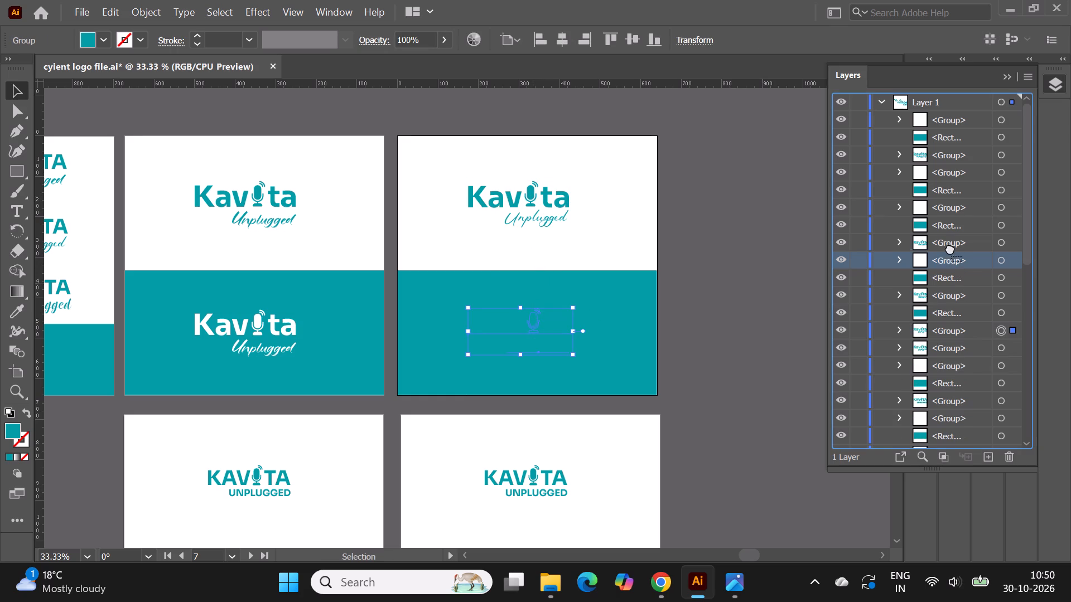
left_click_drag(950, 248, 946, 216)
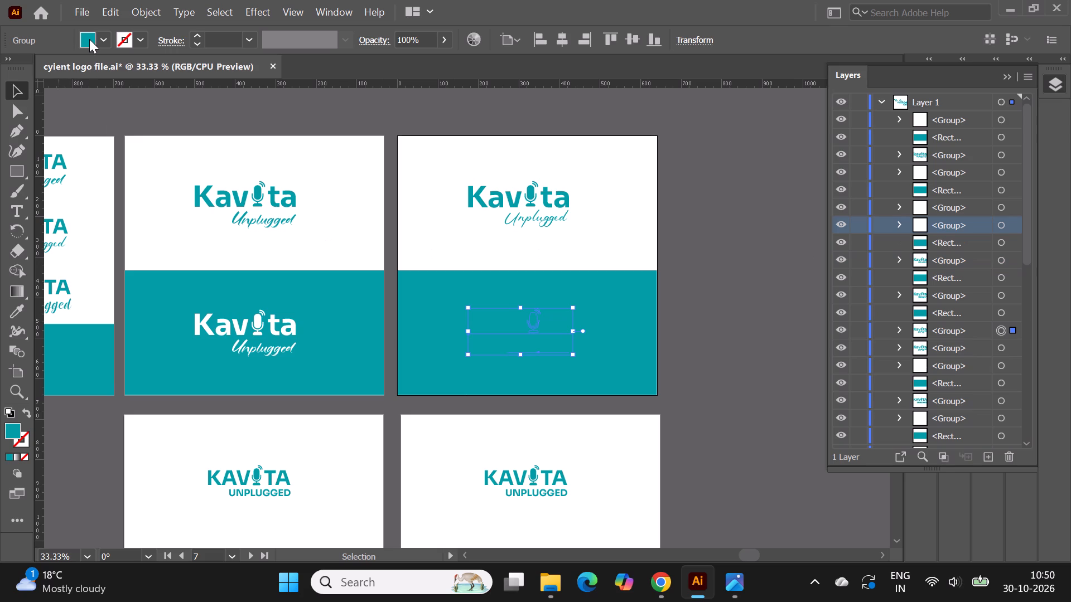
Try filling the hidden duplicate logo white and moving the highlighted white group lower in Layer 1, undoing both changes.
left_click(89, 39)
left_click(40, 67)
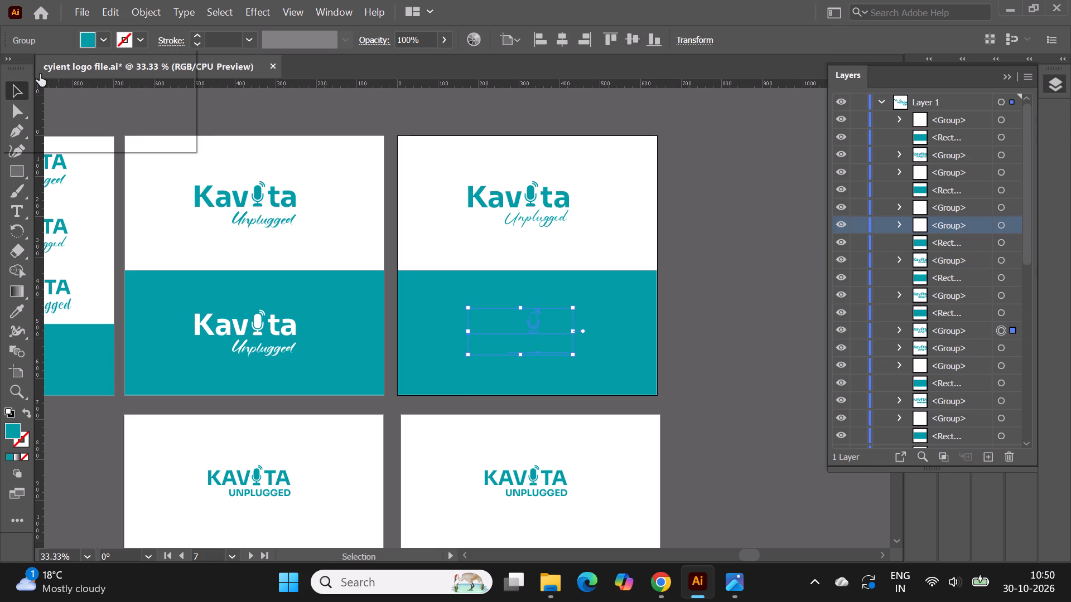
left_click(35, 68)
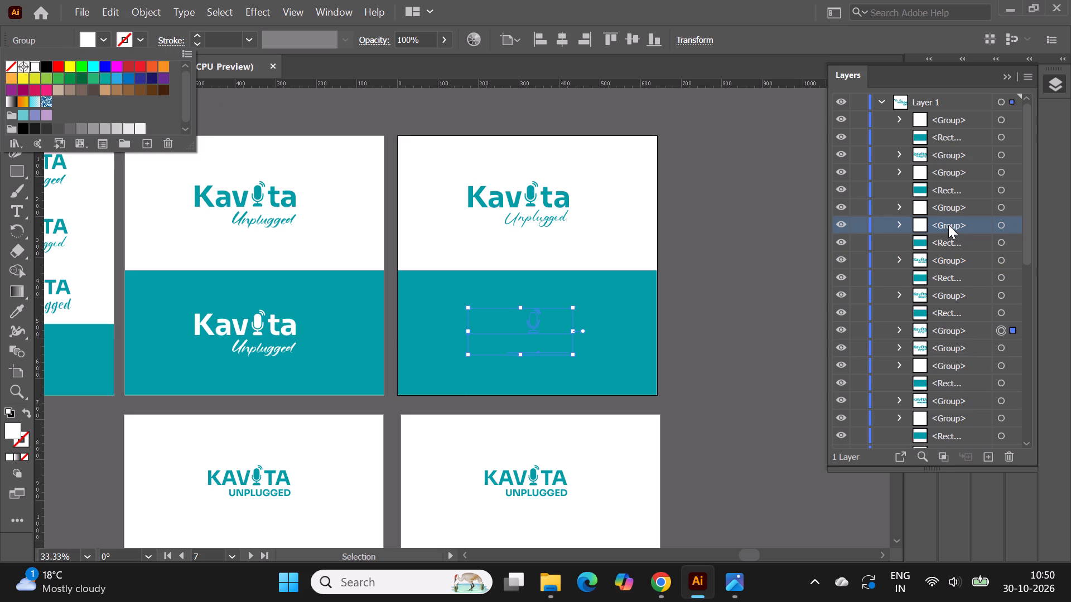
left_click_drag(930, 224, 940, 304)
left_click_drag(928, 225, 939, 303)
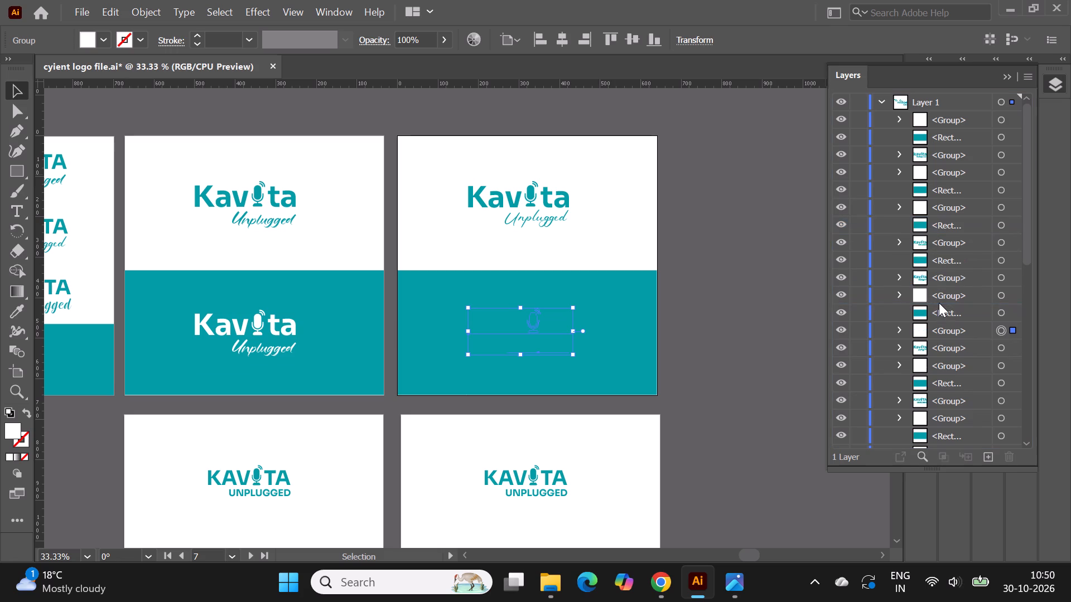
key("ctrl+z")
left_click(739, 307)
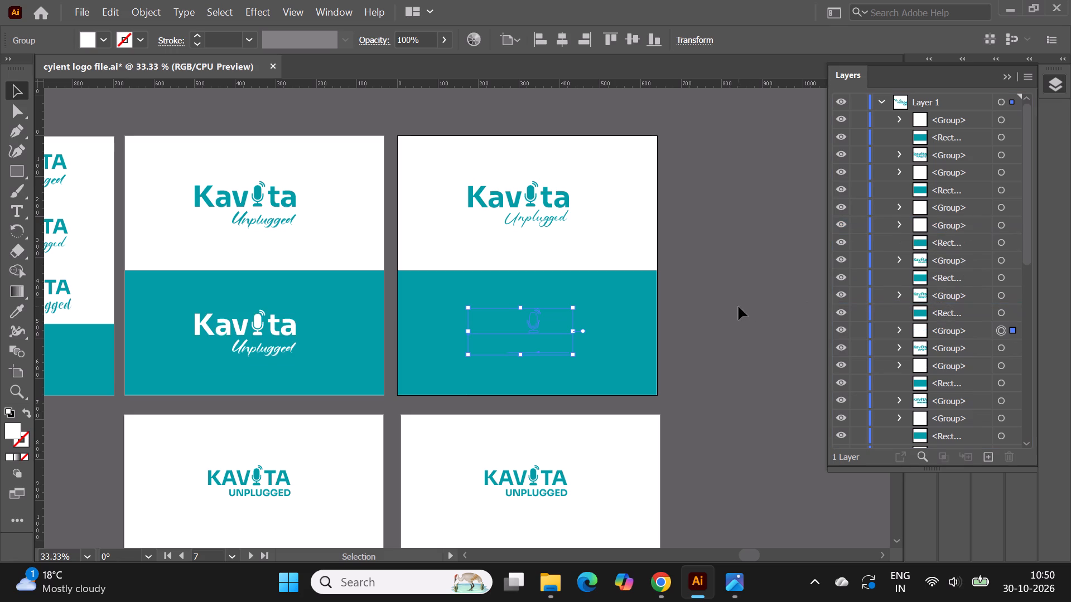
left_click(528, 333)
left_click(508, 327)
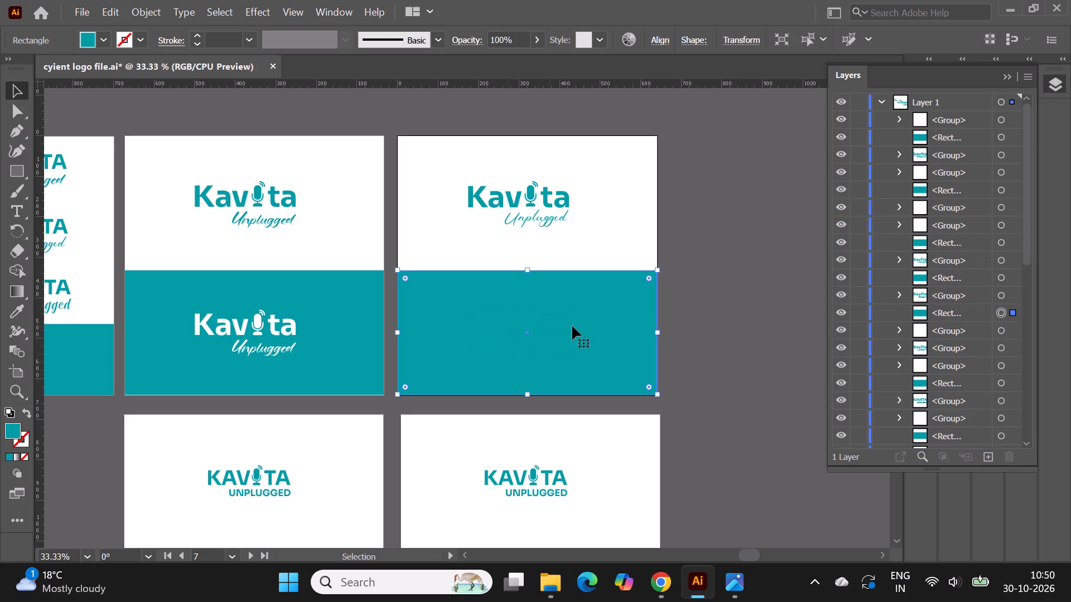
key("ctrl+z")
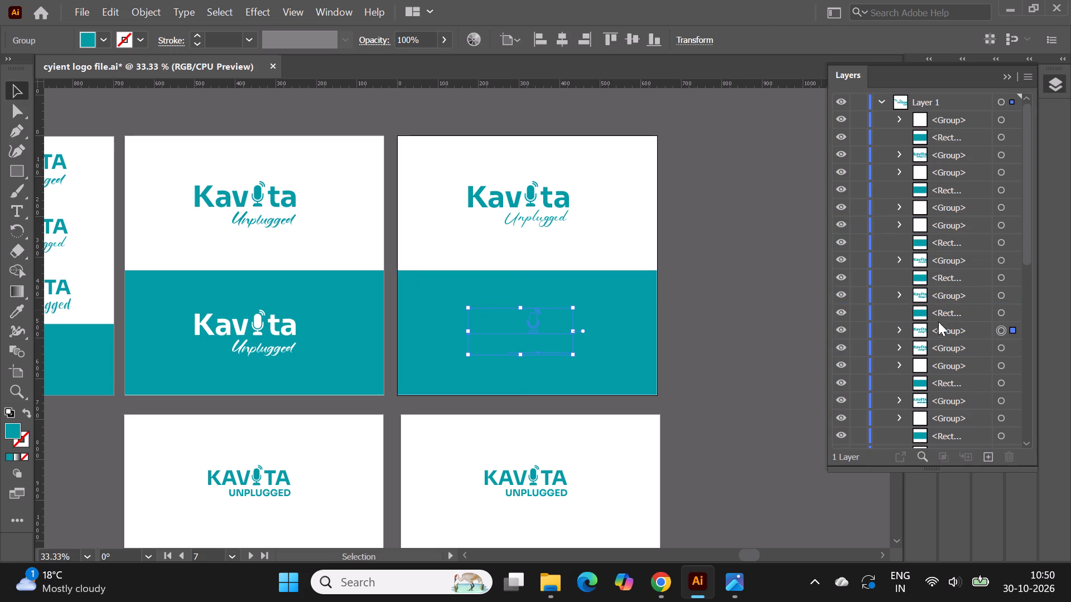
Bring the duplicated logo above artboard 7's teal rectangle in Layer 1 and fill it with white.
left_click_drag(945, 334, 944, 313)
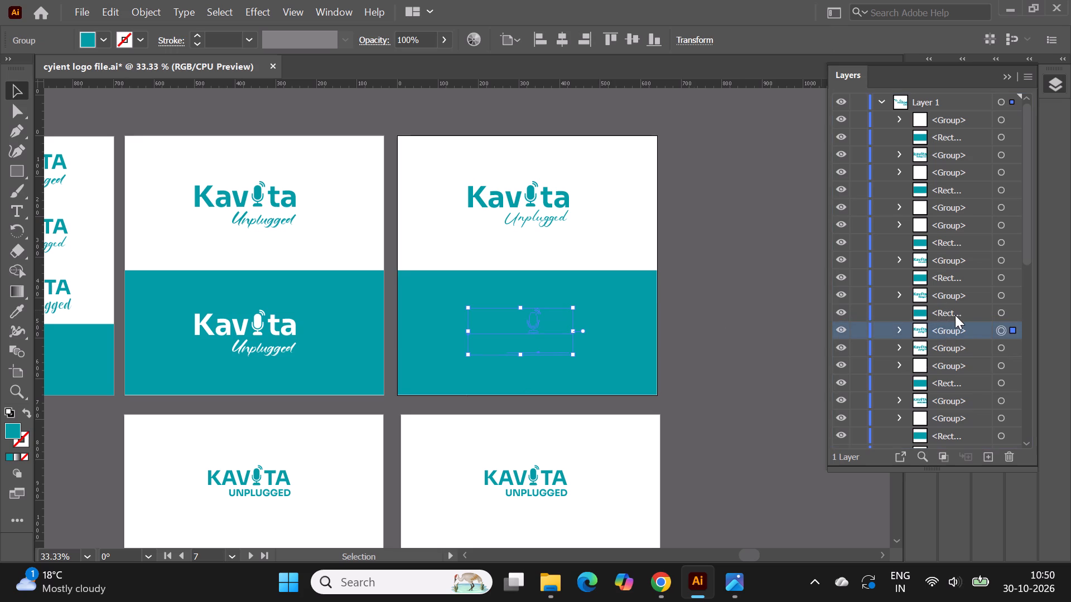
left_click_drag(961, 332, 959, 305)
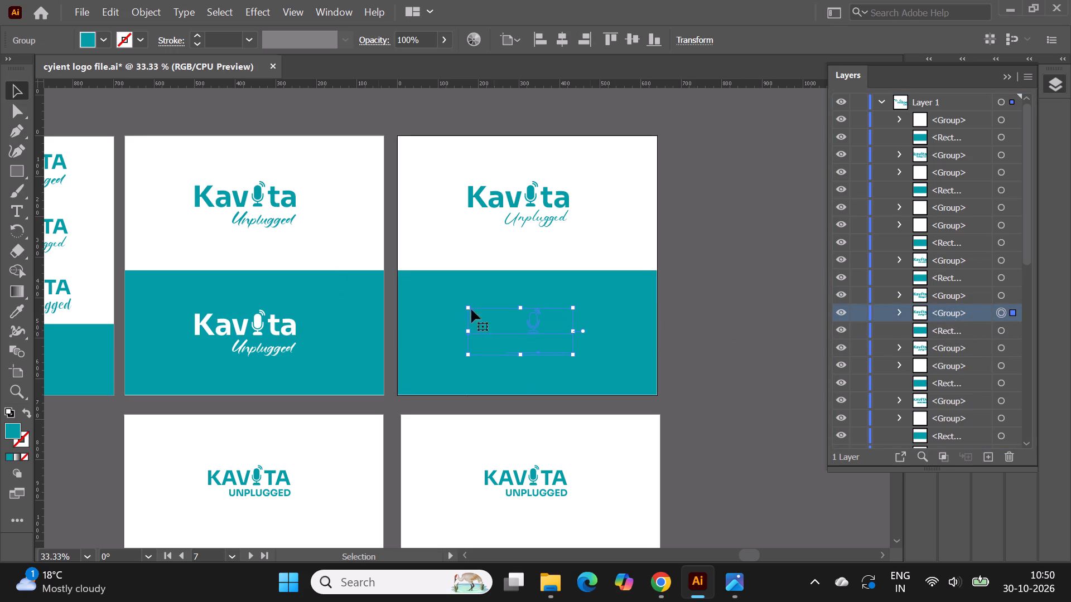
left_click(84, 44)
left_click(36, 66)
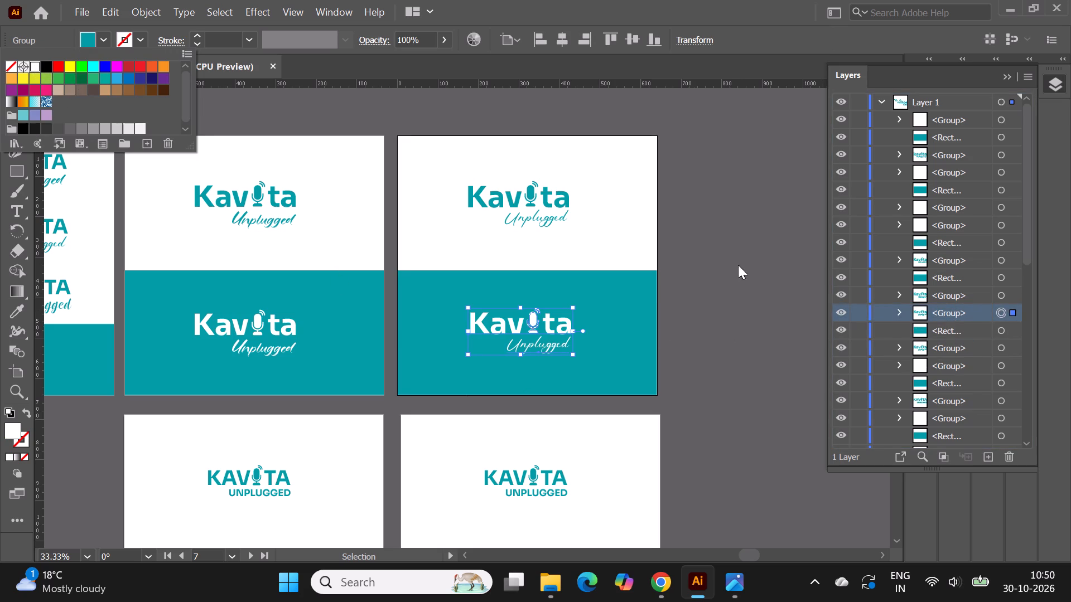
left_click(745, 277)
Place a vertical guide against the outer edge of the teal Kavita's letter K on artboard 7.
scroll(605, 248, "up", 1, "alt")
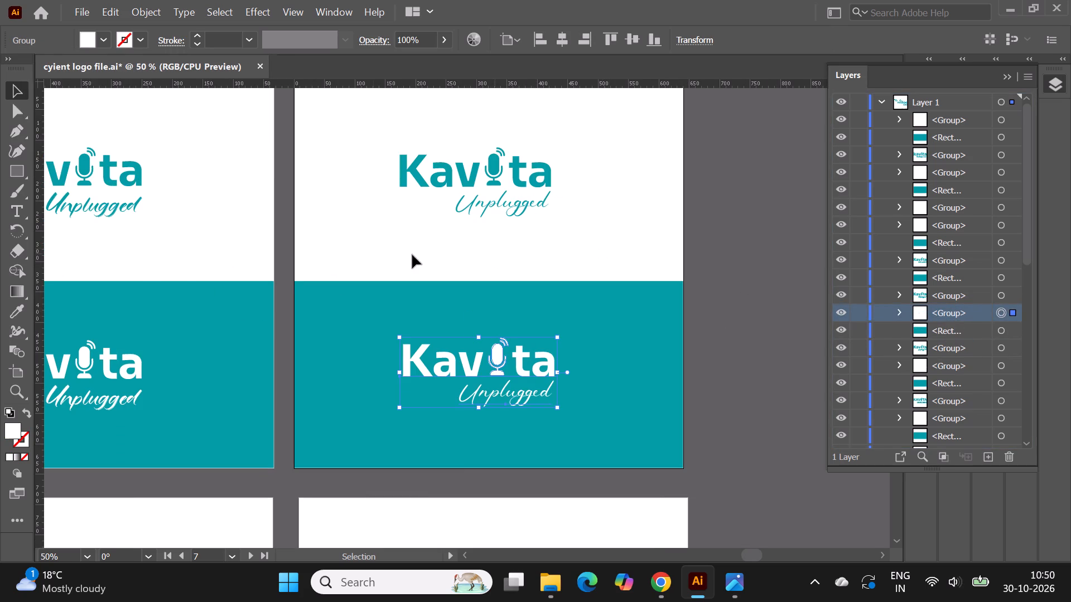
left_click_drag(40, 307, 380, 293)
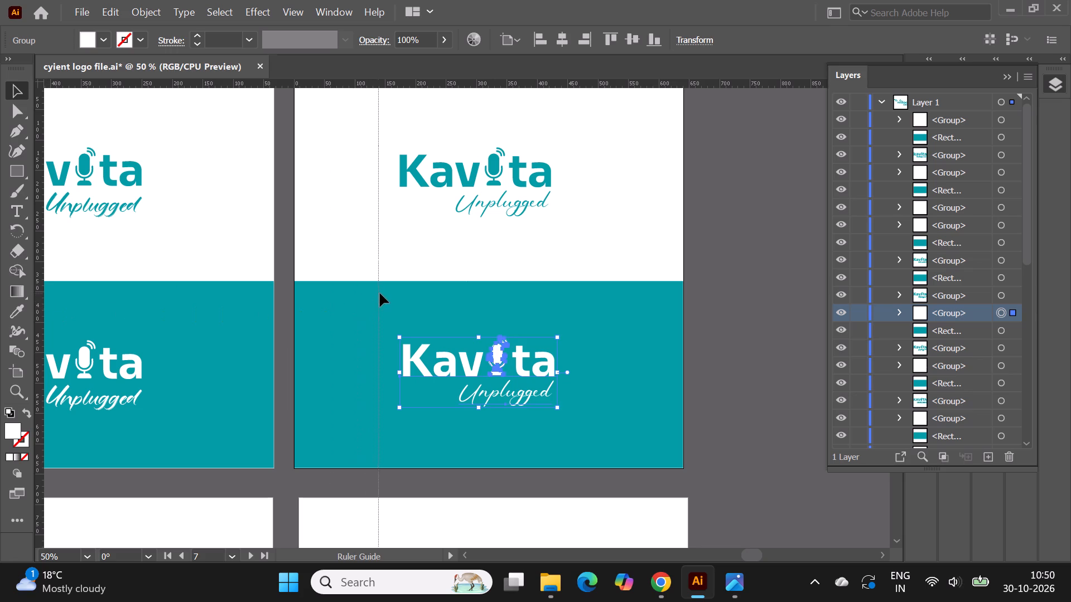
left_click_drag(380, 293, 400, 300)
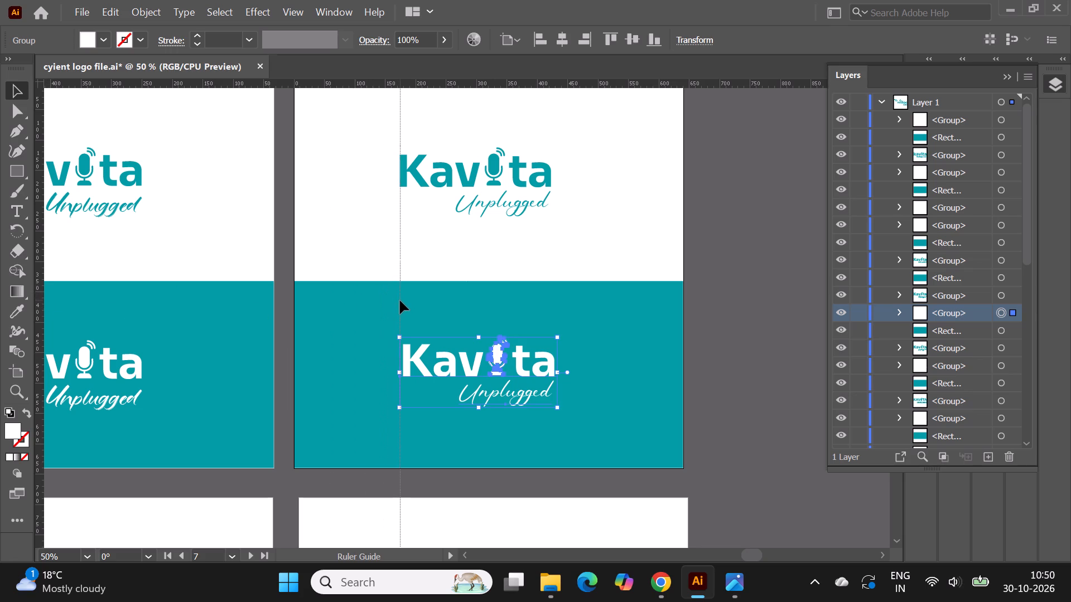
left_click_drag(400, 300, 401, 301)
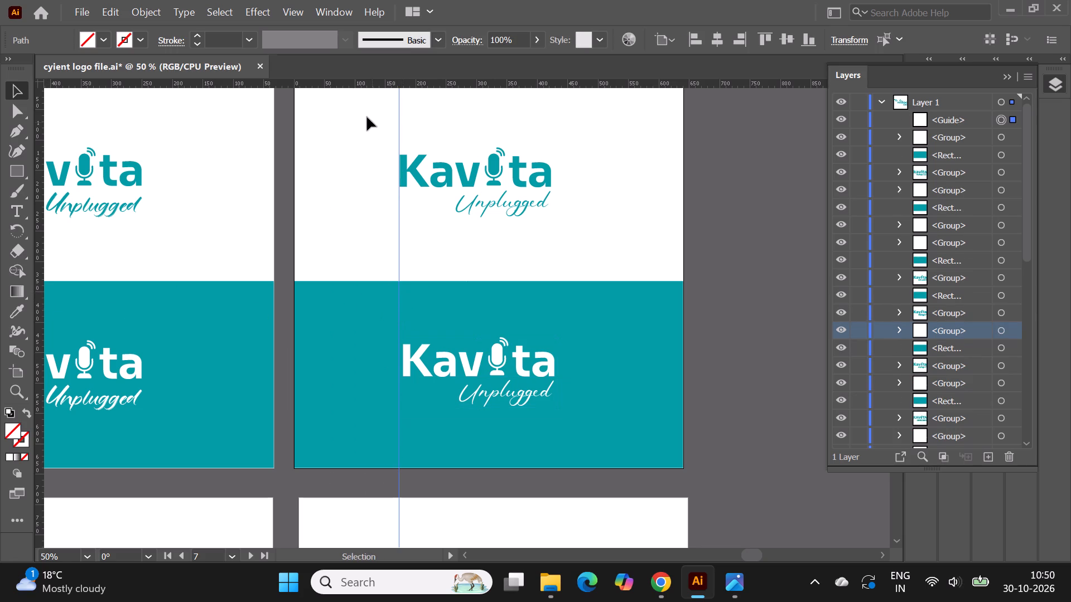
scroll(381, 129, "up", 3, "alt")
scroll(440, 185, "up", 2, "alt")
left_click_drag(428, 257, 438, 263)
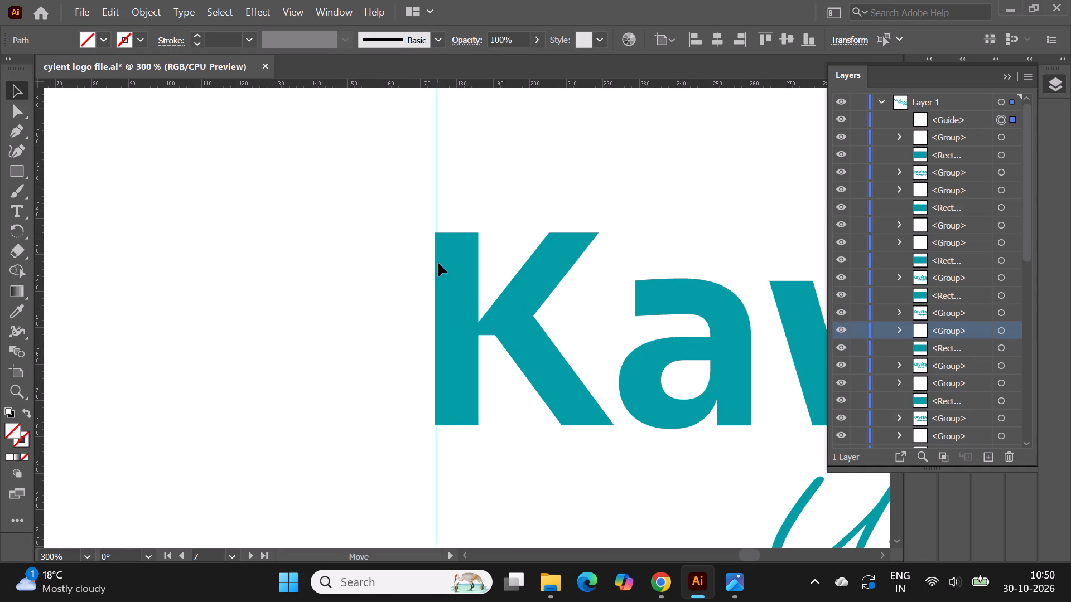
left_click_drag(438, 263, 436, 268)
scroll(408, 193, "down", 5, "alt")
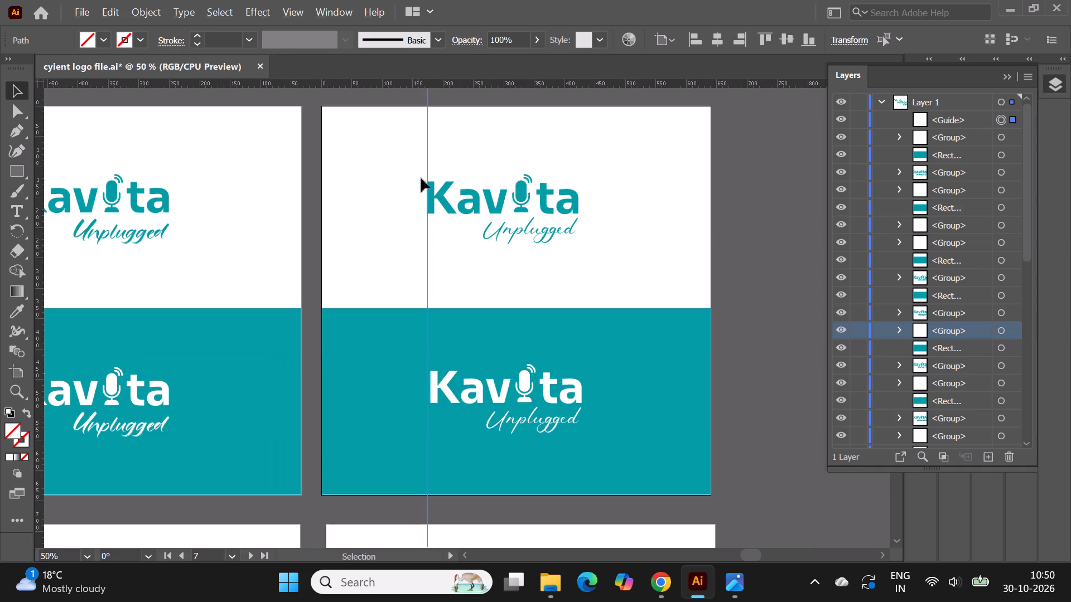
Nudge the white Kavita Unplugged logo left to align its K with the vertical guide on artboard 7.
left_click(501, 395)
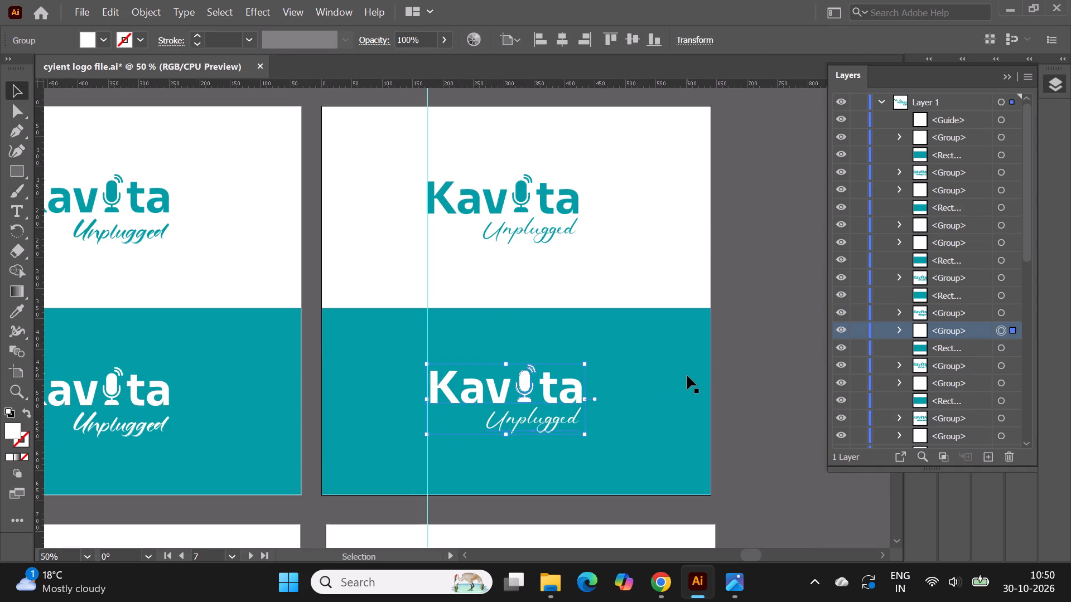
key("Left")
key("Left")
key("Left")
key("Left")
scroll(522, 460, "up", 1, "alt")
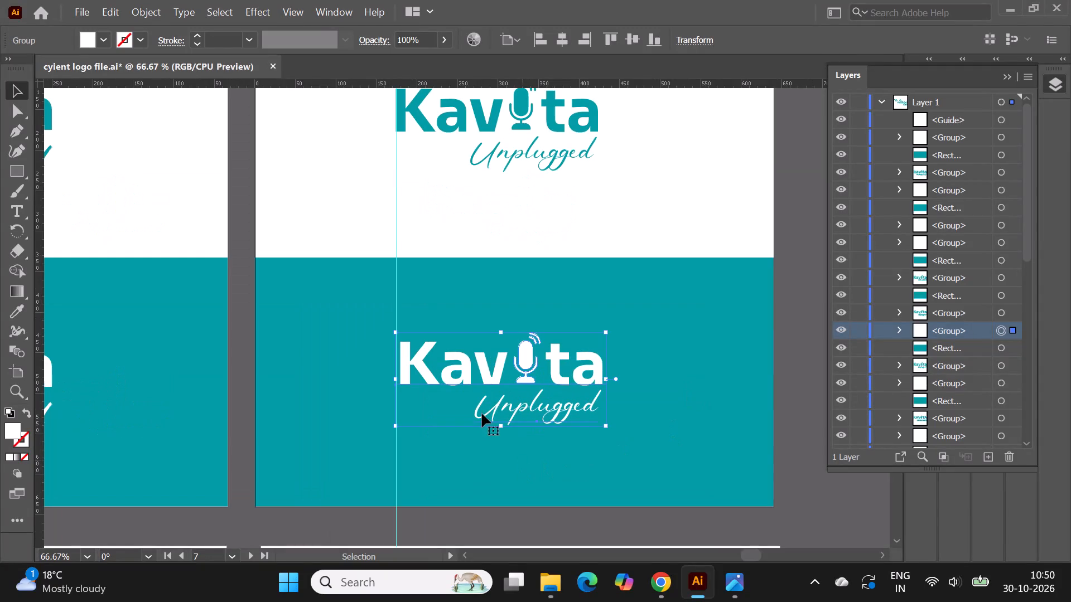
left_click(494, 380)
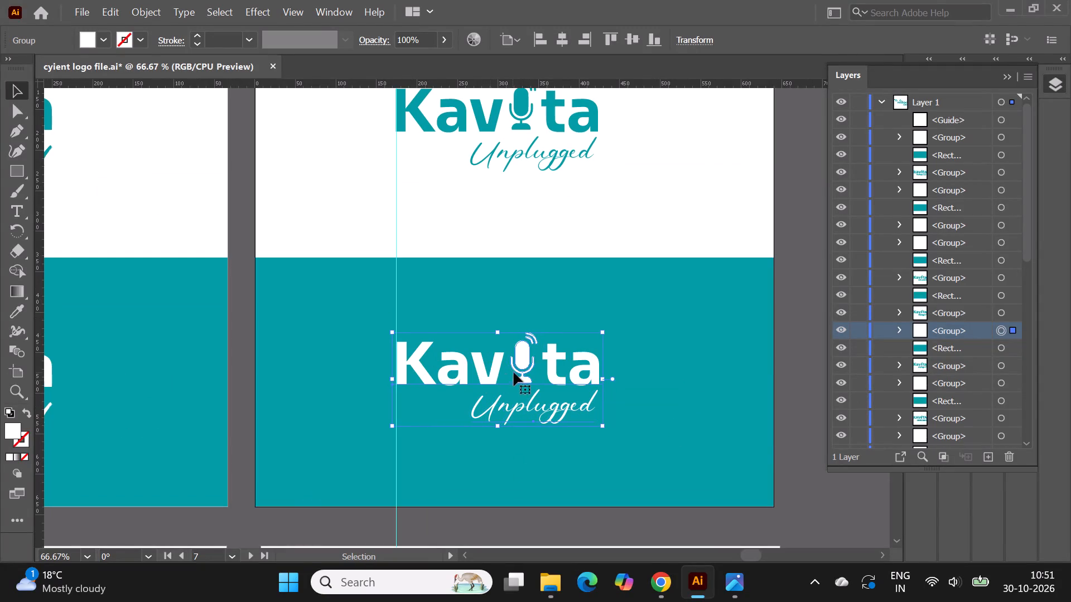
scroll(440, 310, "down", 1, "alt")
left_click(773, 372)
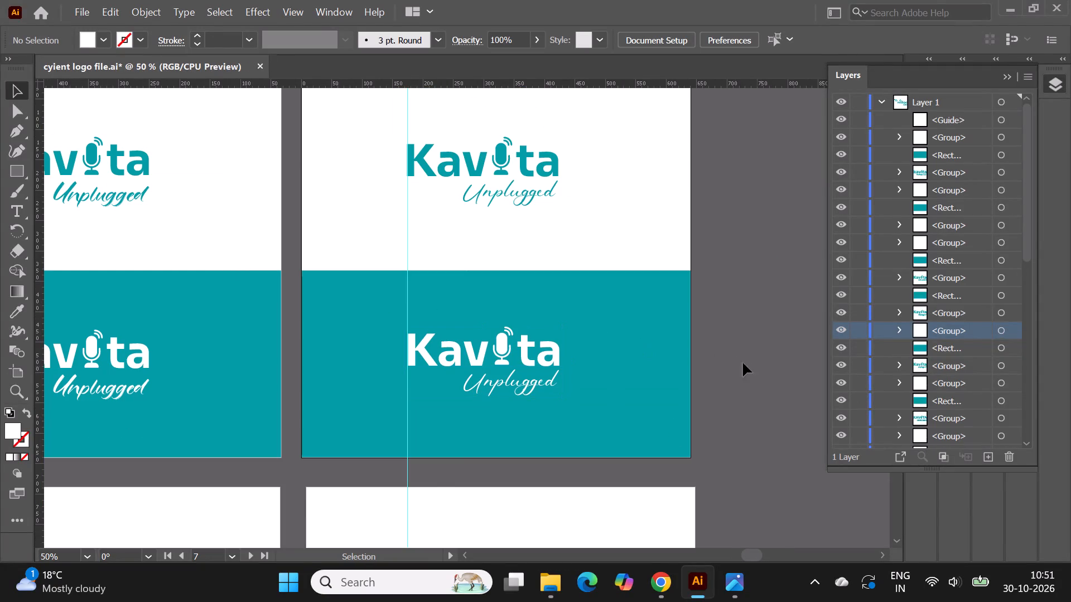
Delete the vertical guide on artboard 7.
scroll(735, 360, "down", 1, "alt")
left_click(517, 289)
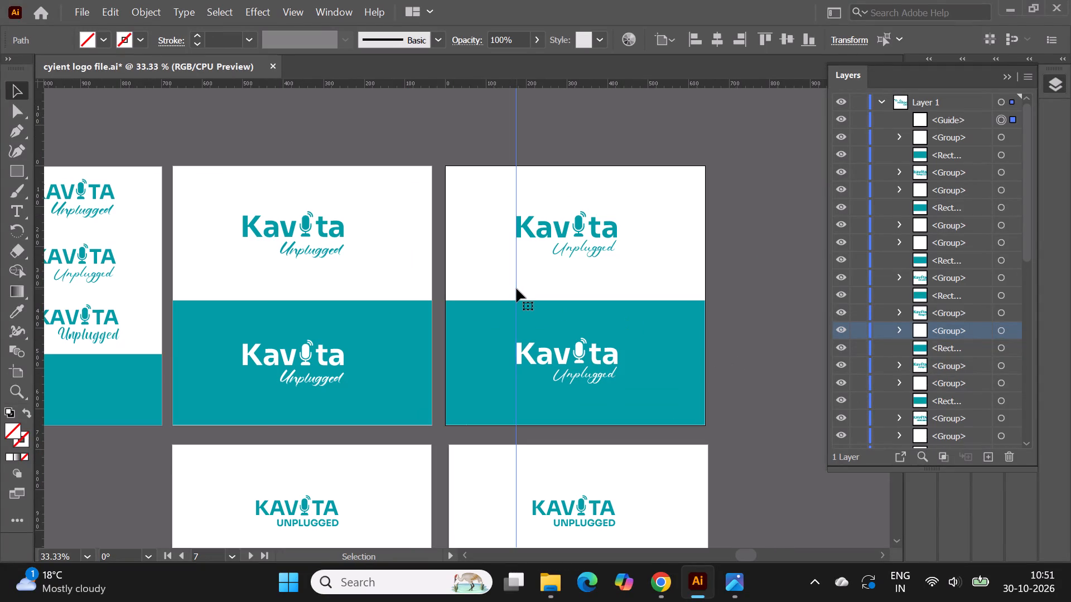
key("Delete")
scroll(479, 222, "down", 1, "alt")
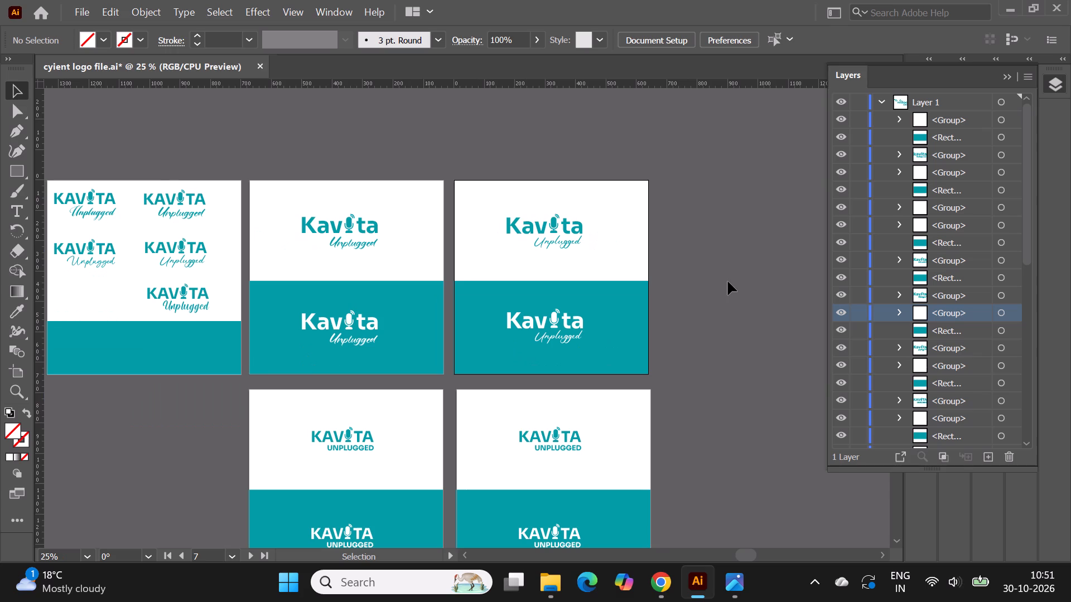
left_click(728, 281)
Compare the script Unplugged logo artboards with the two uppercase KAVITA UNPLUGGED artboards below them.
scroll(728, 281, "down", 7)
scroll(712, 216, "down", 1, "alt")
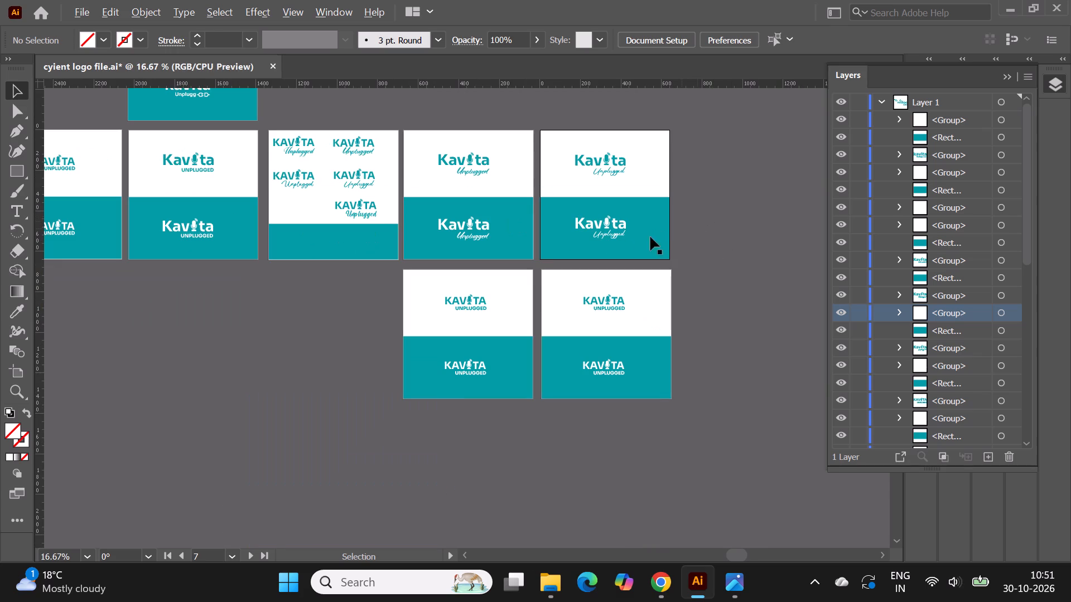
scroll(561, 158, "up", 2, "alt")
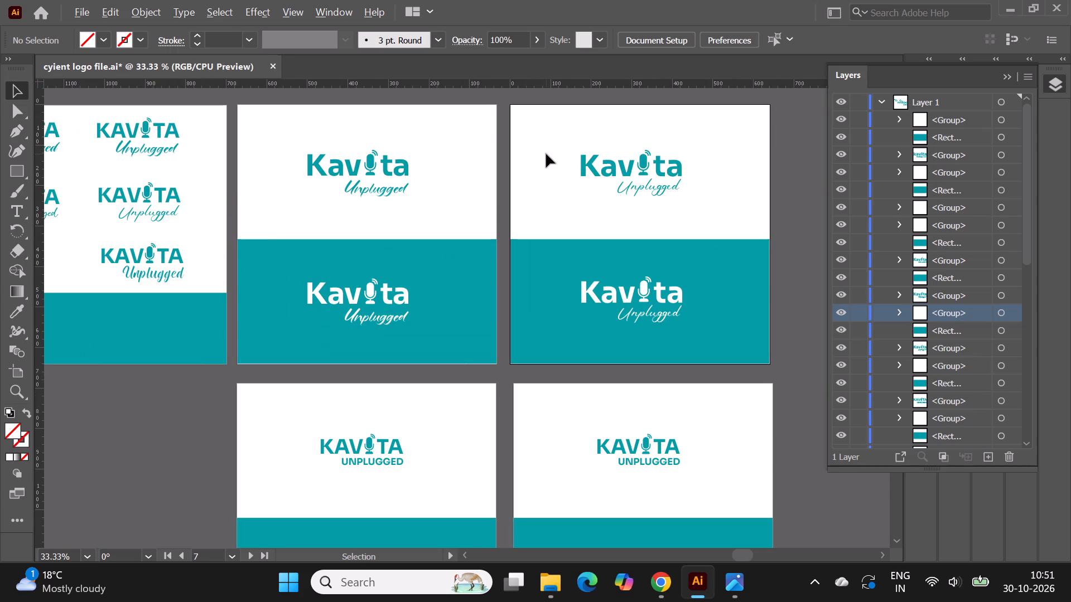
scroll(546, 153, "down", 1, "alt")
scroll(546, 153, "down", 5)
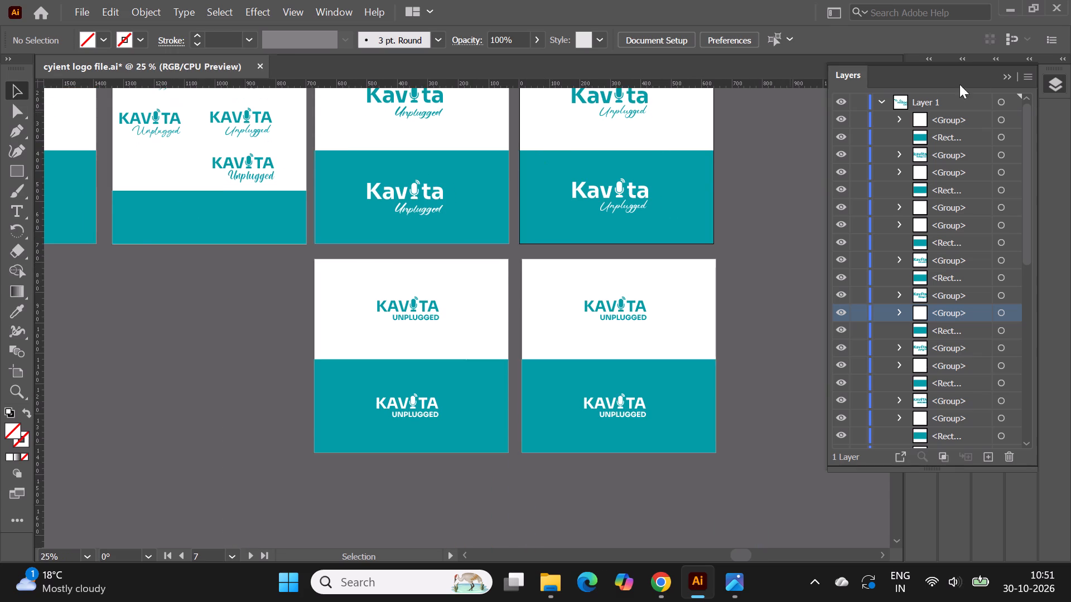
Delete the white KAVITA UNPLUGGED logos from the teal areas of artboards 8 and 9.
left_click(1007, 76)
left_click(774, 224)
scroll(370, 347, "up", 1, "alt")
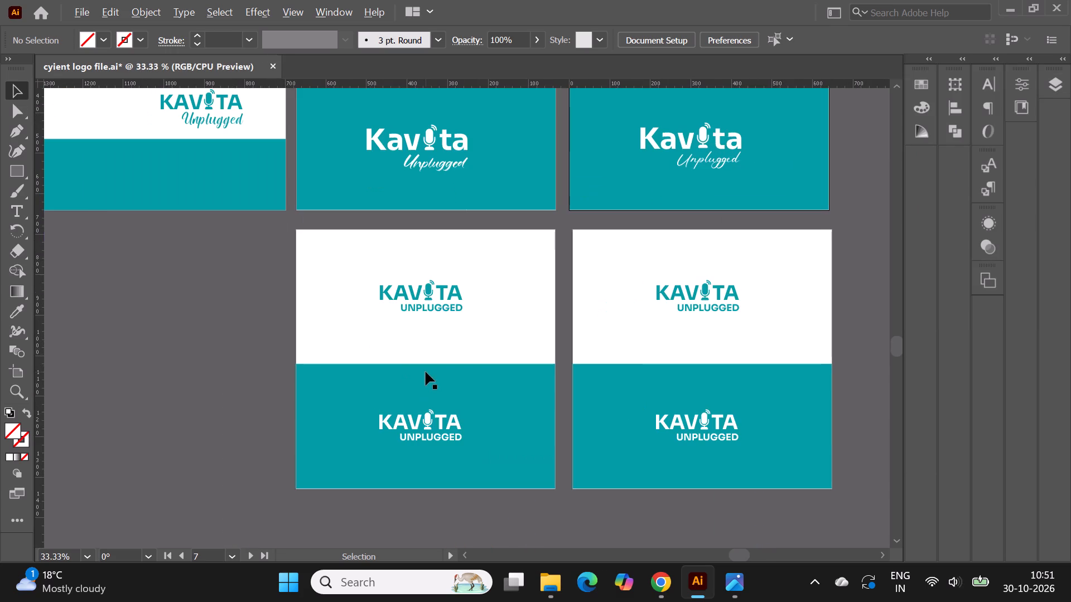
scroll(426, 372, "up", 1, "alt")
left_click(422, 327)
scroll(417, 253, "up", 1, "alt")
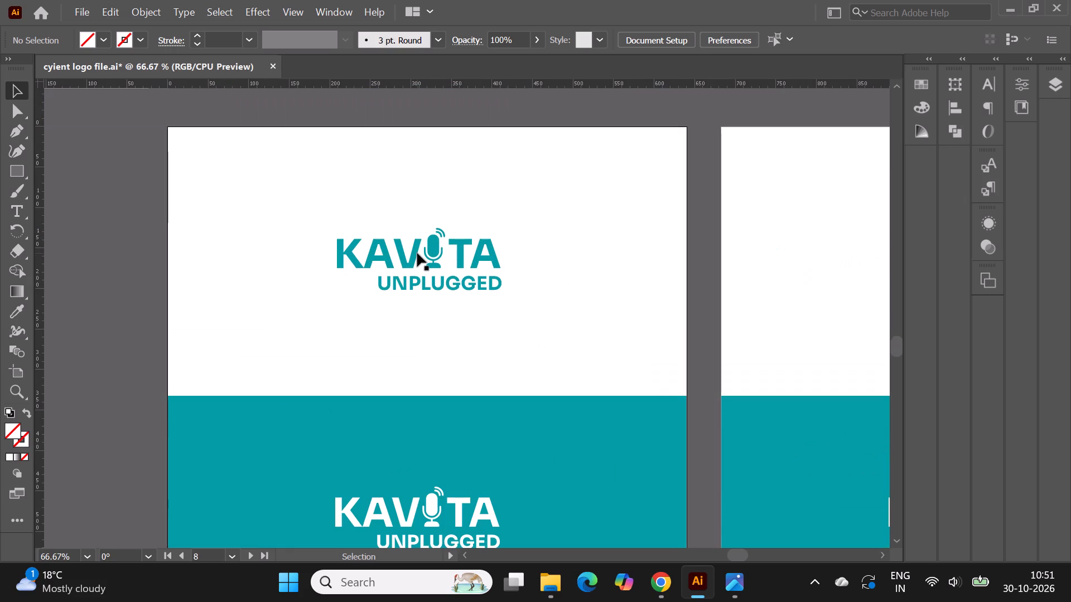
scroll(417, 253, "down", 5)
scroll(391, 260, "down", 2, "alt")
left_click(411, 358)
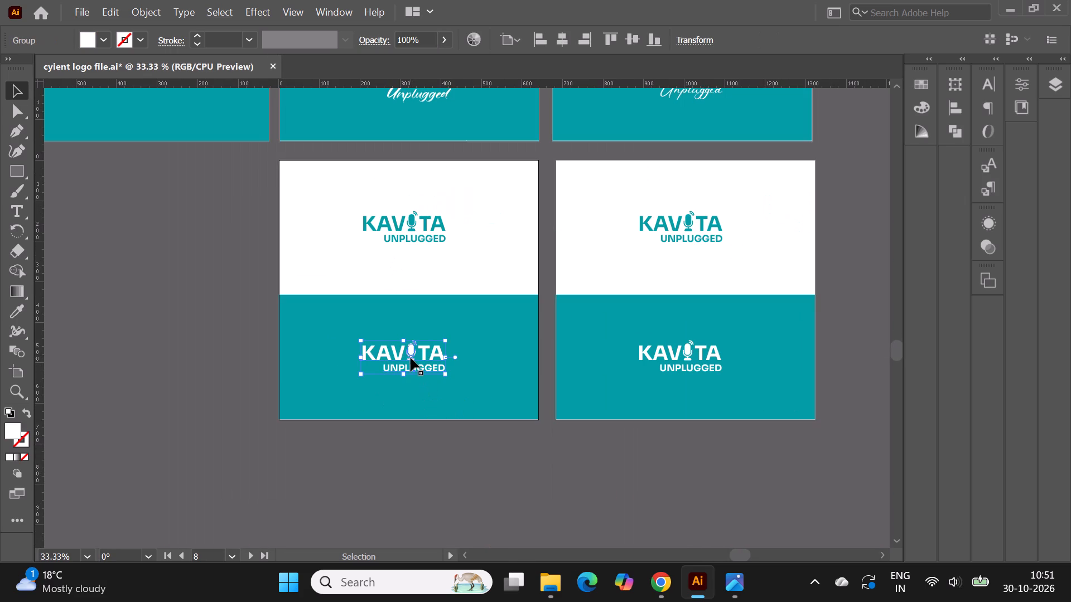
key("Delete")
left_click(661, 351)
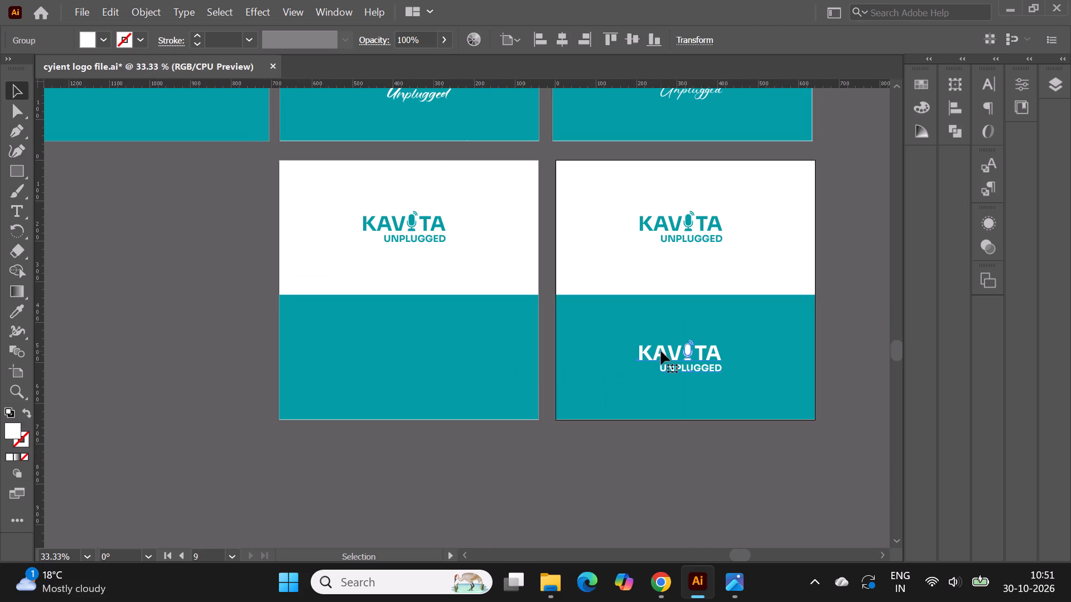
key("Delete")
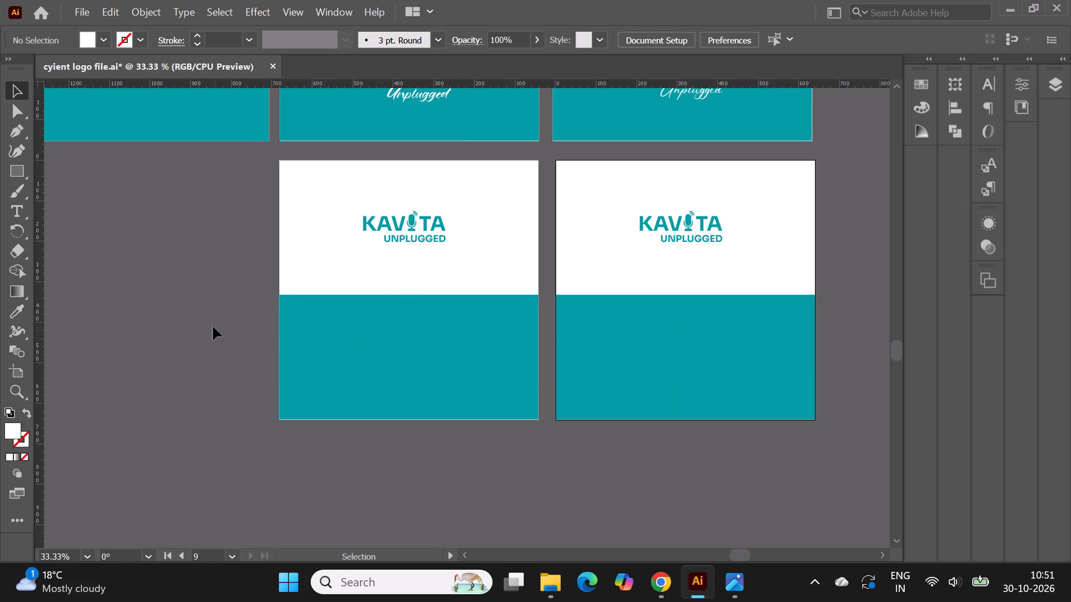
left_click(197, 322)
Ungroup the teal KAVITA UNPLUGGED logo on artboard 8.
left_click(342, 246)
scroll(387, 208, "up", 2, "alt")
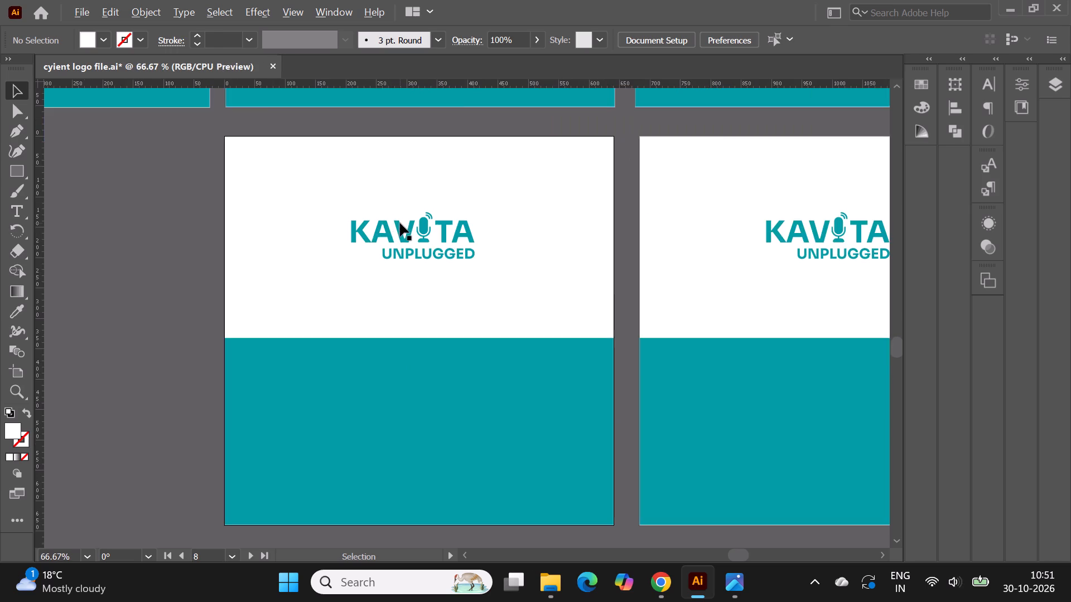
scroll(415, 221, "up", 1, "alt")
left_click(413, 237)
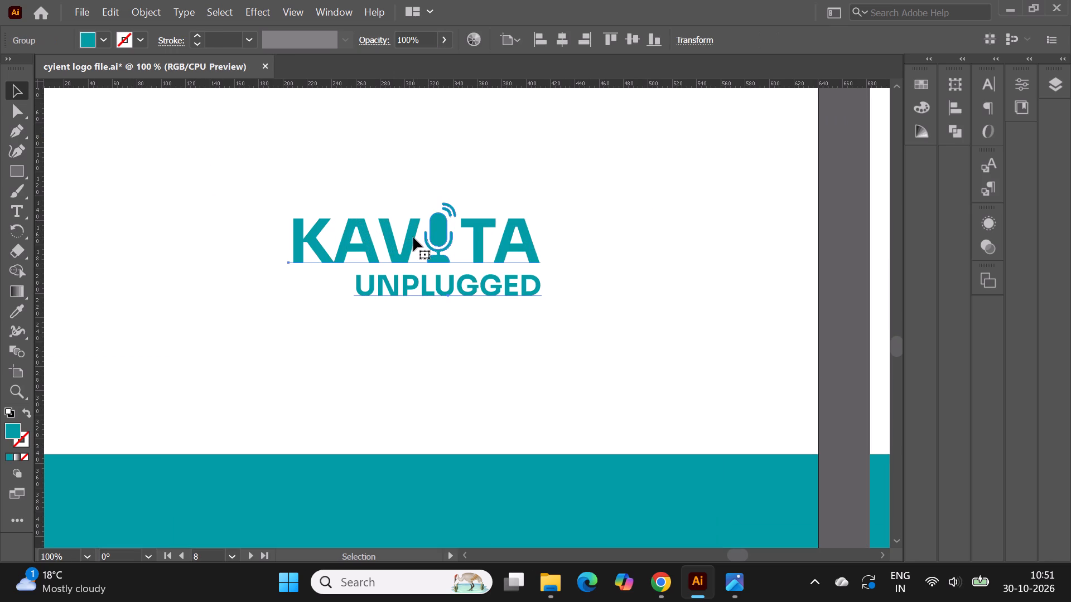
right_click(413, 237)
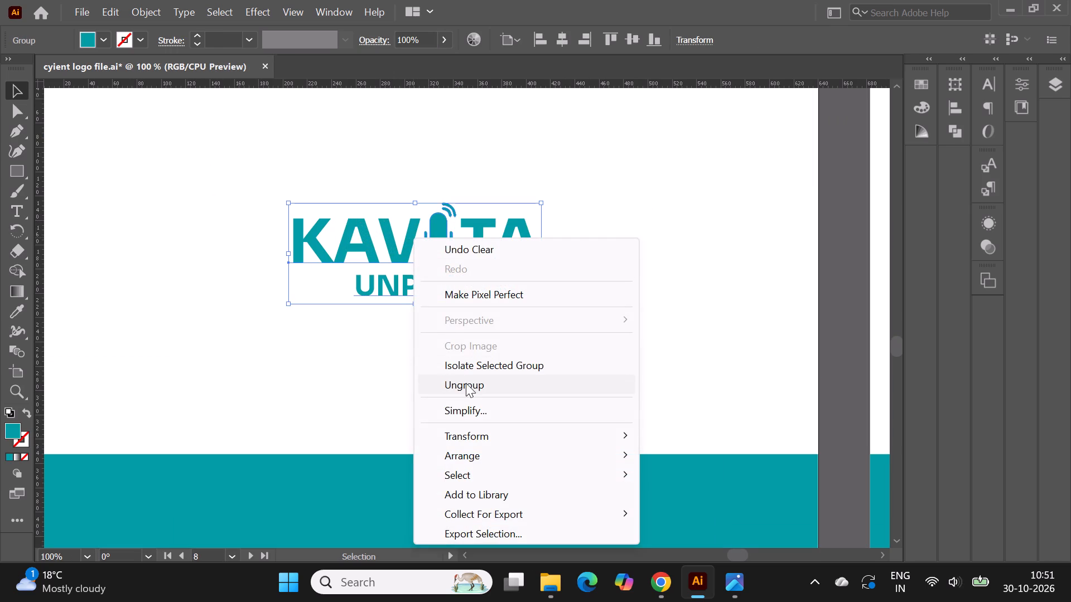
left_click(466, 389)
left_click(827, 314)
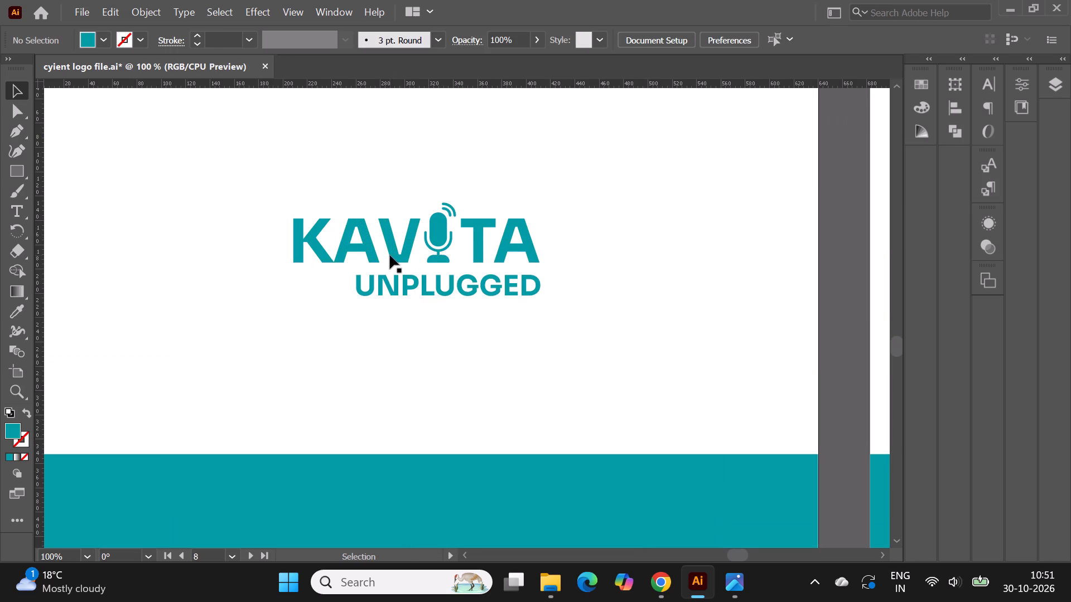
Place vertical guides at both outer edges of the UNPLUGGED text in the teal logo on artboard 8.
scroll(390, 255, "up", 1, "alt")
left_click(404, 264)
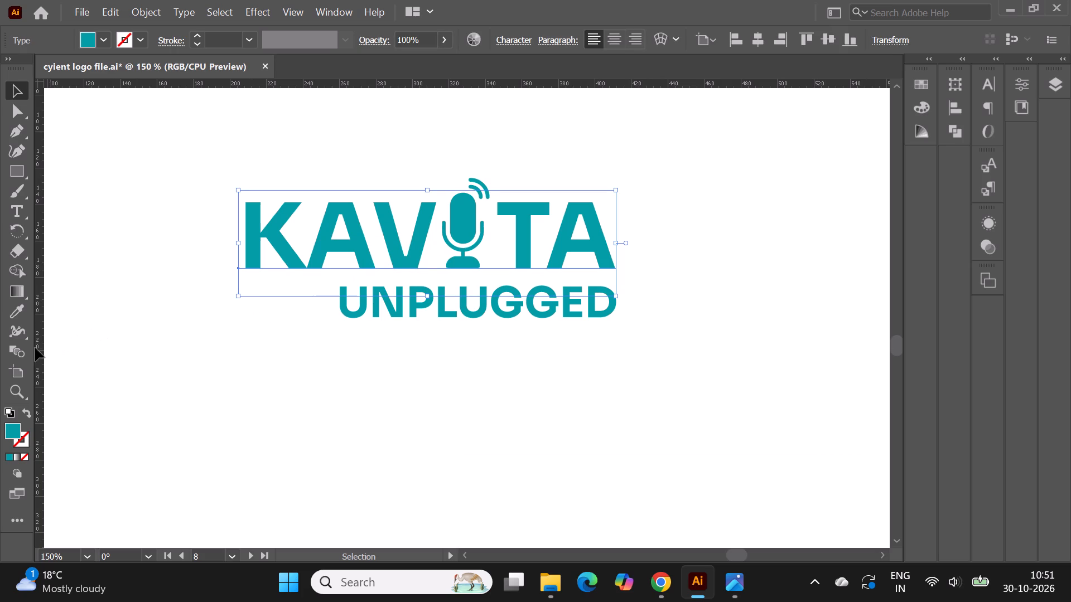
left_click_drag(43, 354, 576, 353)
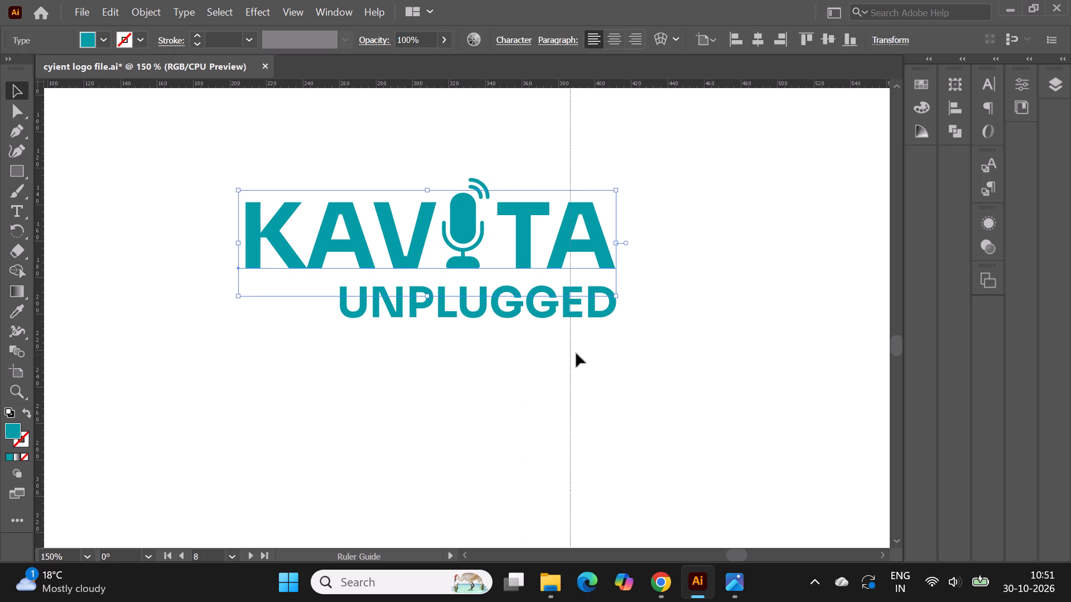
left_click_drag(576, 353, 616, 340)
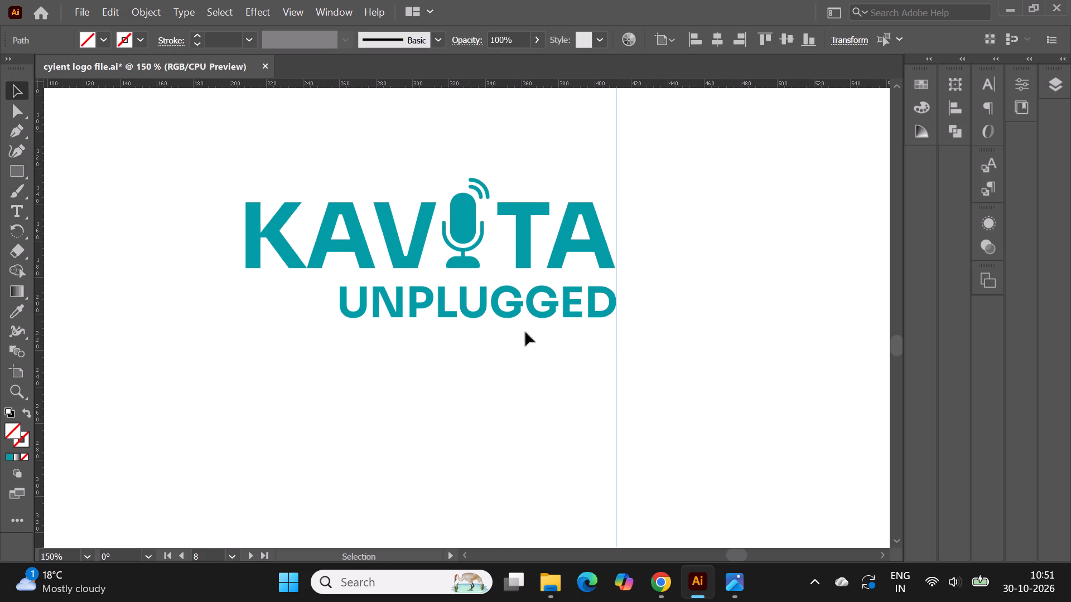
left_click_drag(39, 318, 347, 328)
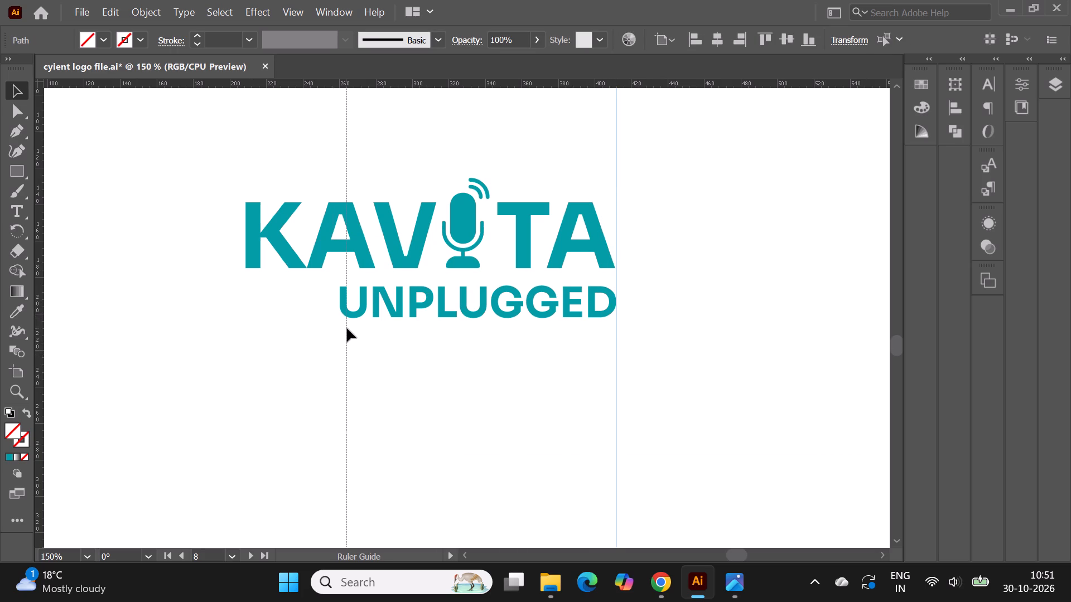
left_click_drag(347, 328, 339, 332)
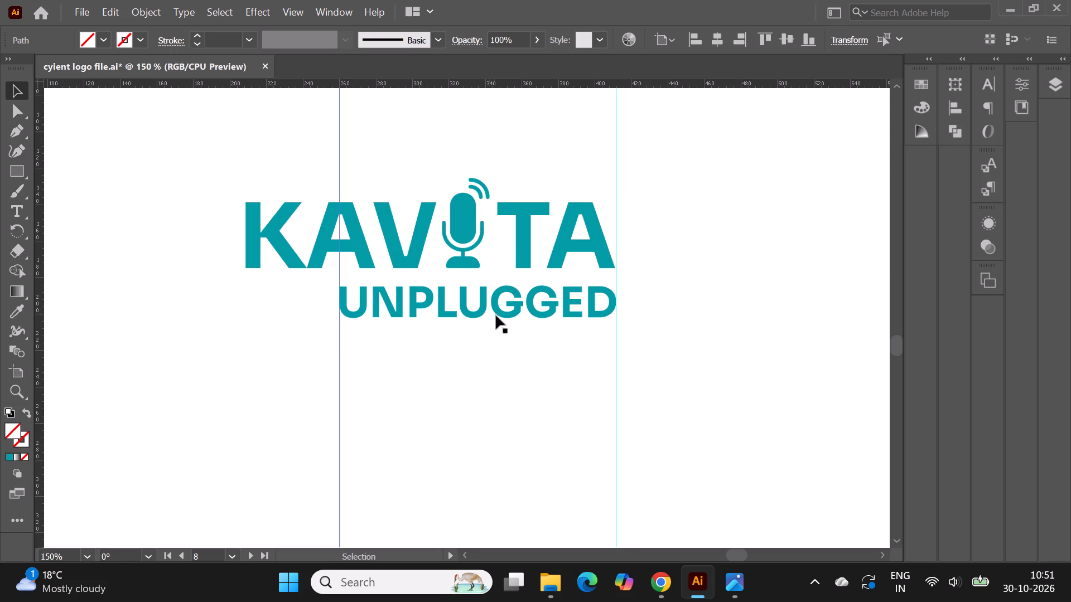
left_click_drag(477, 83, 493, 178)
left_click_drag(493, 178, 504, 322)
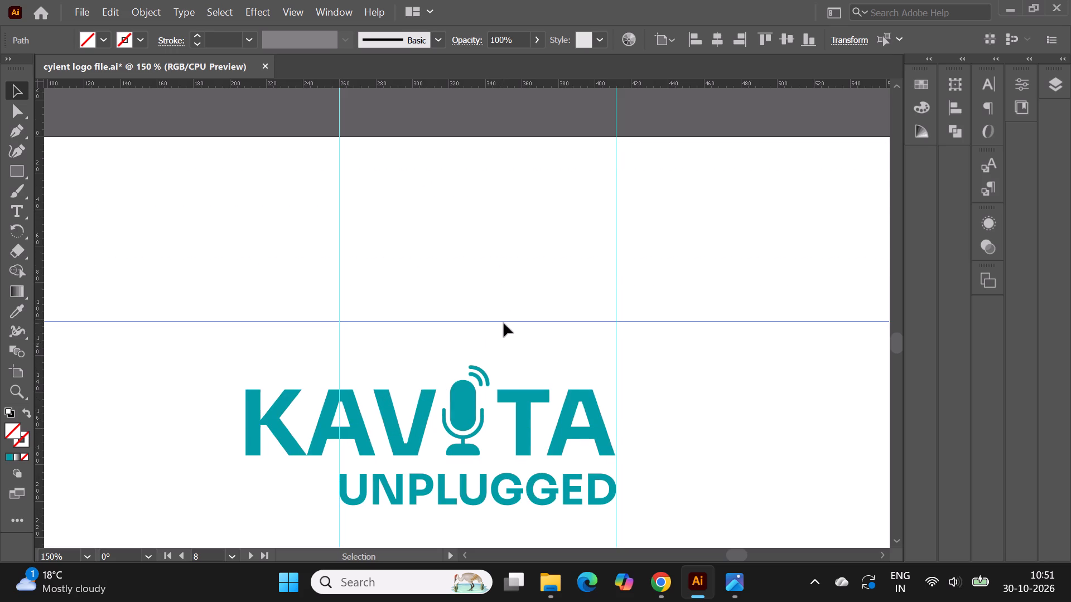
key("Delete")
Select the teal UNPLUGGED text beneath KAVITA on artboard 8.
scroll(504, 323, "down", 12)
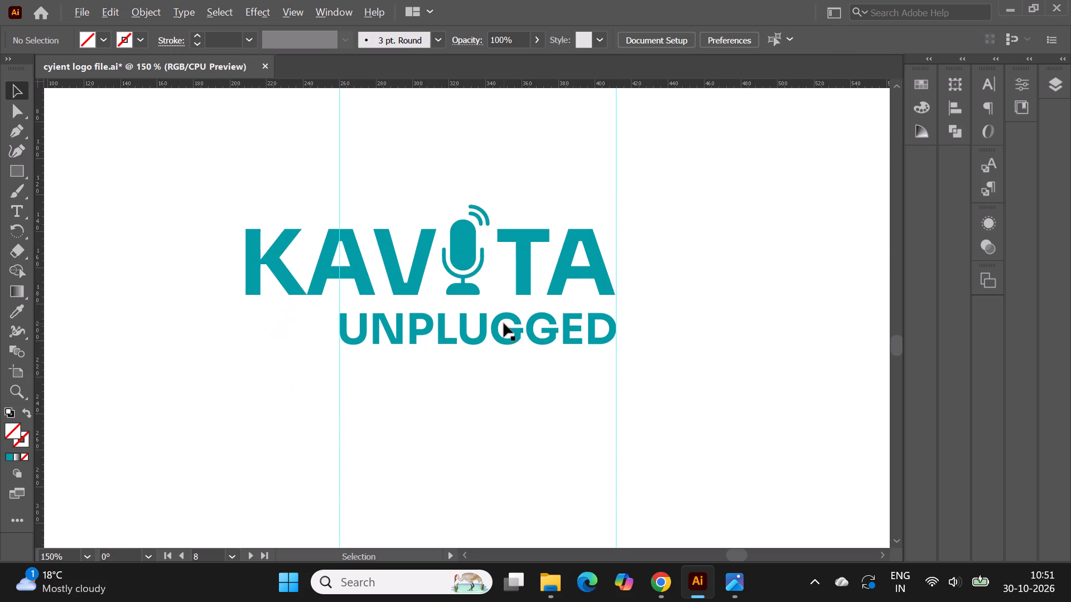
scroll(504, 323, "down", 1, "alt")
left_click(488, 329)
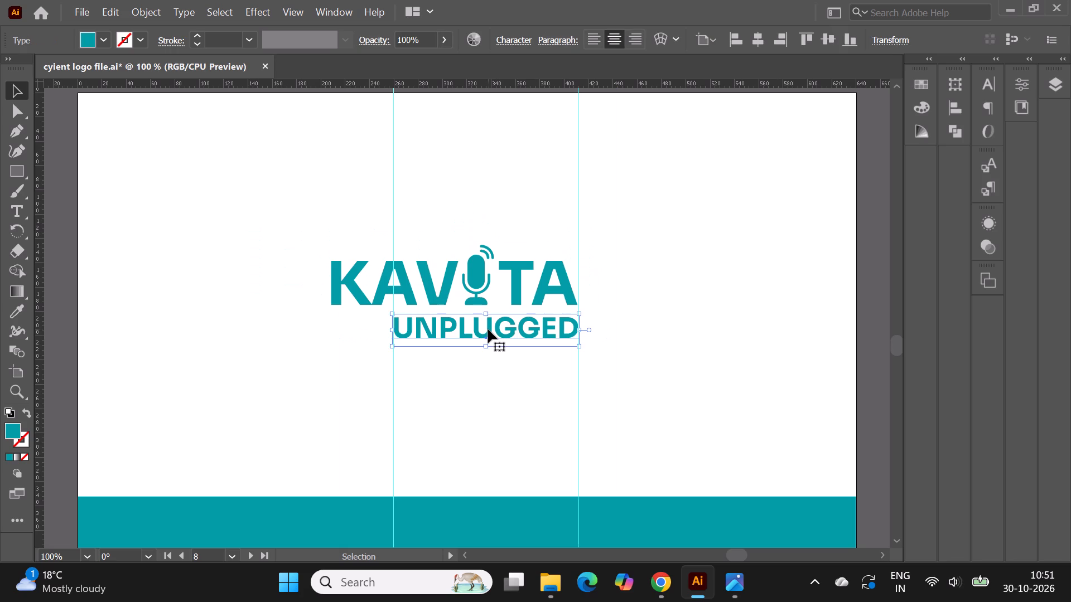
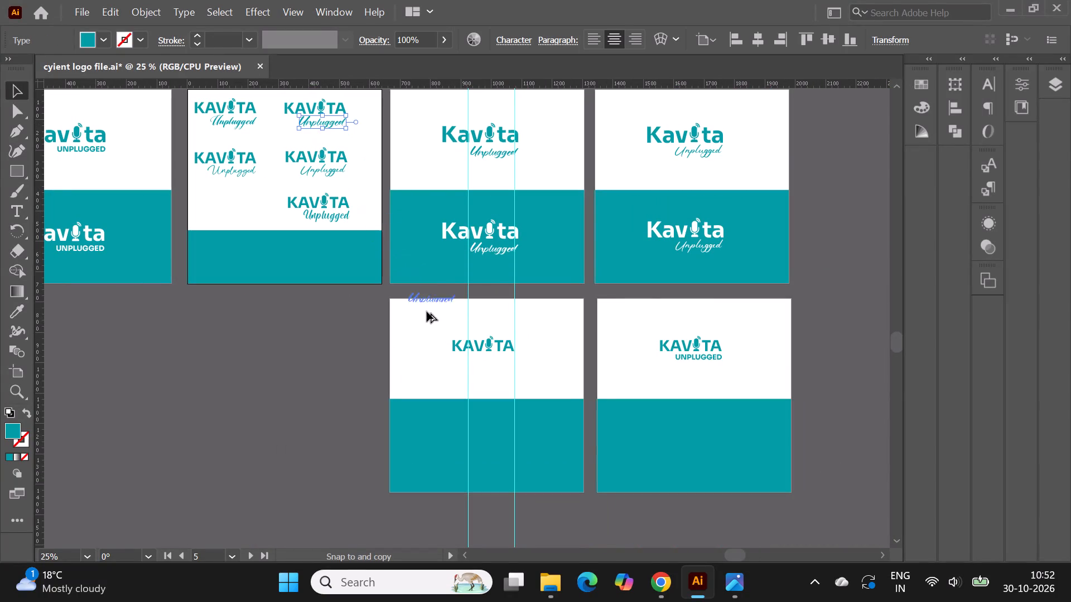
Place a copy of the script-font Unplugged text from artboard 5 beneath KAVITA on artboard 8, between the two vertical guides.
left_click_drag(427, 312, 475, 363, "alt")
scroll(479, 376, "up", 2, "alt")
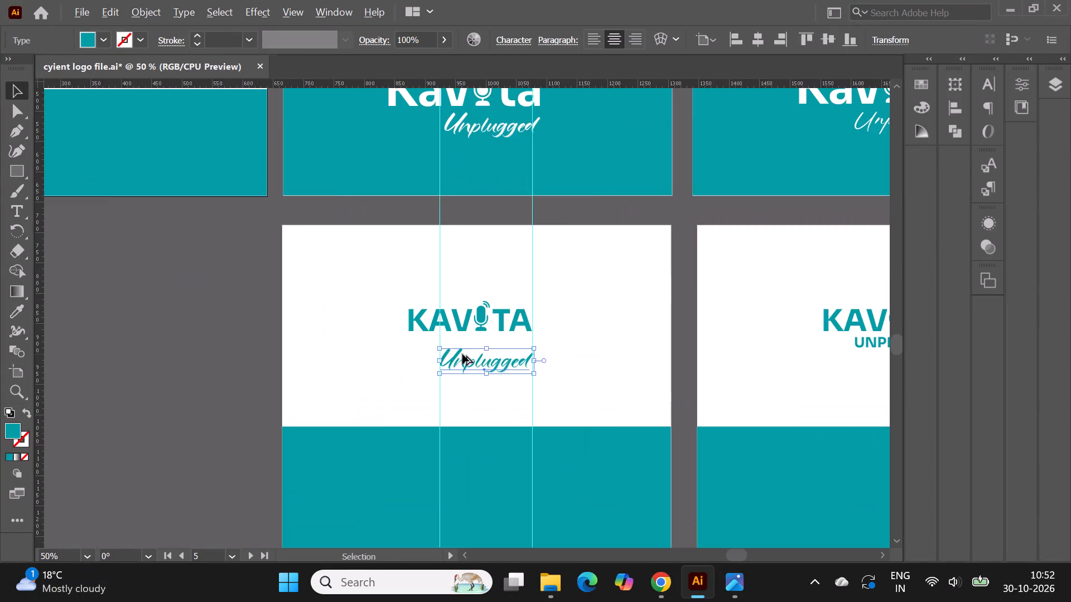
scroll(462, 354, "up", 2, "alt")
left_click_drag(456, 352, 455, 325)
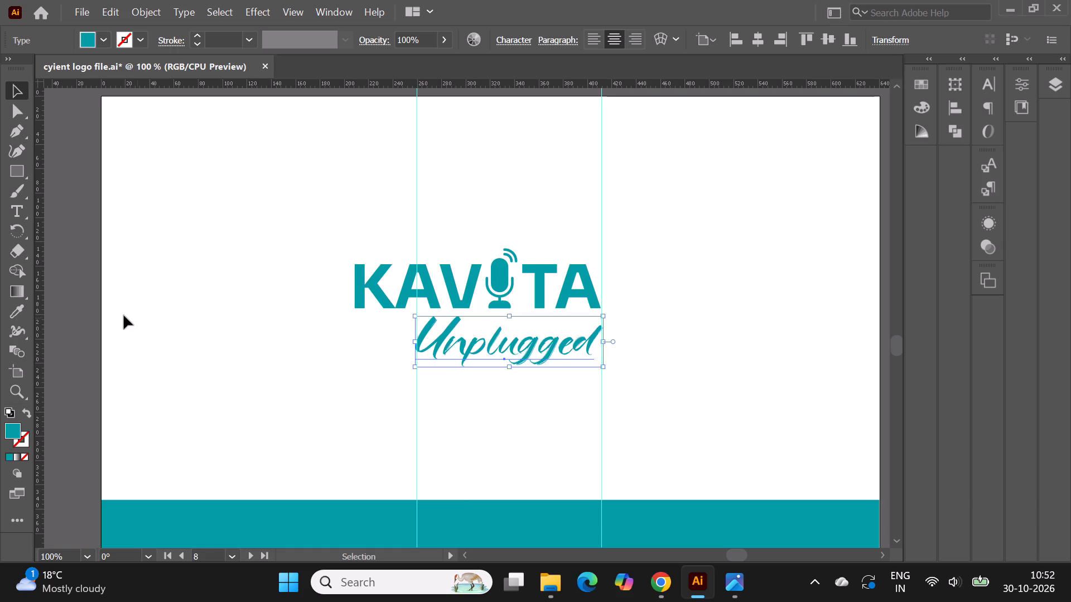
left_click(62, 313)
Shift the script Unplugged text on artboard 8 slightly so the start of its U meets the guide.
scroll(505, 284, "down", 1, "alt")
scroll(520, 309, "up", 2, "alt")
left_click(411, 314)
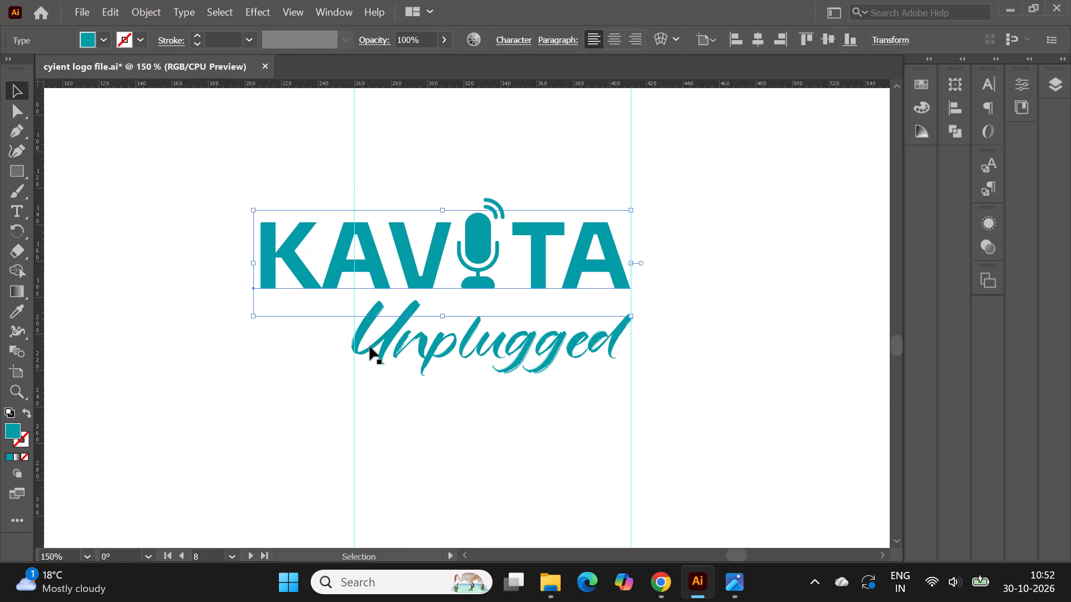
left_click(384, 349)
left_click(352, 376, "shift")
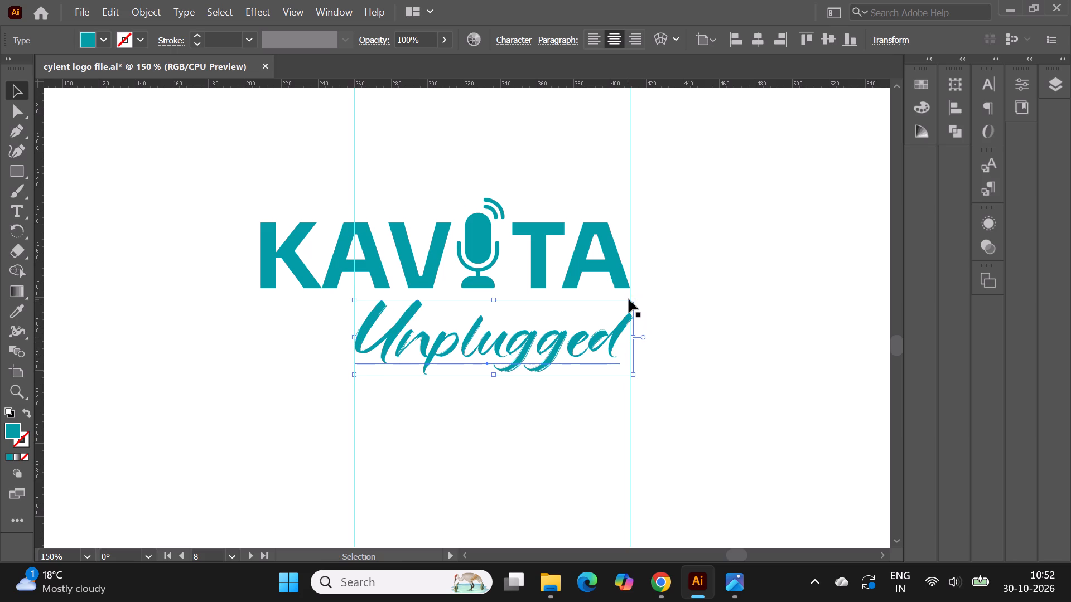
scroll(672, 285, "down", 1, "alt")
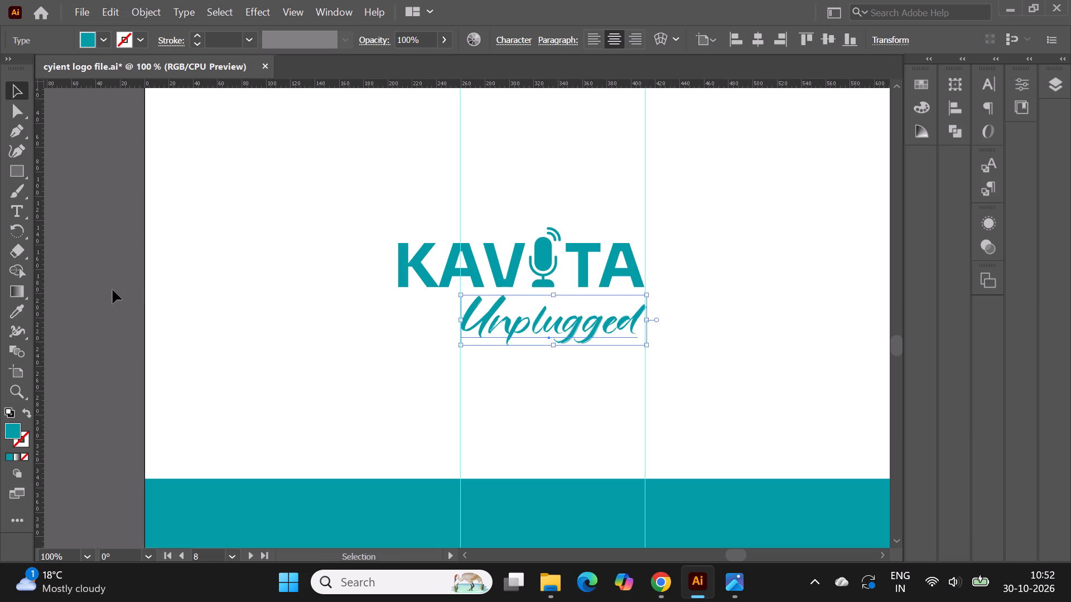
left_click(113, 290)
Fine-tune the script Unplugged text's position beneath KAVITA so that it fits between the two guides.
scroll(545, 315, "up", 1, "alt")
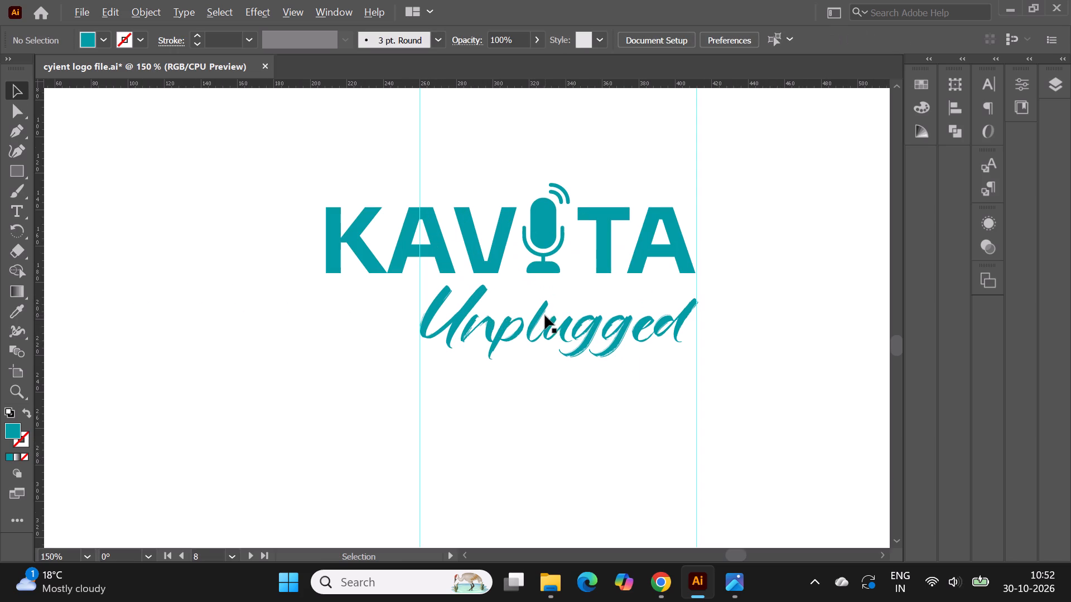
left_click(477, 297)
left_click(466, 314)
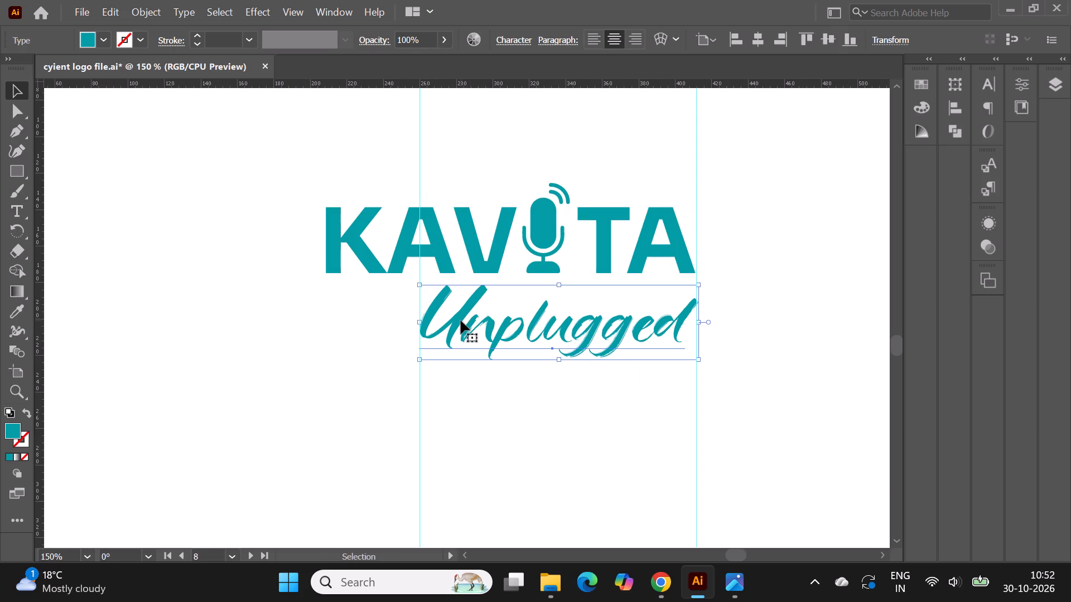
left_click(461, 321)
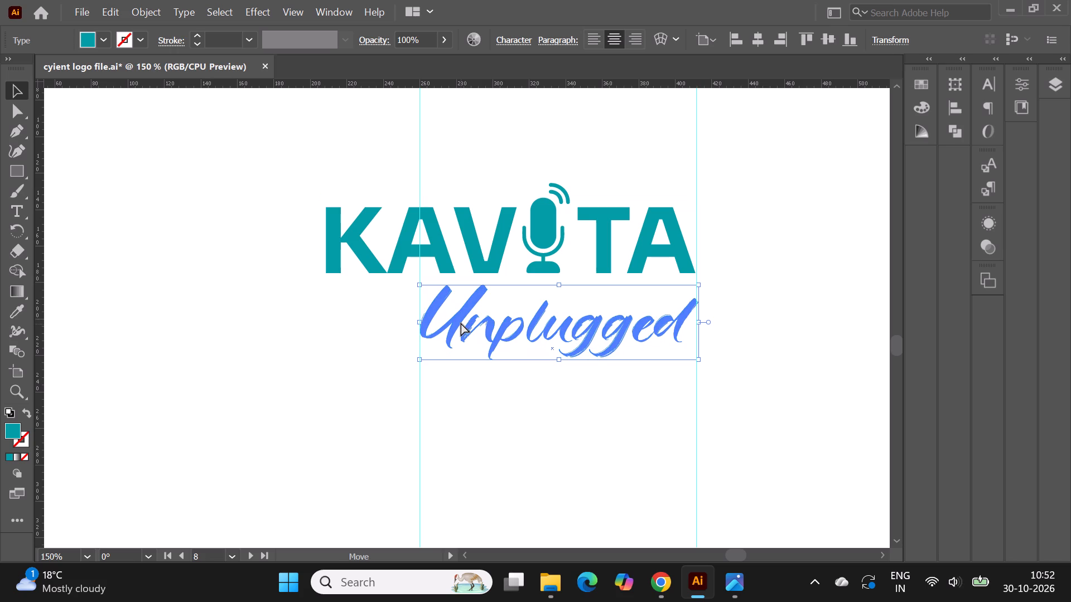
scroll(549, 314, "down", 2, "alt")
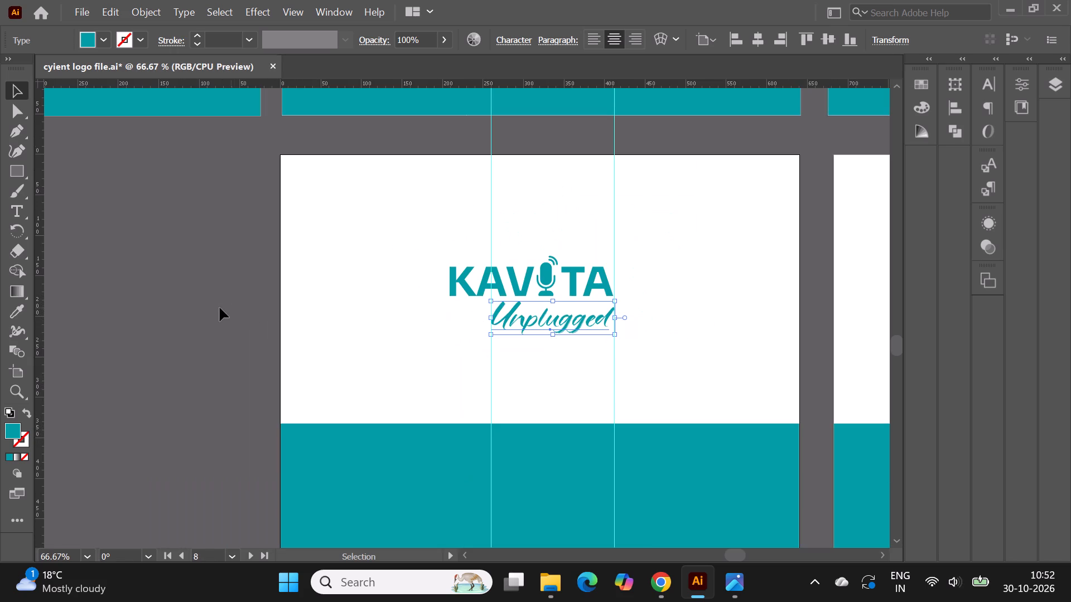
left_click(209, 309)
scroll(555, 318, "up", 1, "alt")
left_click(492, 309)
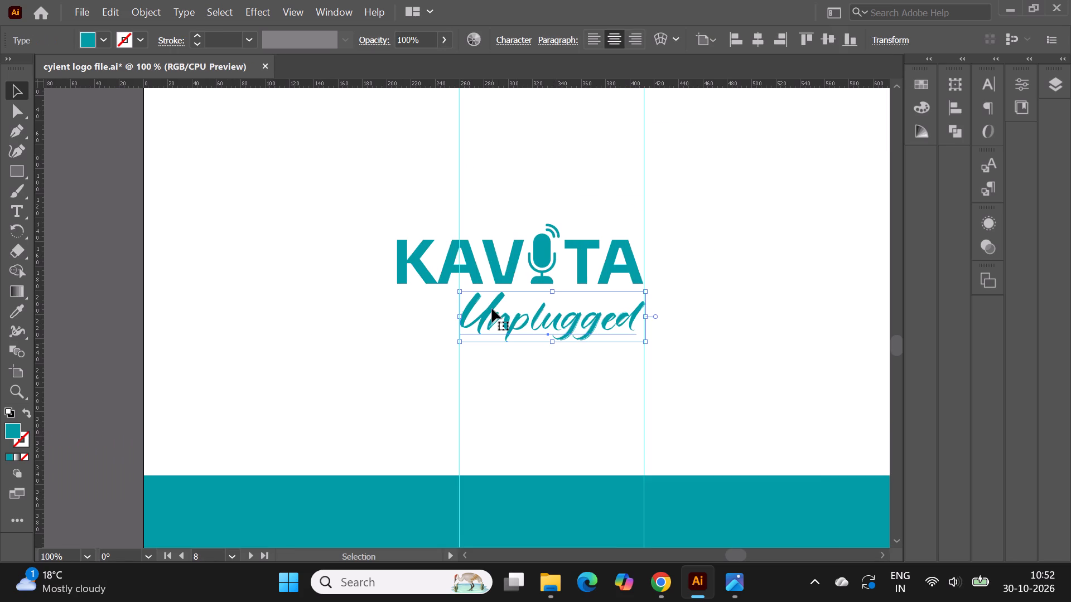
scroll(550, 290, "up", 1, "alt")
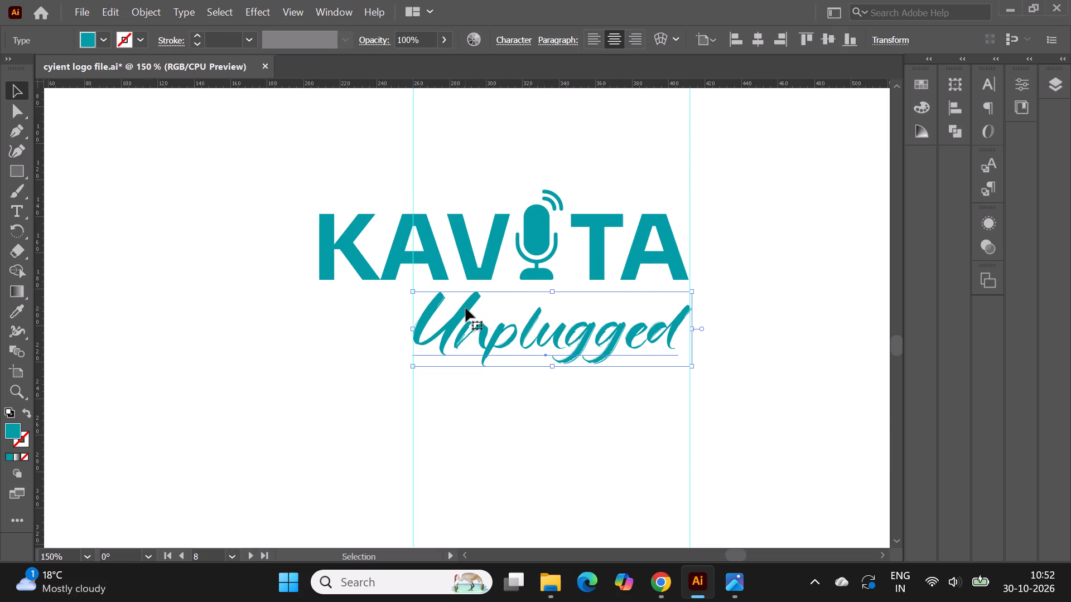
left_click(466, 308)
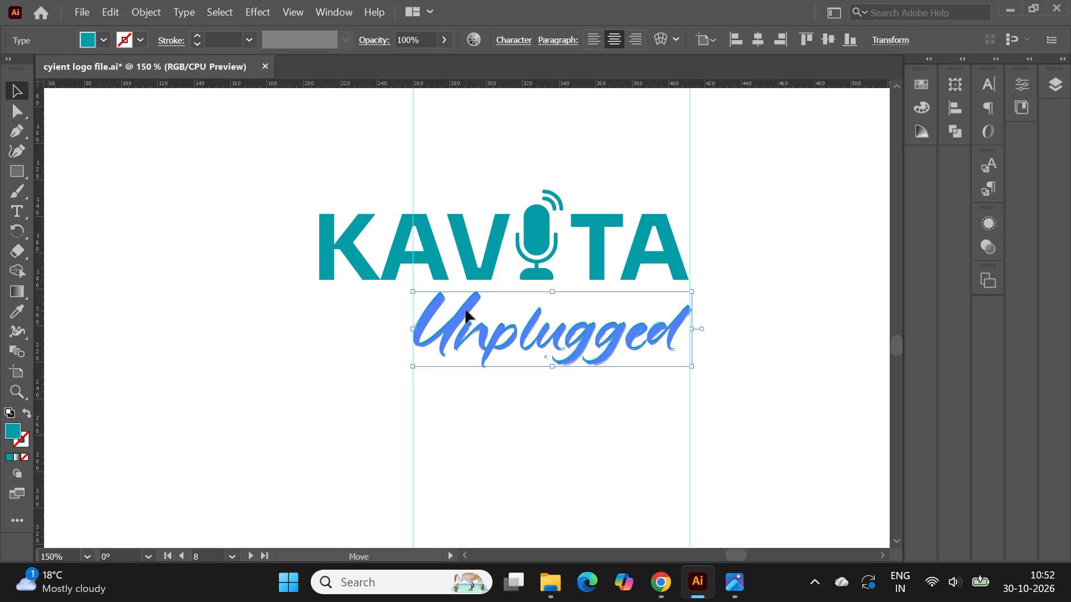
scroll(490, 280, "down", 2, "alt")
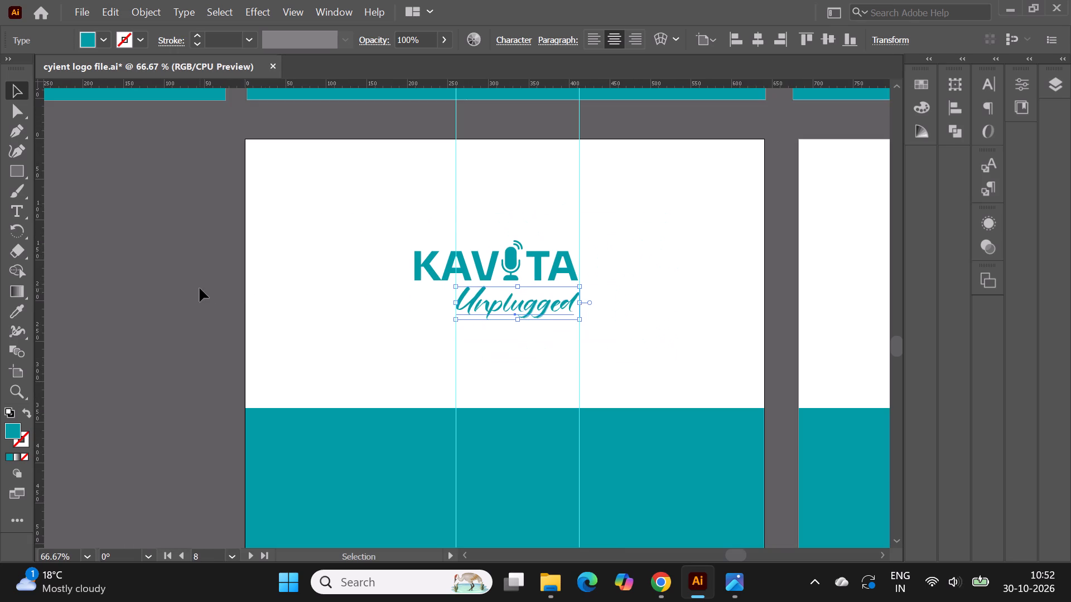
left_click(200, 288)
Delete both vertical guides that cross the KAVITA Unplugged logo on artboard 8.
scroll(457, 202, "down", 1, "alt")
scroll(91, 246, "down", 1, "alt")
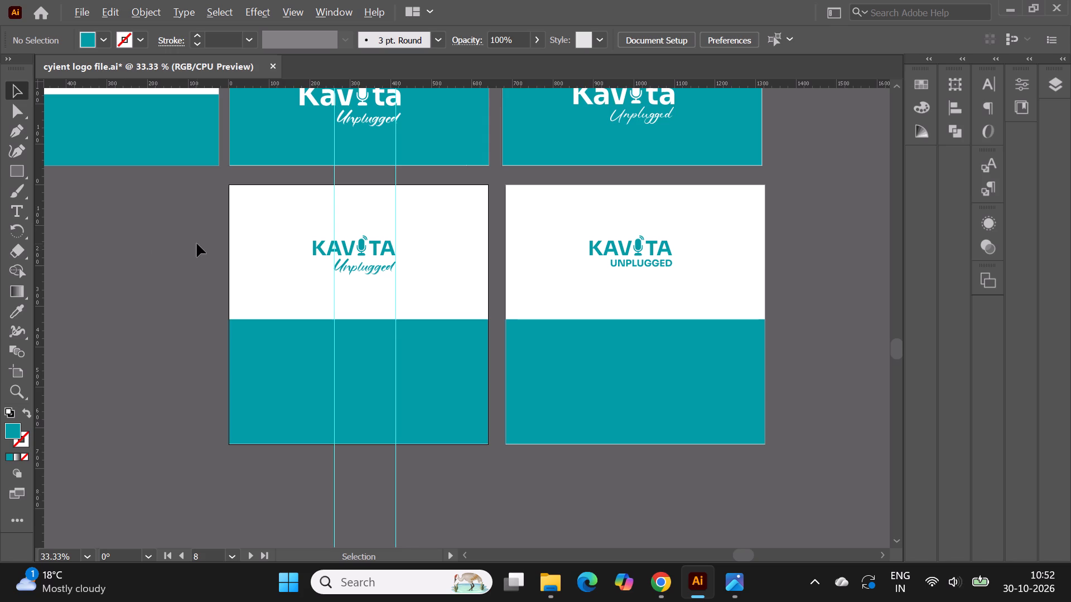
scroll(197, 244, "up", 1, "alt")
scroll(284, 240, "up", 1, "alt")
scroll(596, 218, "up", 1, "alt")
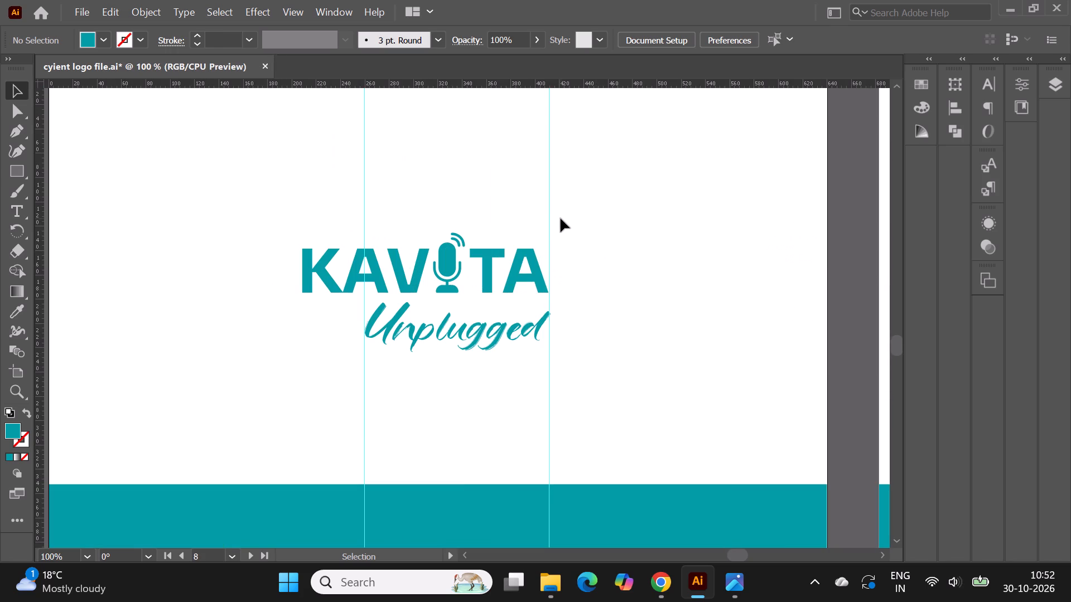
left_click(548, 217)
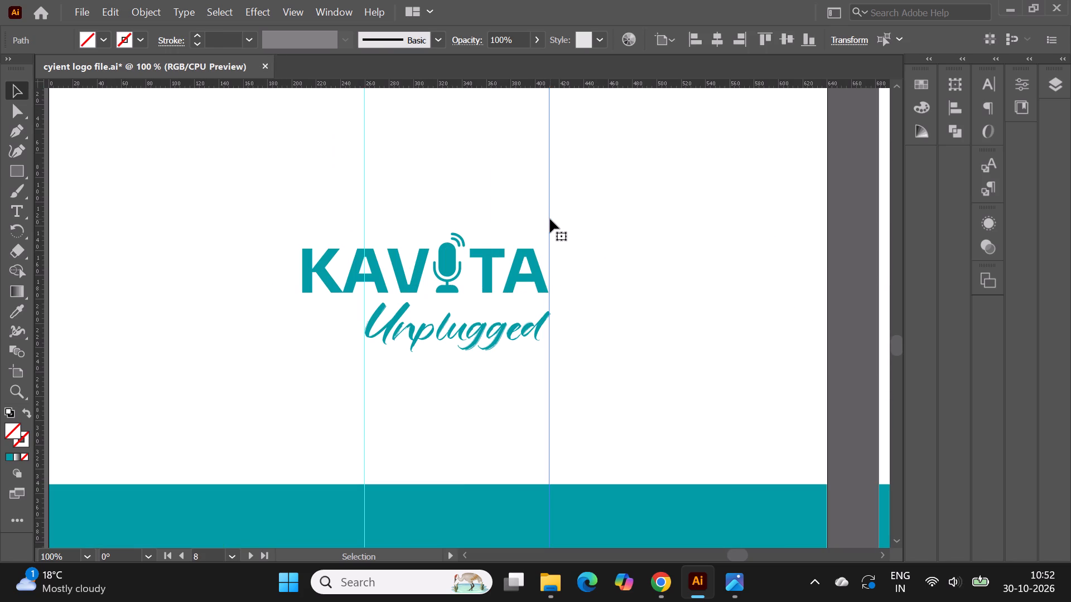
key("Delete")
left_click(364, 225)
key("Delete")
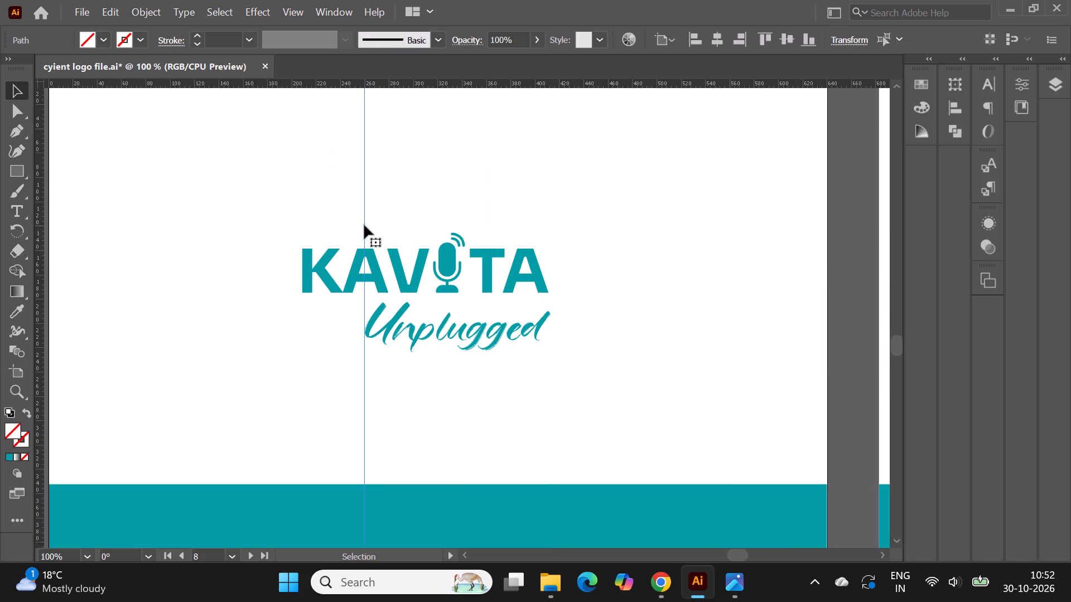
Group the KAVITA lettering, microphone and script Unplugged text on artboard 8 into one logo.
scroll(596, 217, "down", 1, "alt")
left_click_drag(386, 215, 595, 321)
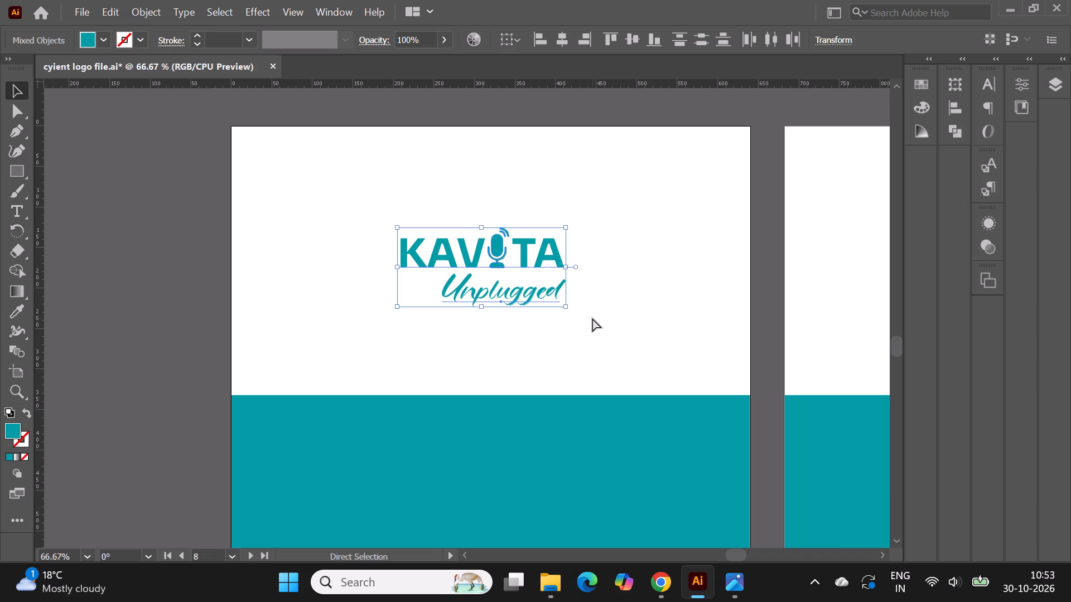
key("ctrl+g")
left_click(190, 276)
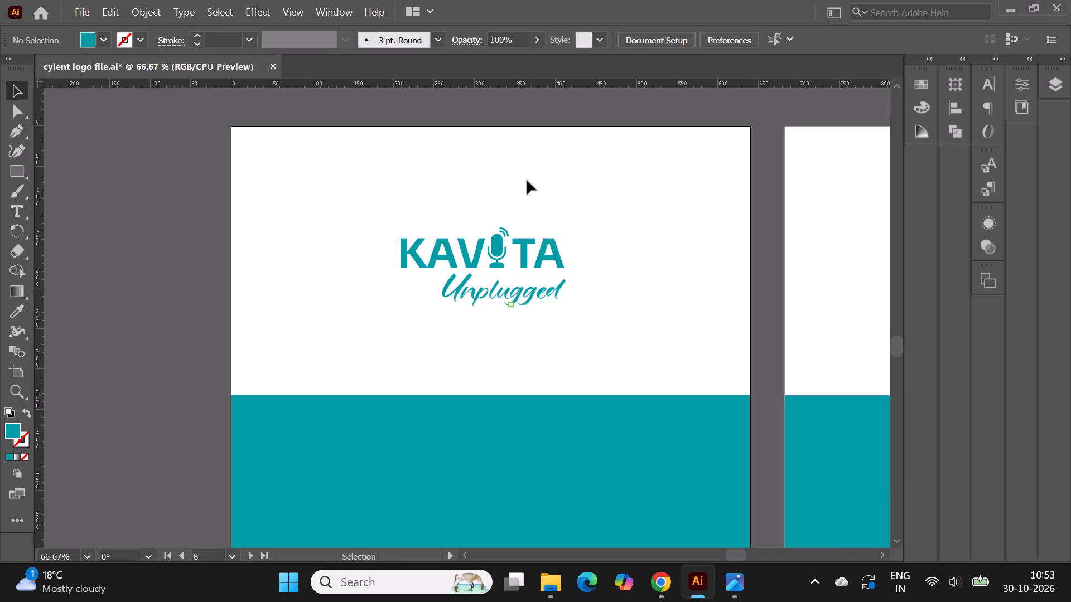
Duplicate the grouped KAVITA Unplugged logo into artboard 8's teal area and move the copy above the teal rectangle in the layer order.
scroll(531, 179, "down", 1, "alt")
scroll(540, 257, "up", 1, "alt")
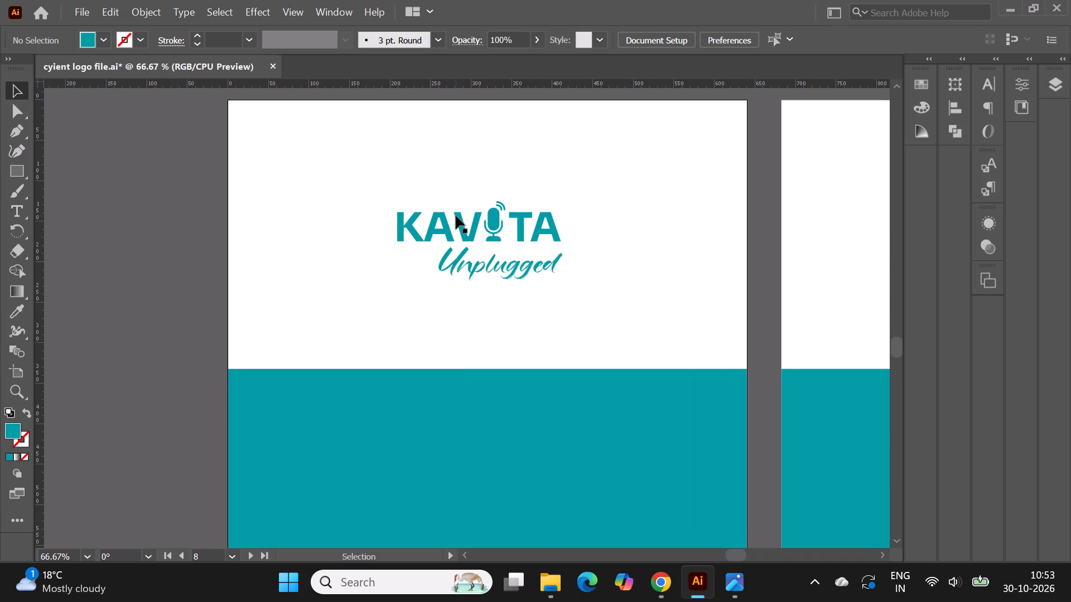
left_click(493, 220)
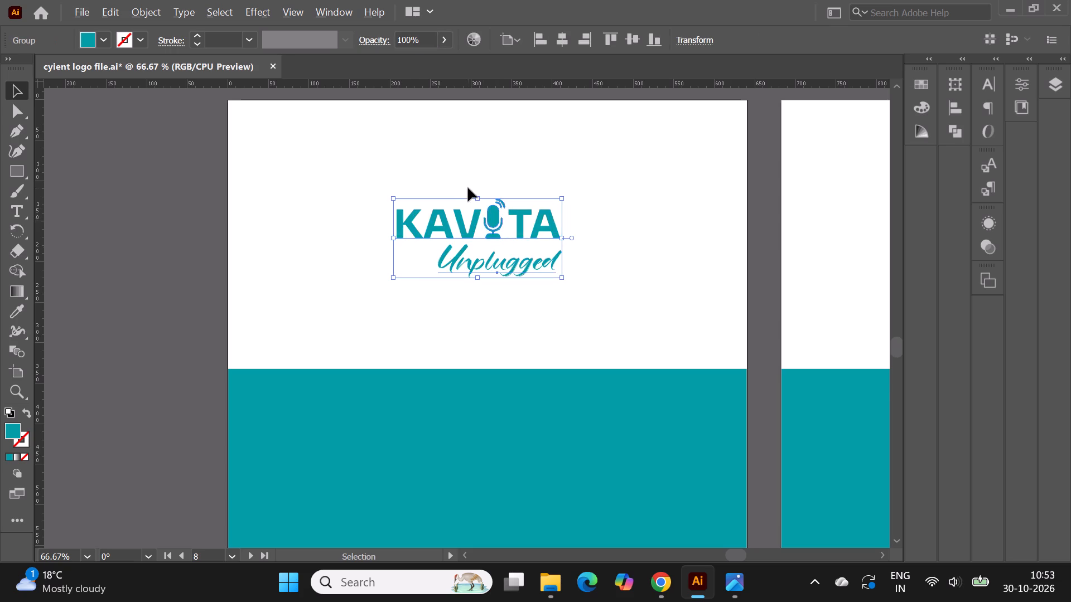
scroll(468, 188, "down", 1, "alt")
left_click_drag(490, 210, 500, 403, "alt")
left_click(1055, 91)
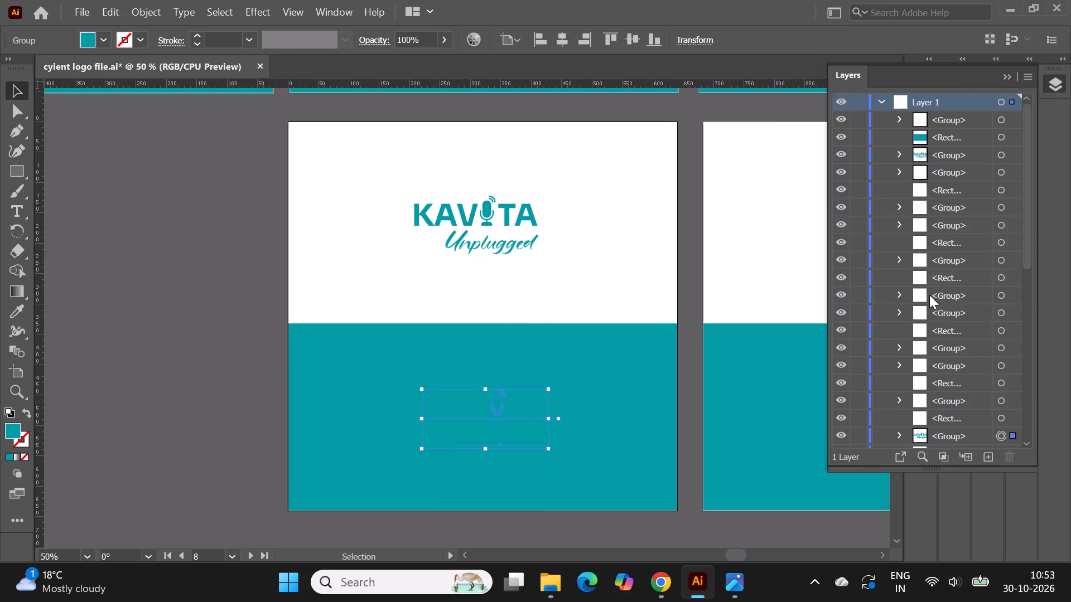
left_click_drag(956, 439, 958, 412)
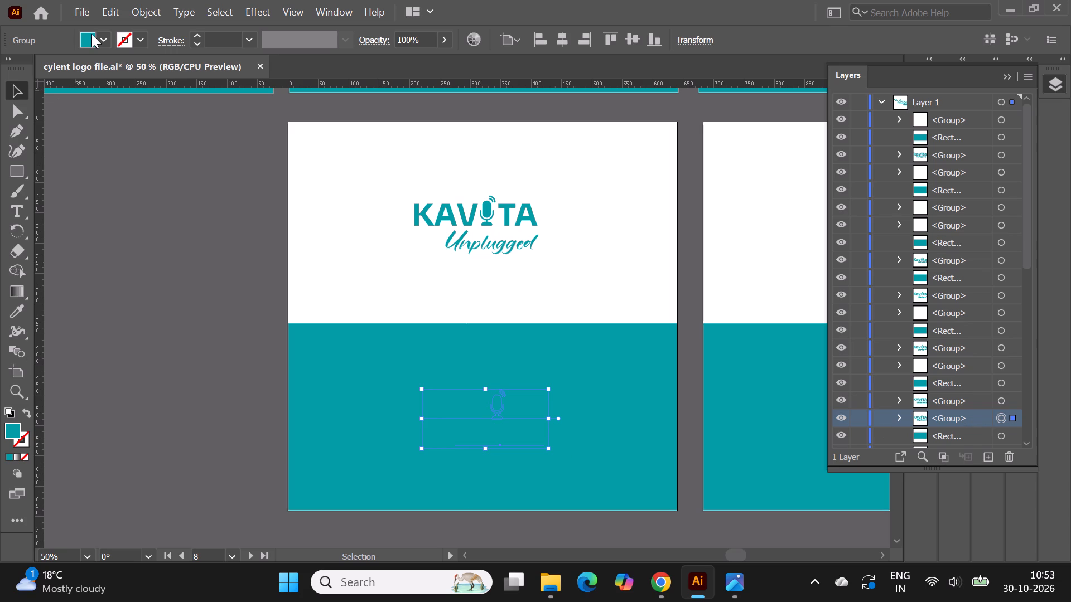
Fill the copied KAVITA Unplugged logo in artboard 8's teal area with white.
left_click(91, 34)
left_click(33, 67)
left_click(162, 300)
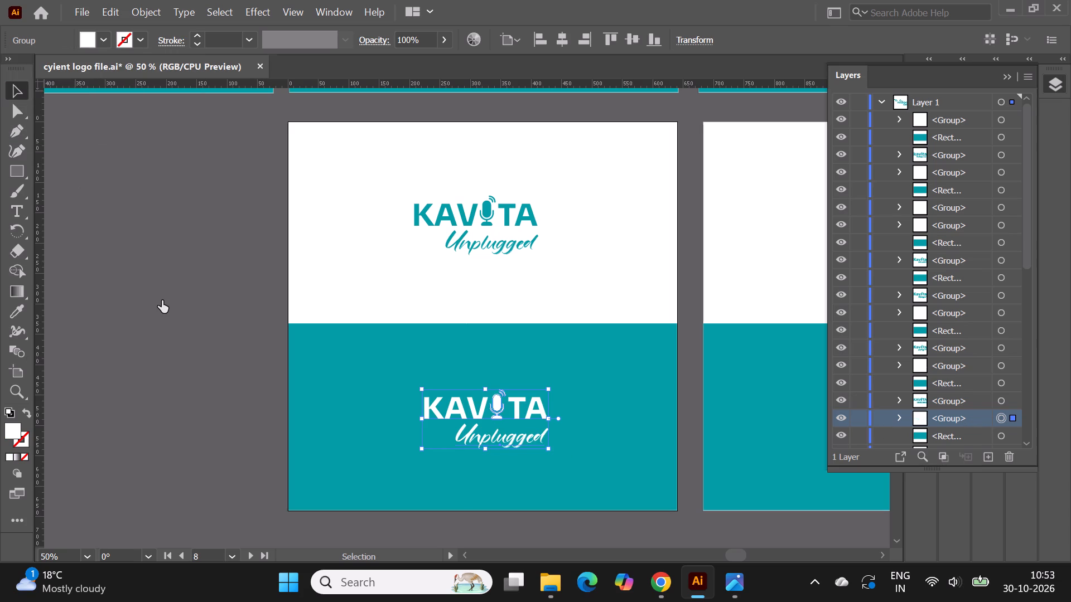
left_click(279, 355)
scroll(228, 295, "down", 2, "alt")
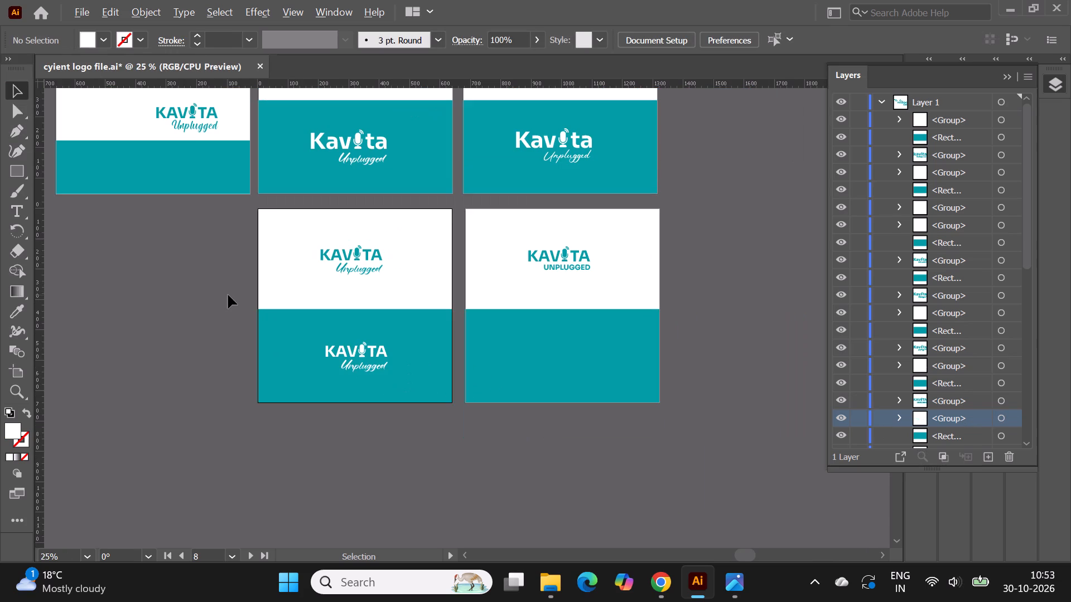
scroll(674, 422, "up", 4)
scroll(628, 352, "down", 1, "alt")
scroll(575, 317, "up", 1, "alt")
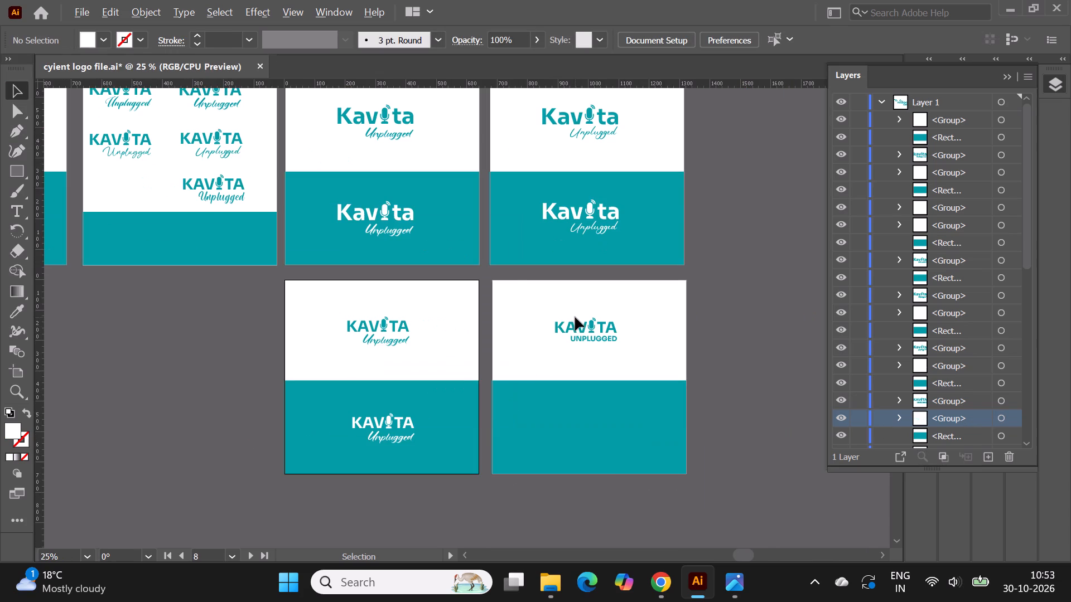
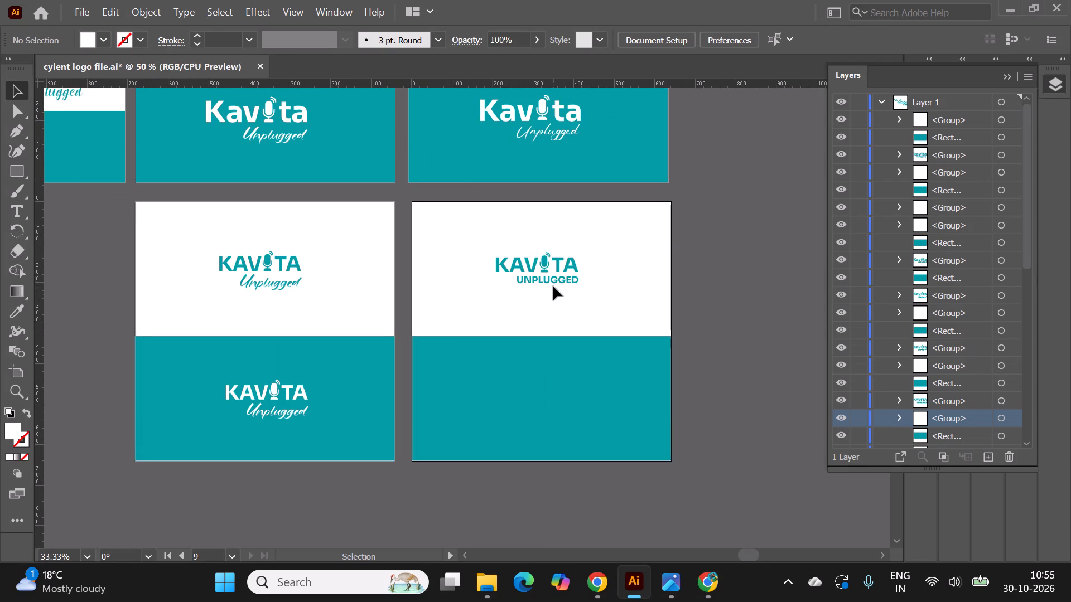
Ungroup the KAVITA UNPLUGGED logo in the white area of artboard 9.
scroll(553, 287, "up", 2, "alt")
left_click(562, 242)
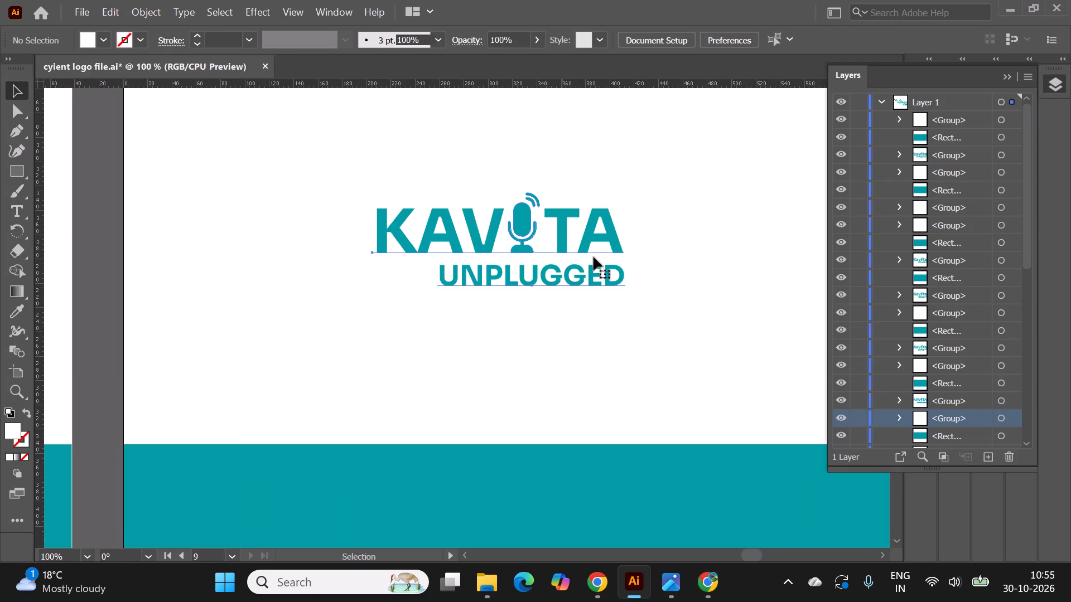
right_click(565, 226)
left_click(612, 370)
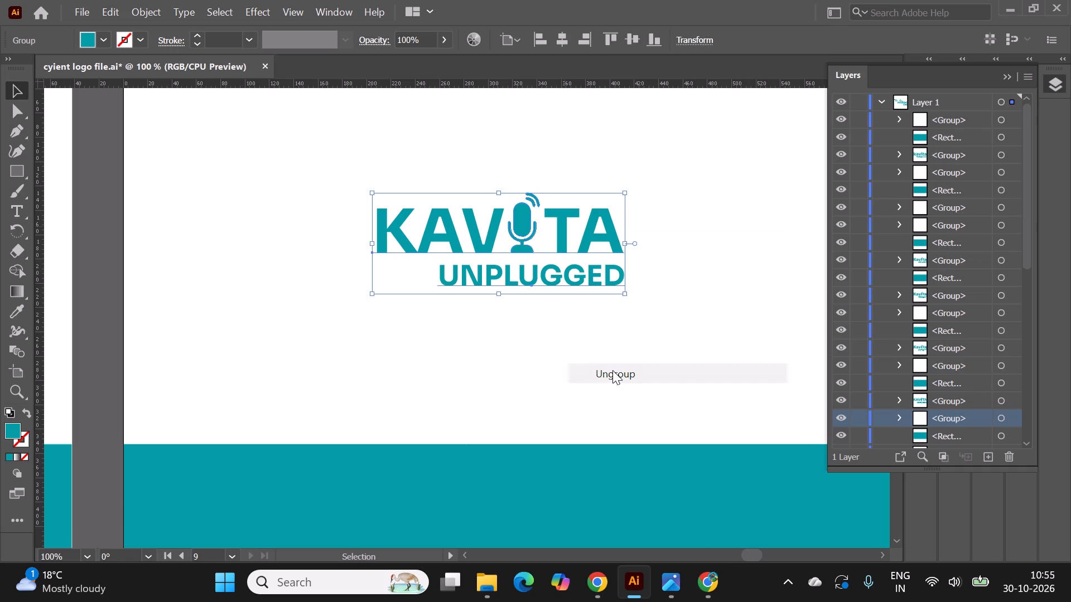
left_click(103, 290)
Place a vertical ruler guide across the KAVITA UNPLUGGED logo on artboard 9, near the N of UNPLUGGED.
scroll(630, 216, "up", 1, "alt")
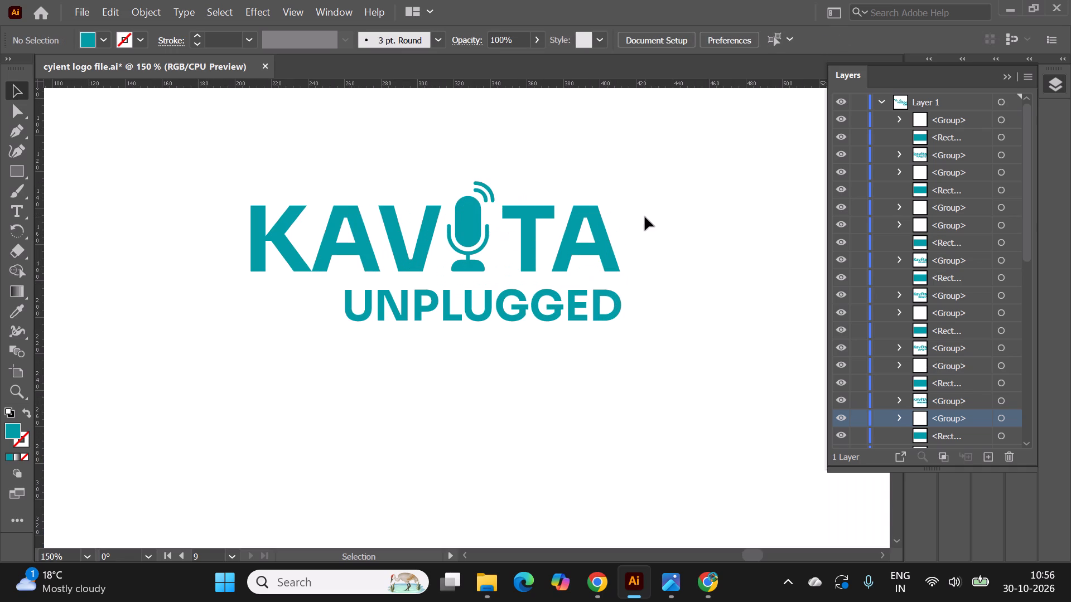
left_click(645, 217)
left_click_drag(42, 290, 382, 290)
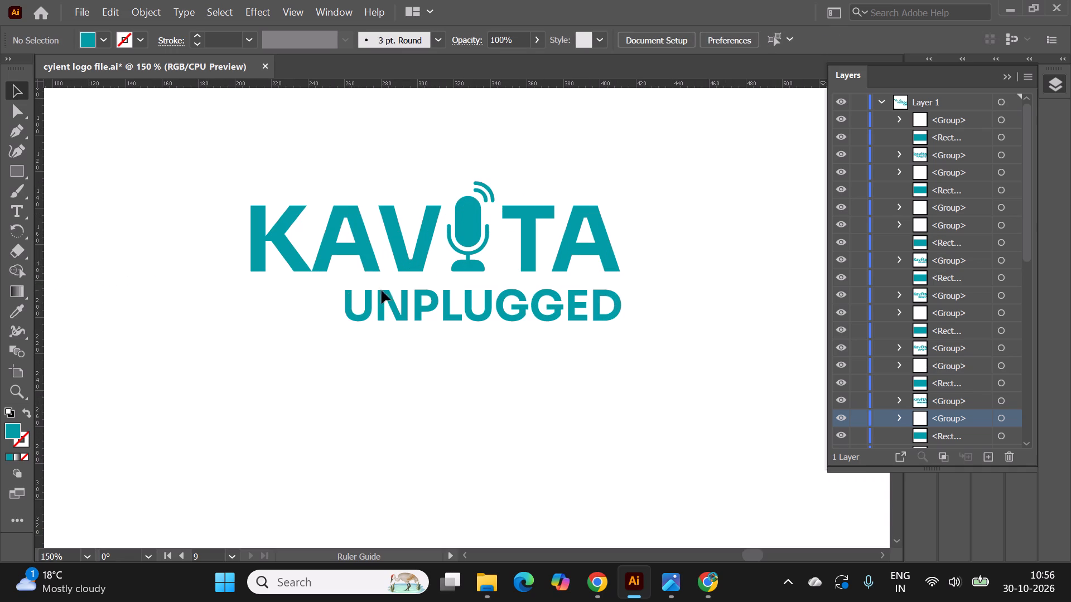
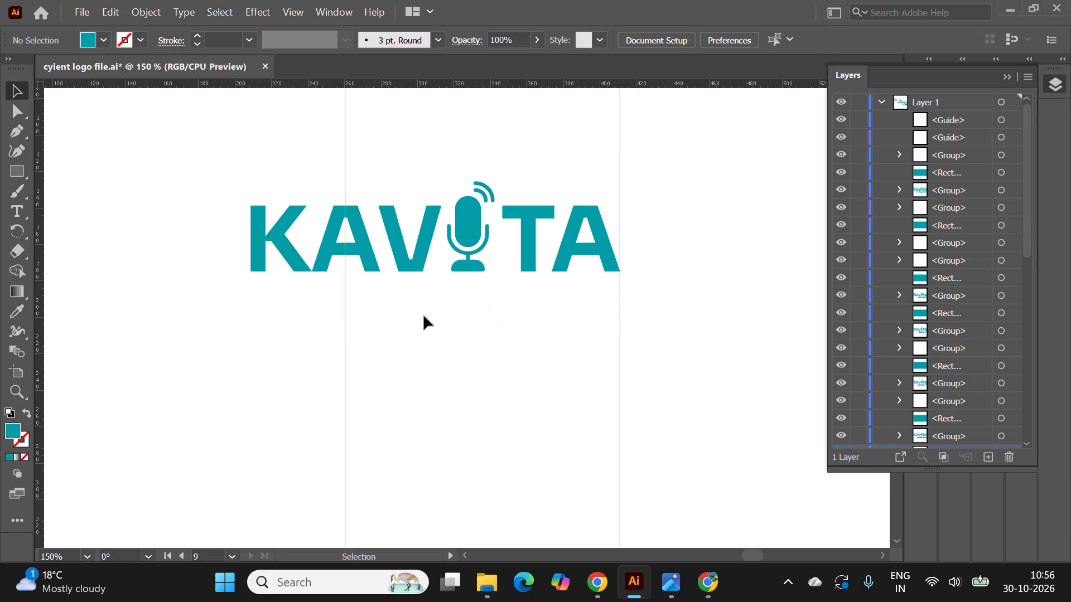
Copy the thin script Unplugged text from artboard 5 to below KAVITA on artboard 9, between the two vertical guides.
scroll(561, 326, "down", 4, "alt")
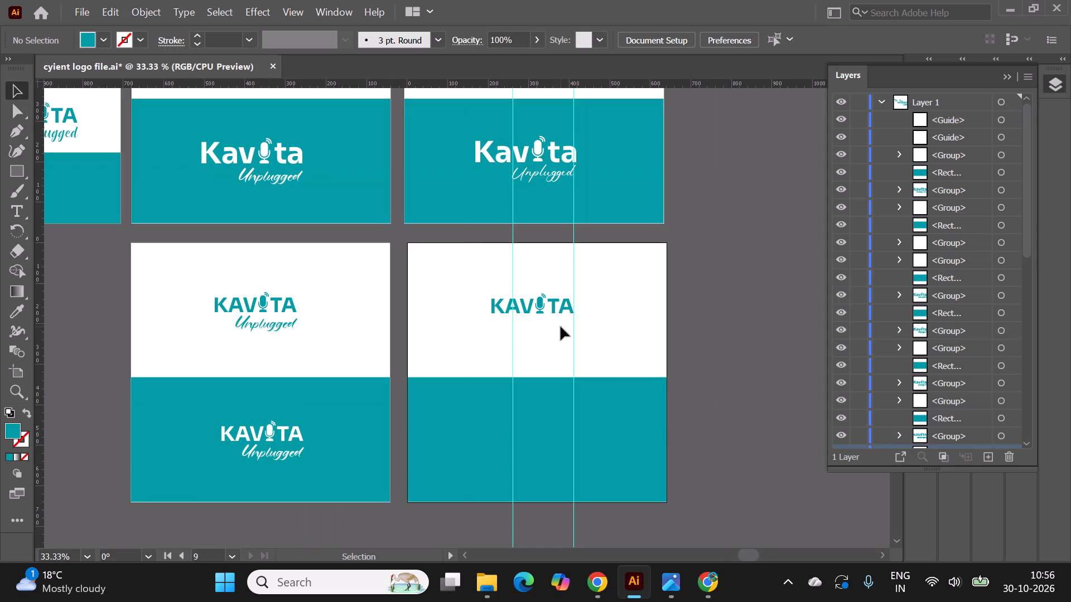
scroll(561, 327, "up", 7)
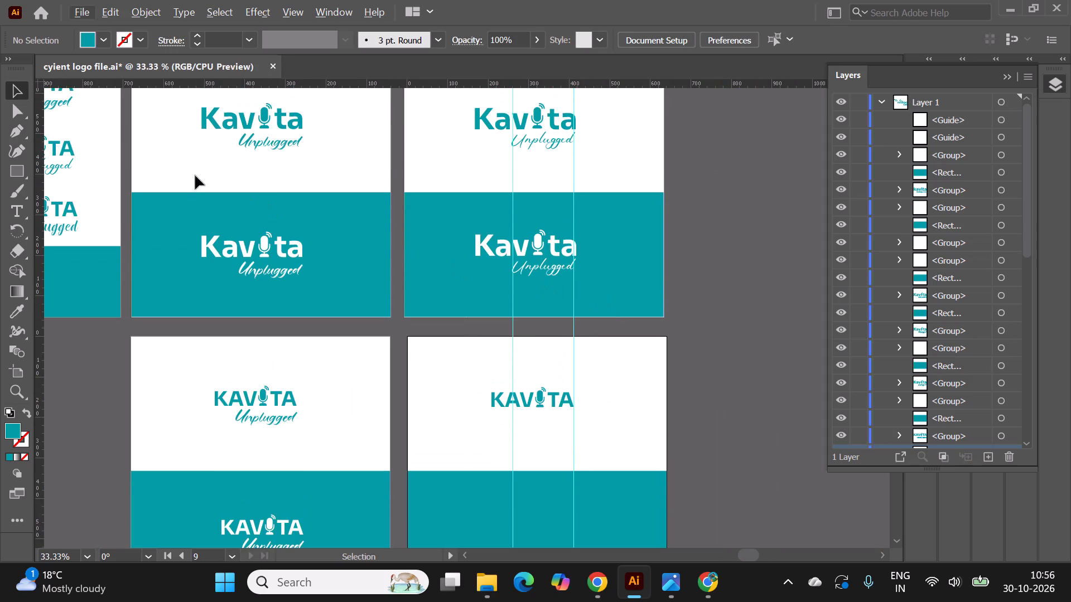
scroll(590, 176, "down", 1, "alt")
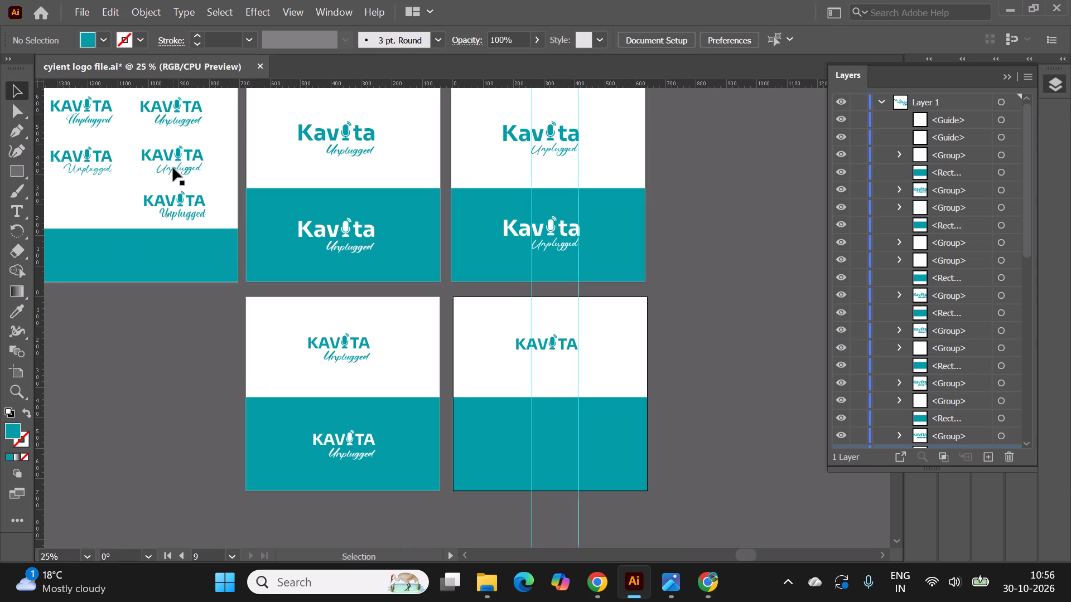
left_click(173, 168)
left_click_drag(183, 168, 238, 219, "alt")
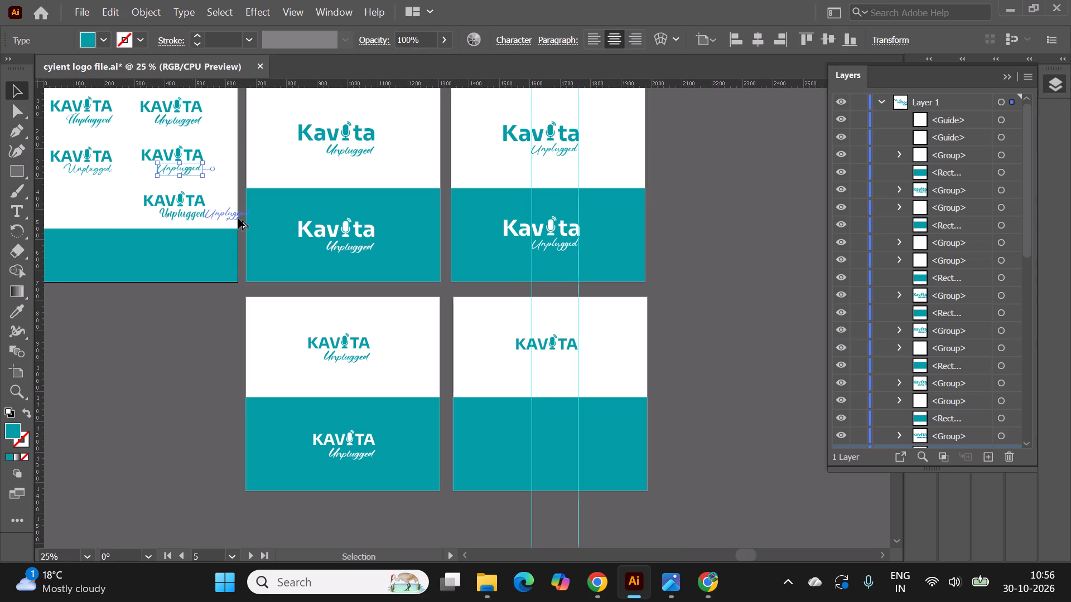
left_click_drag(238, 219, 557, 360, "alt")
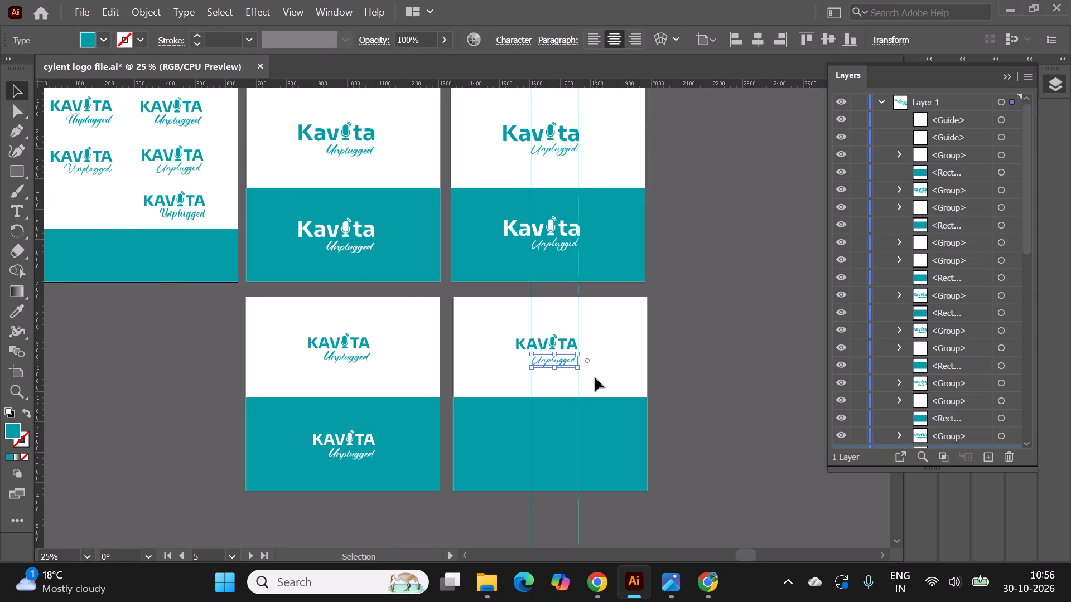
Move the copied Unplugged text up on artboard 9, closer beneath KAVITA and aligned with the guides.
scroll(595, 378, "up", 4, "alt")
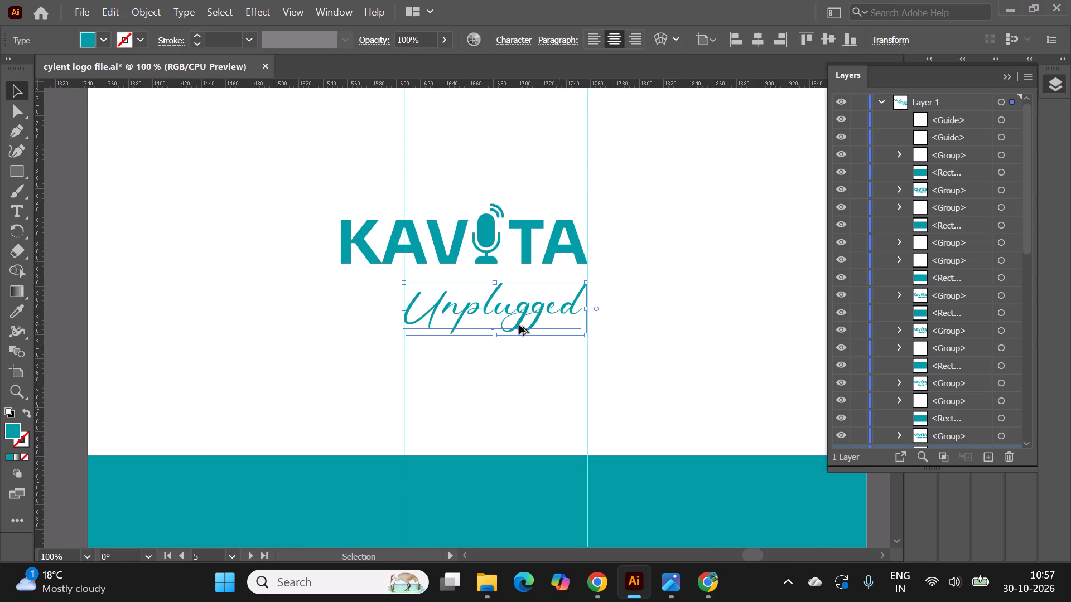
scroll(519, 324, "up", 1, "alt")
left_click_drag(483, 276, 485, 258)
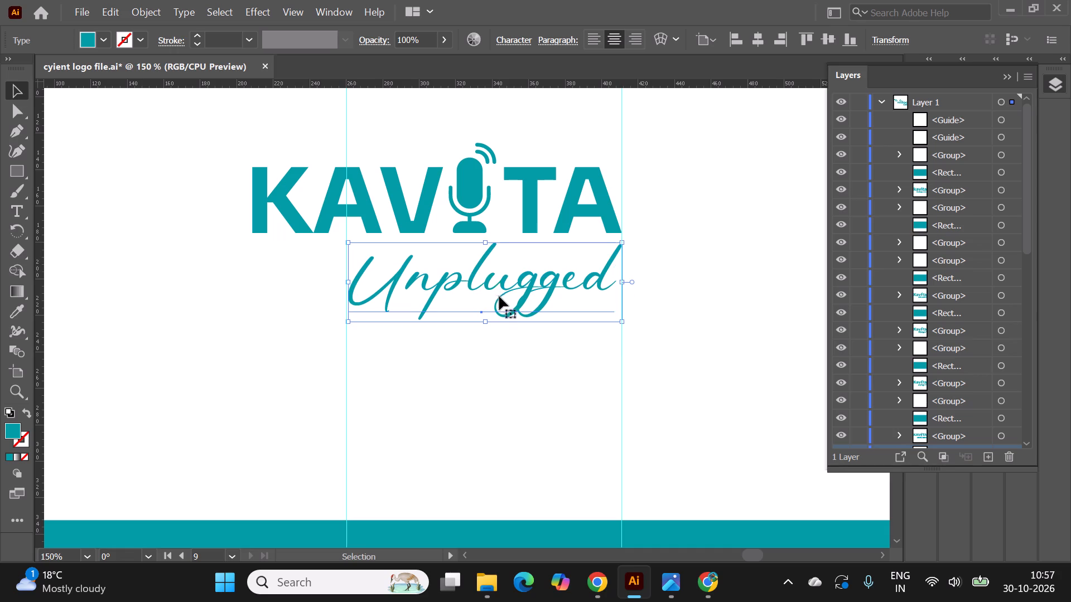
scroll(500, 300, "down", 2, "alt")
left_click(758, 299)
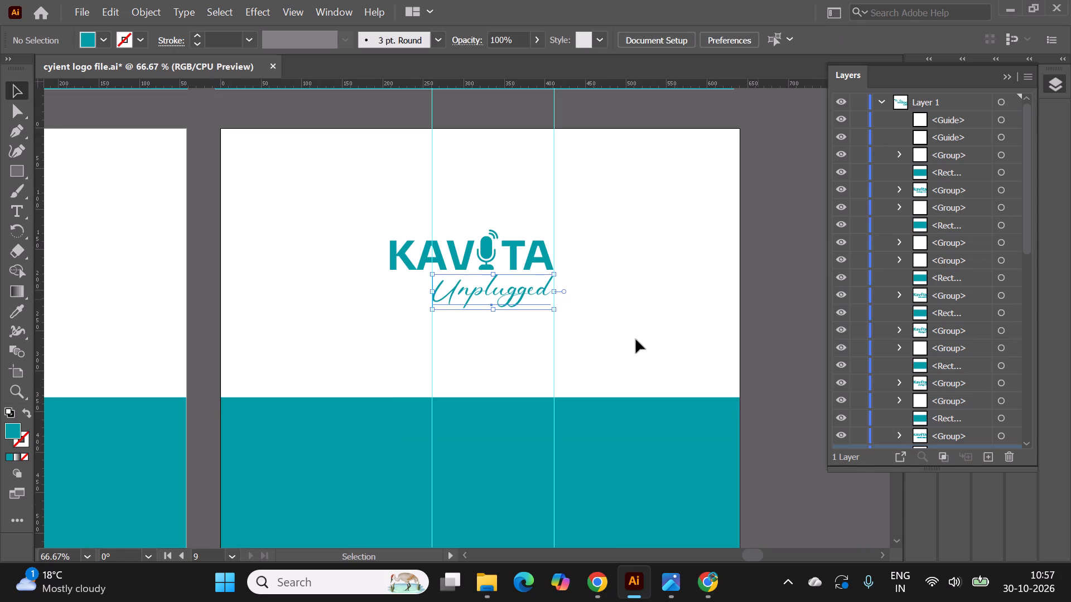
Scale the Unplugged text on artboard 9 slightly so that its lower-left corner meets the left vertical guide.
scroll(636, 339, "down", 2, "alt")
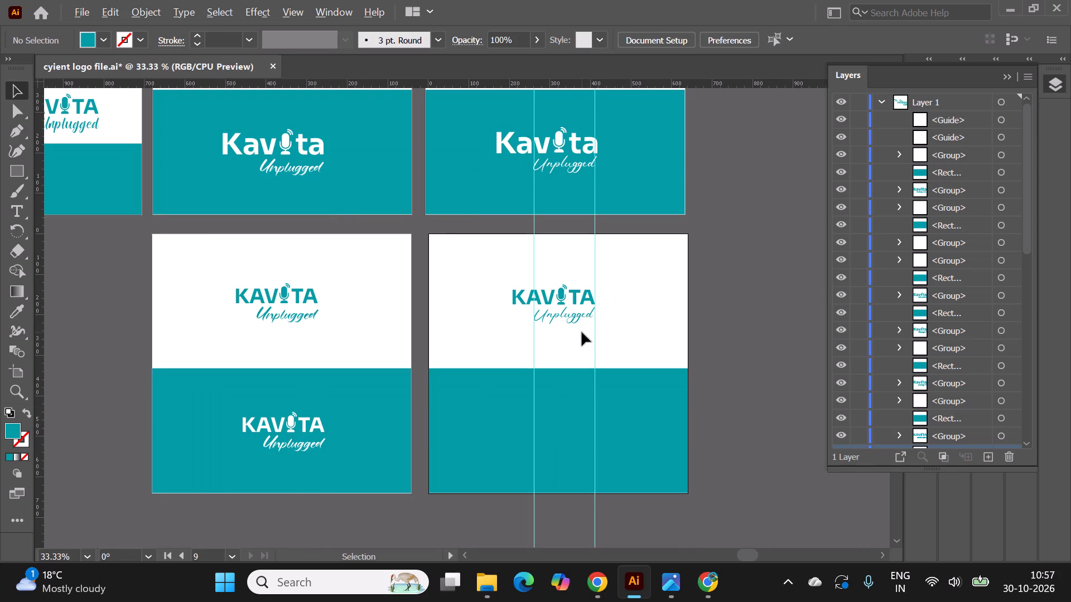
scroll(641, 332, "down", 2, "alt")
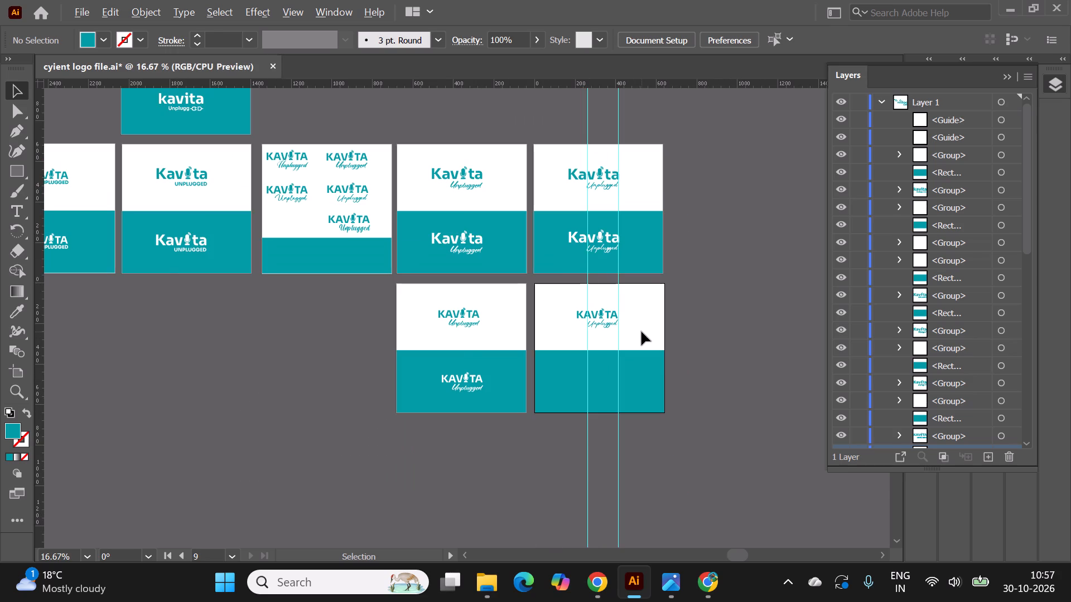
scroll(641, 332, "up", 3, "alt")
scroll(569, 332, "up", 1, "alt")
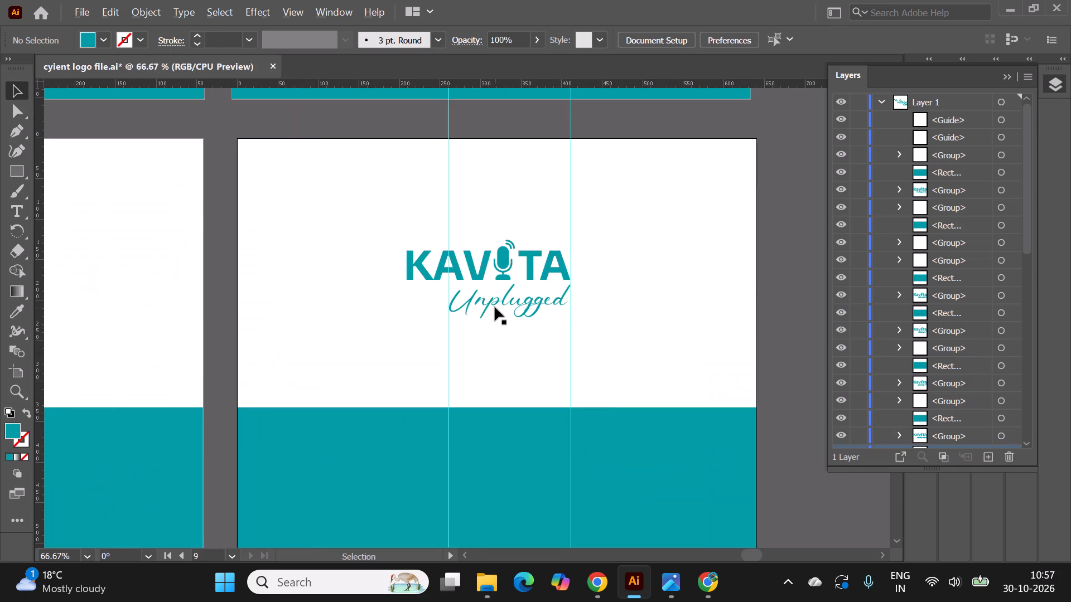
scroll(495, 307, "up", 1, "alt")
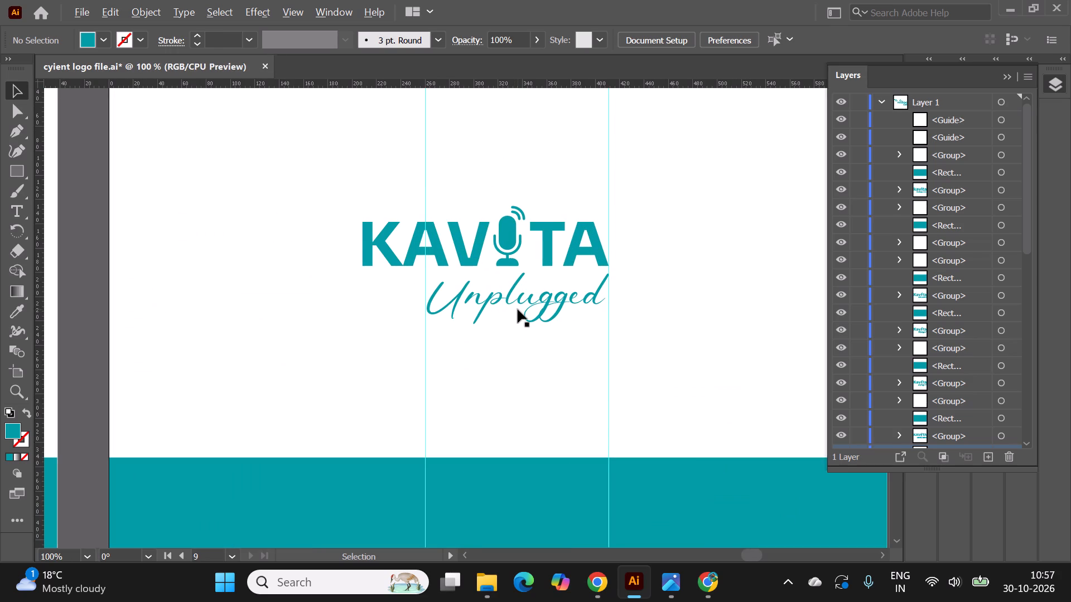
scroll(518, 309, "up", 1, "alt")
left_click(427, 295)
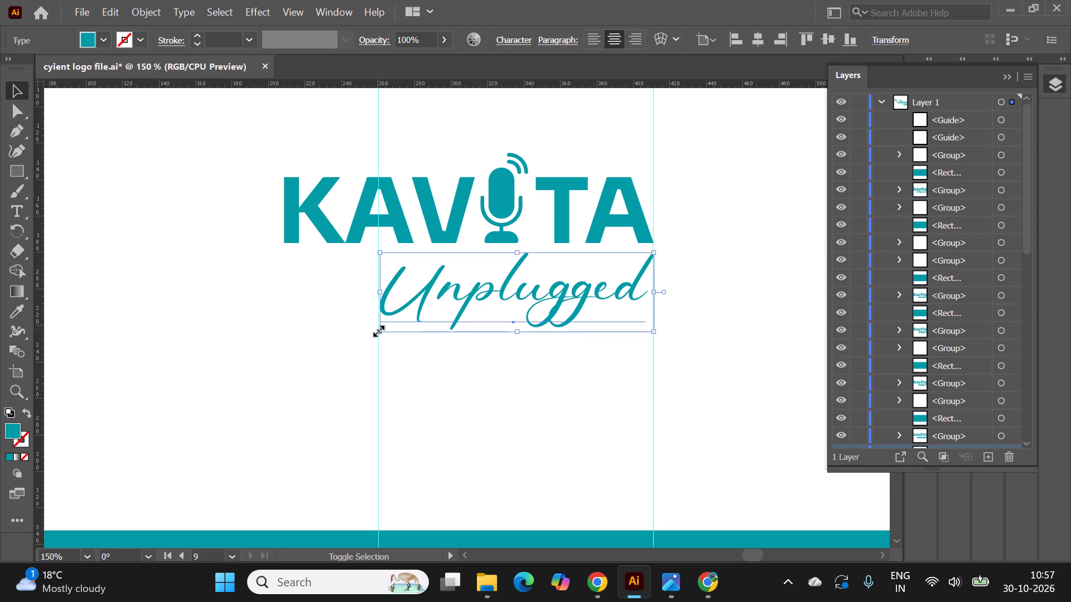
left_click(377, 329, "shift")
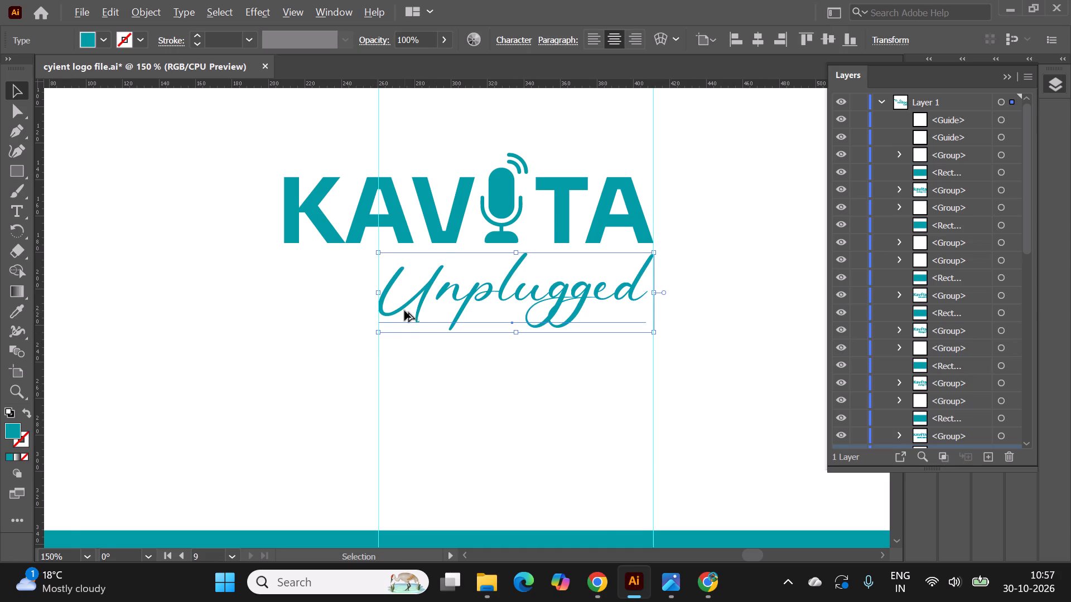
scroll(404, 310, "down", 2, "alt")
left_click(725, 312)
Nudge the Unplugged text on artboard 9 slightly down, away from the KAVITA lettering.
scroll(580, 365, "down", 1, "alt")
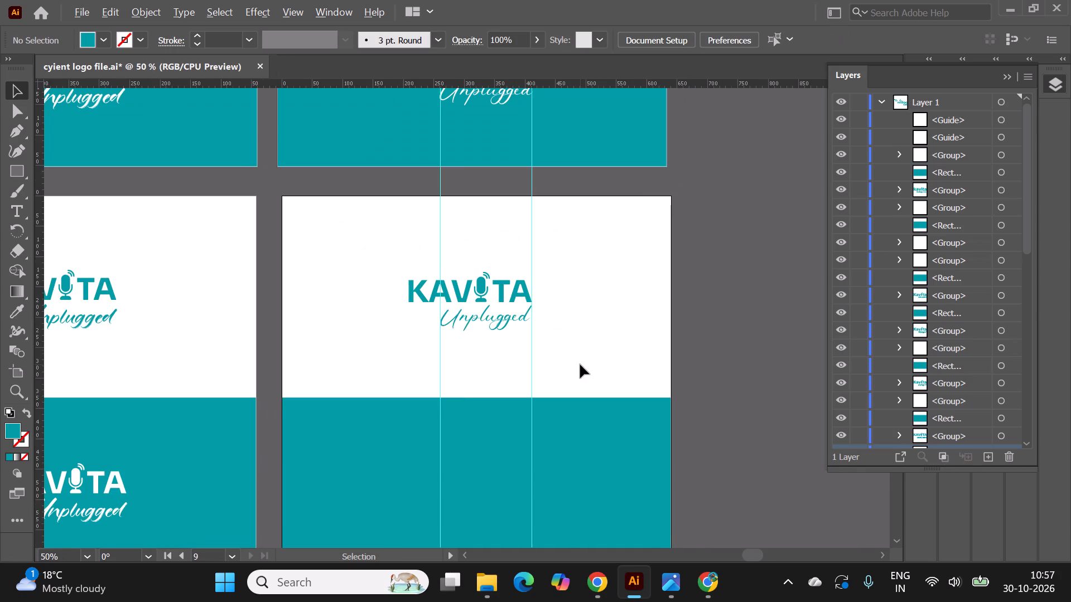
scroll(612, 365, "up", 5)
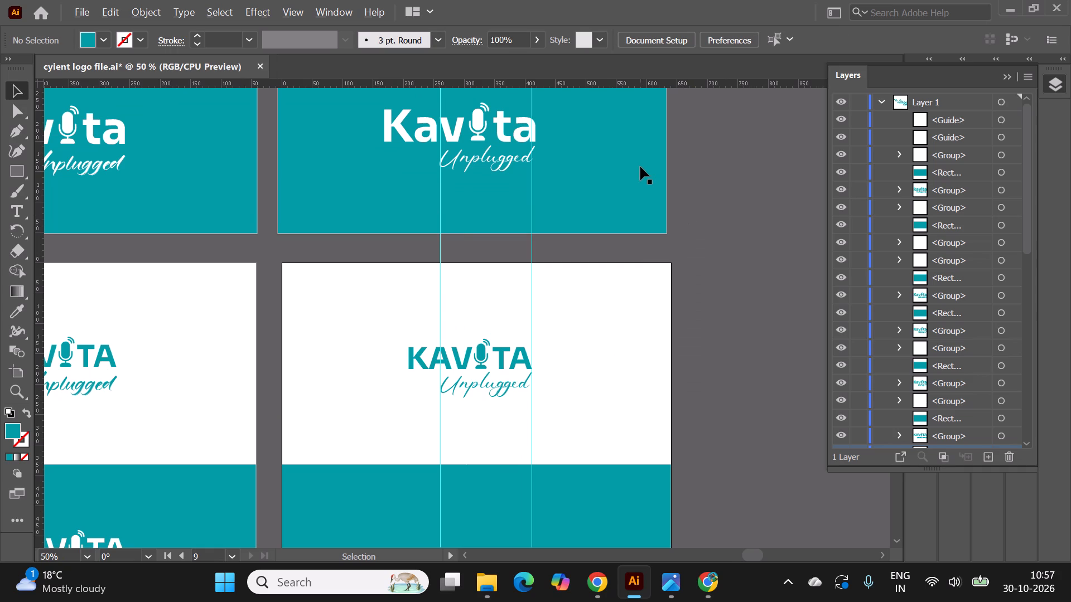
scroll(640, 167, "down", 1, "alt")
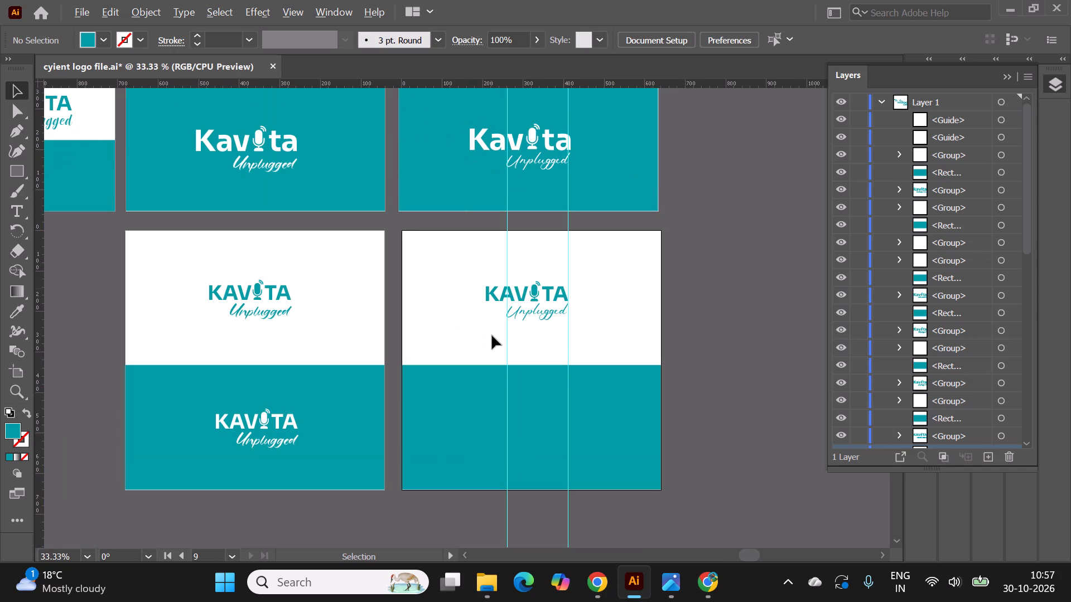
scroll(537, 317, "up", 4, "alt")
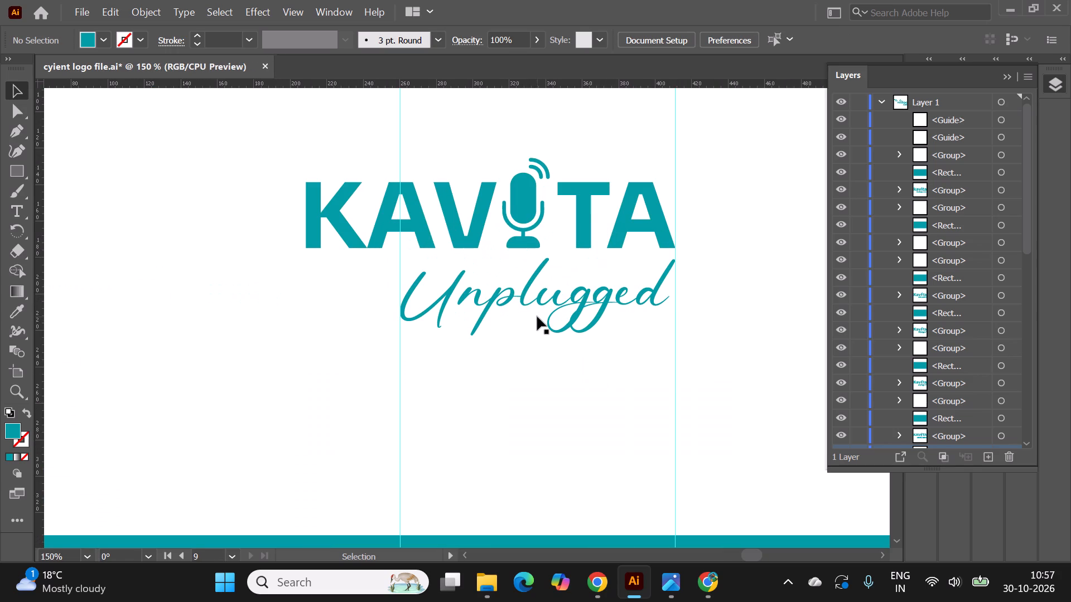
left_click(536, 272)
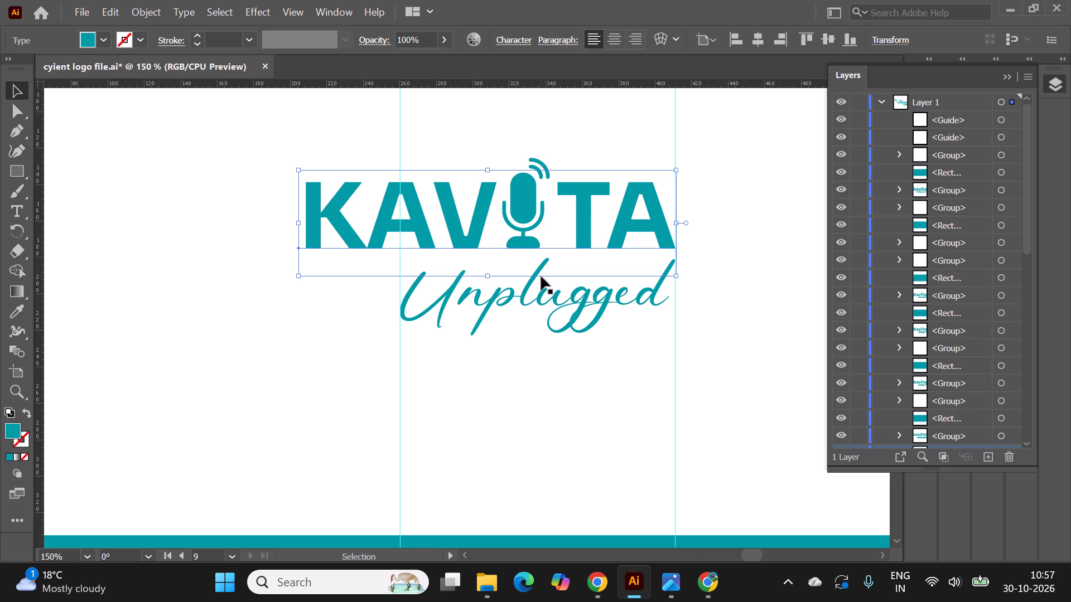
left_click(528, 287)
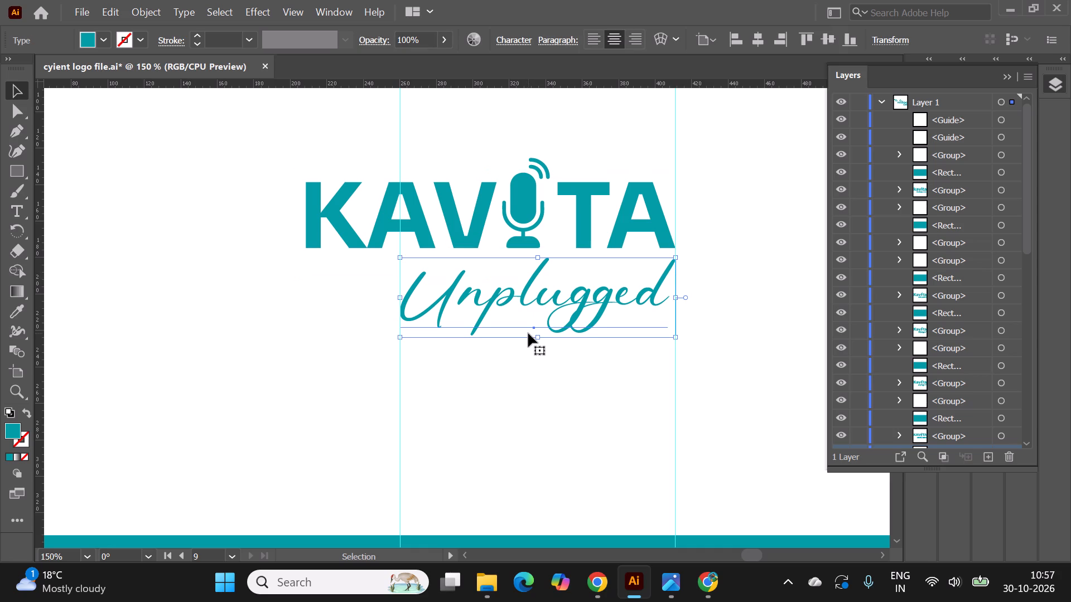
key("Down")
key("Down")
key("Down")
key("Down")
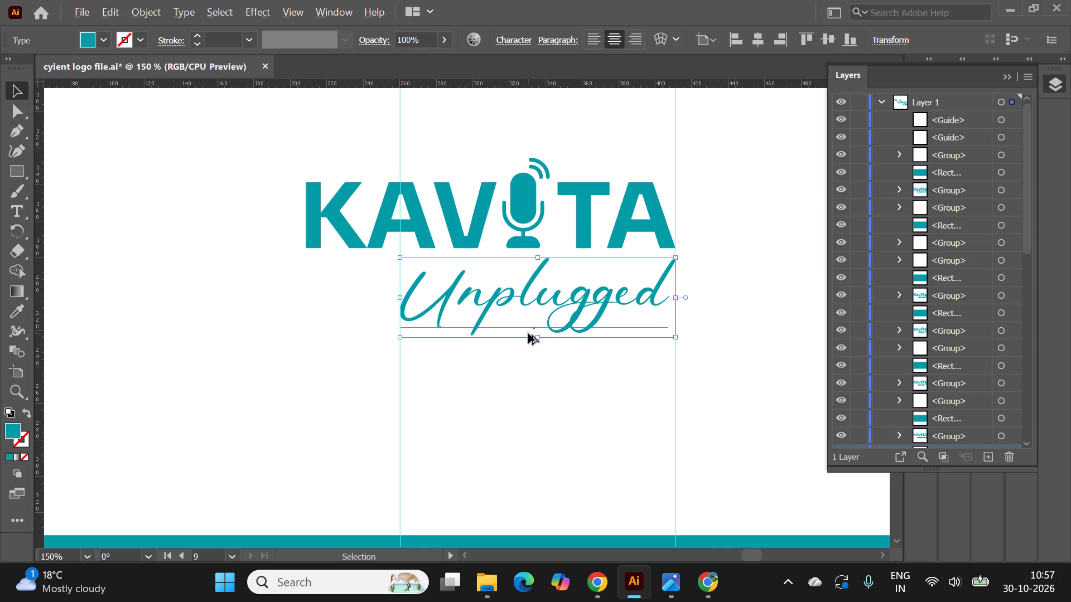
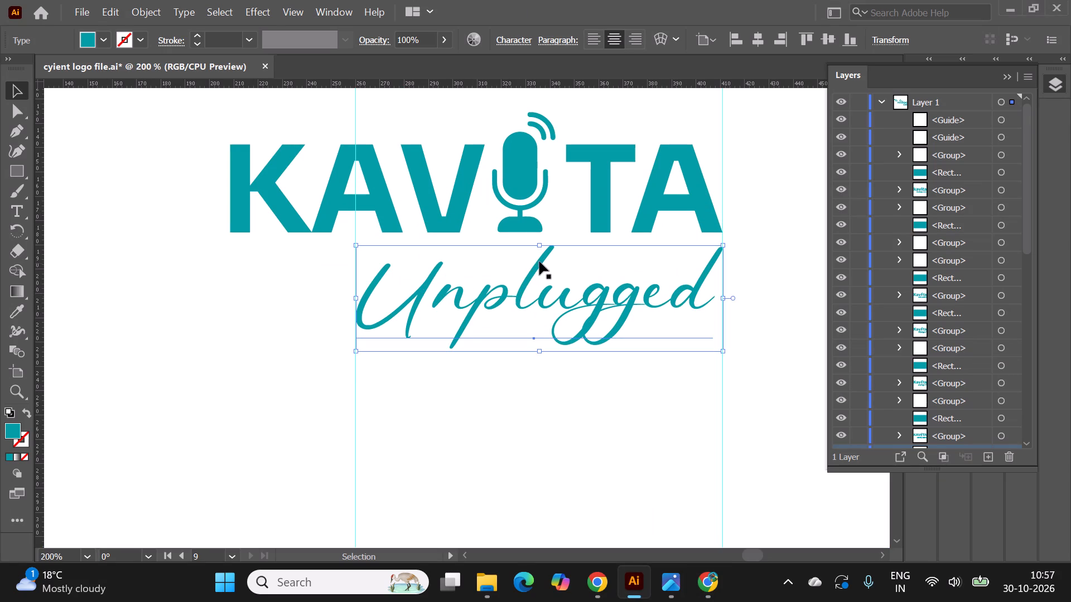
Nudge the Unplugged text on artboard 9 slightly further down from the KAVITA lettering.
left_click(544, 259)
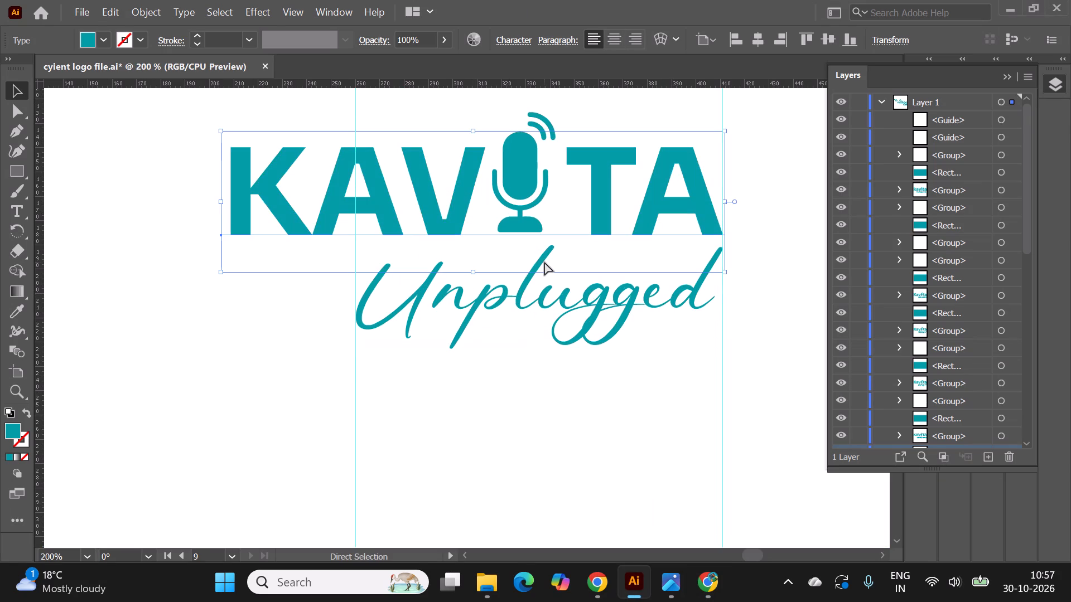
key("ctrl+z")
left_click(523, 288)
left_click(524, 286)
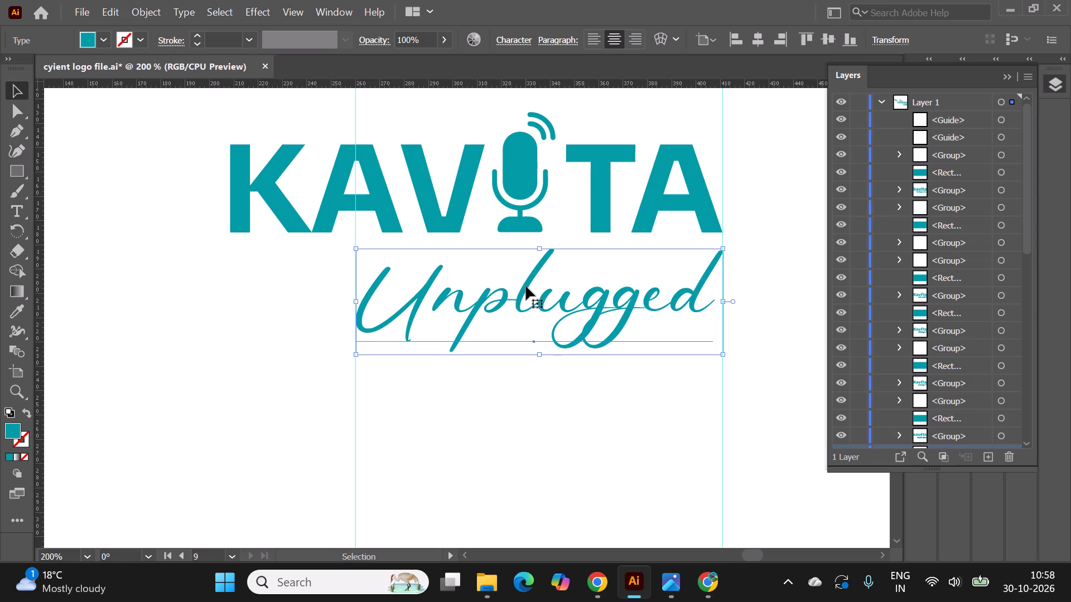
left_click(526, 287)
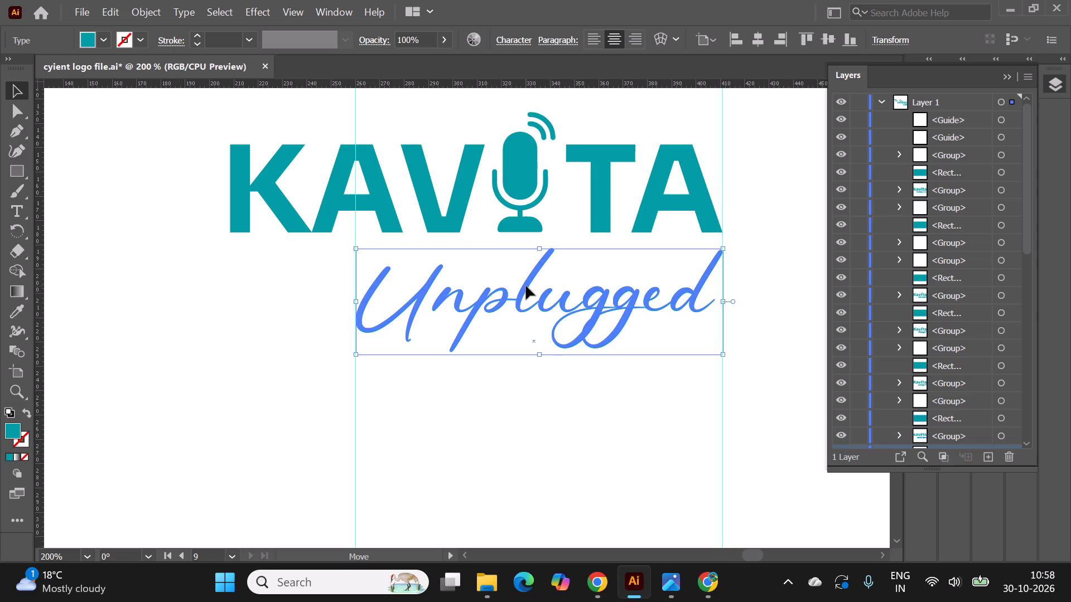
Delete the two vertical guides that cross the logo on artboard 9.
scroll(493, 279, "down", 2, "alt")
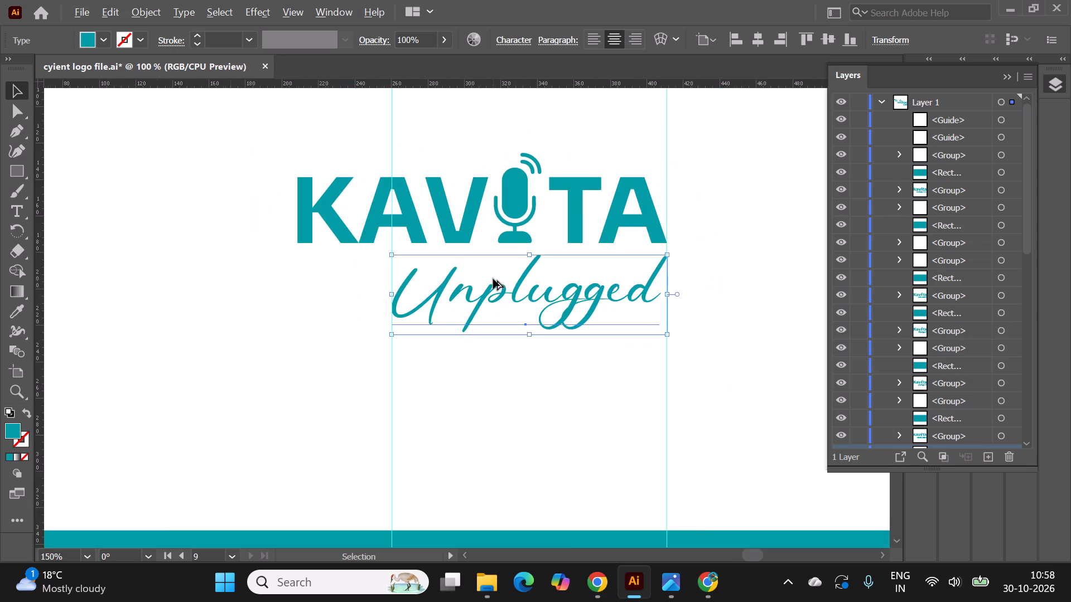
scroll(493, 279, "down", 2, "alt")
left_click(739, 294)
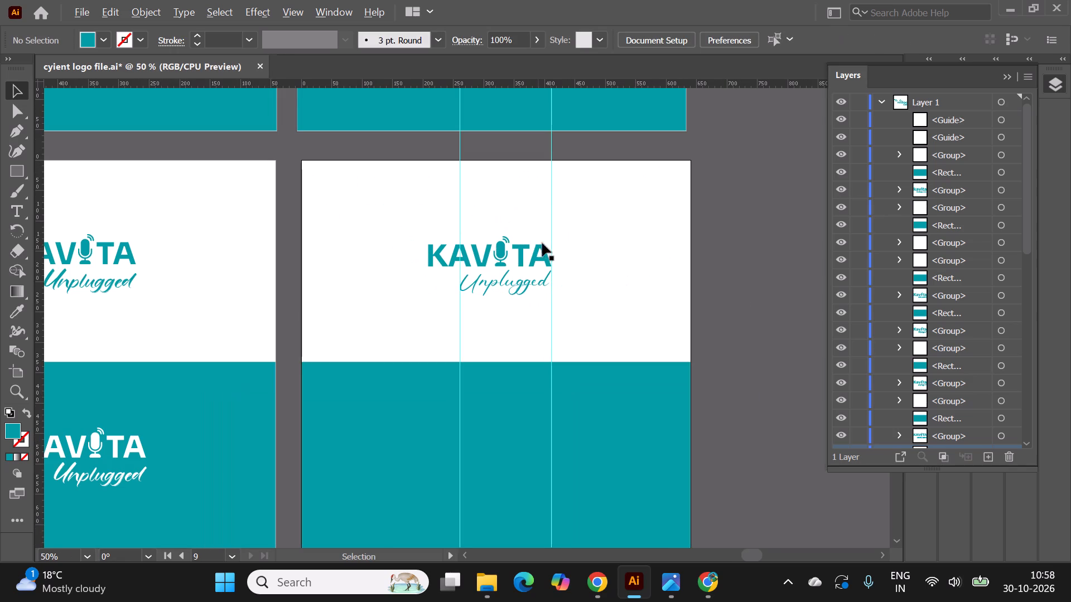
left_click(551, 215)
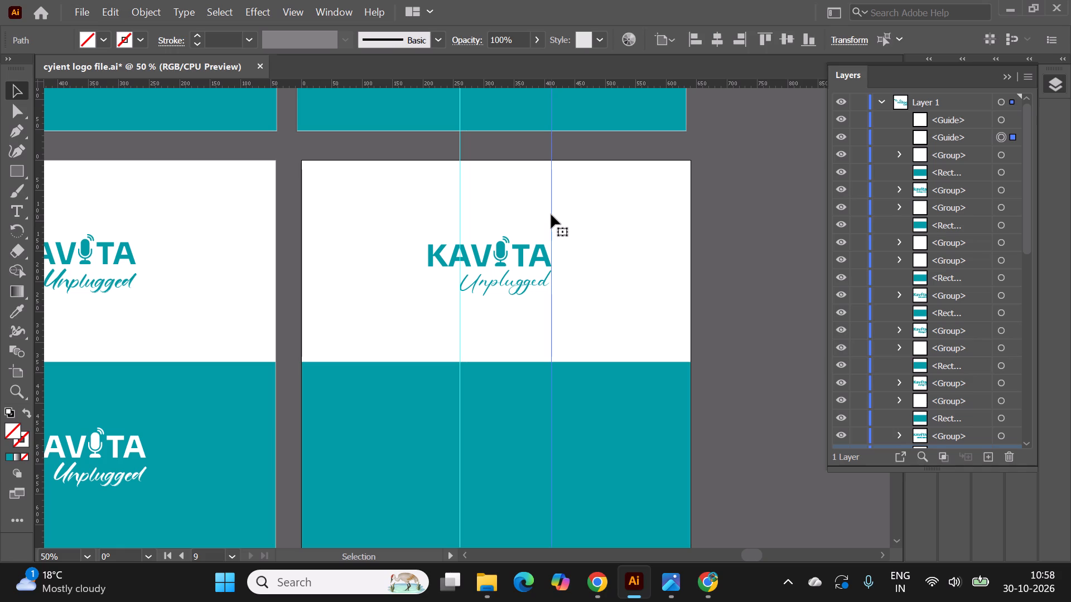
key("Delete")
left_click(460, 202)
key("Delete")
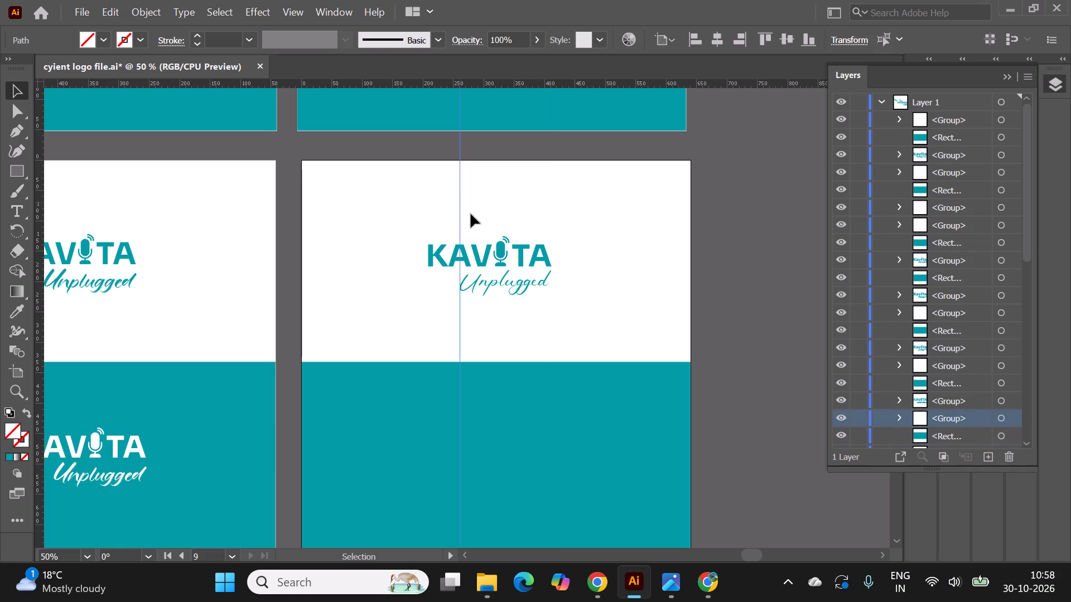
Group the KAVITA lettering, microphone and Unplugged text on artboard 9's white area.
left_click_drag(397, 217, 565, 299)
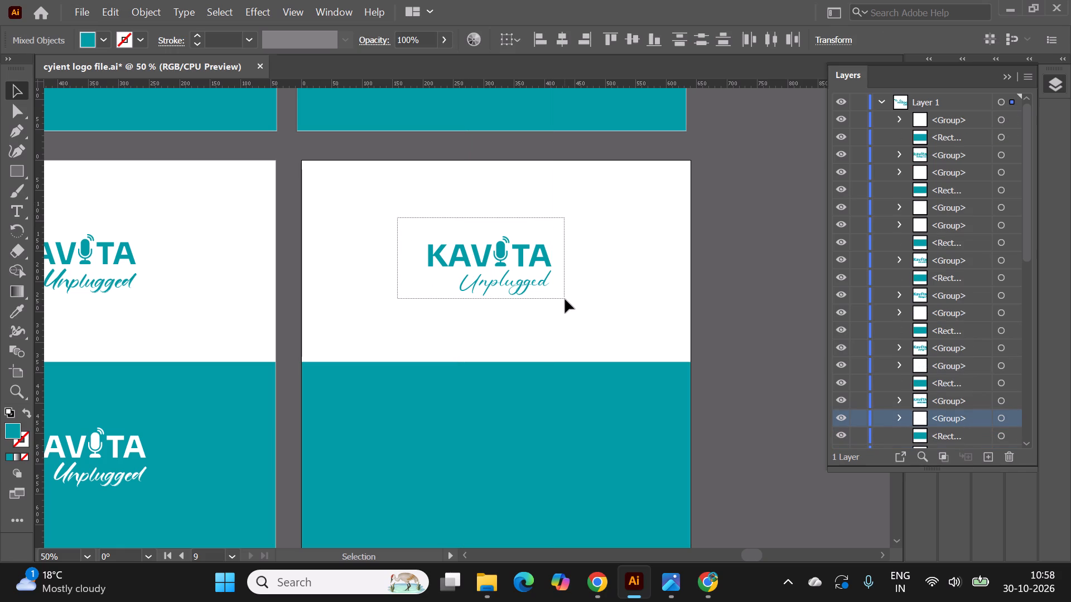
key("ctrl+g")
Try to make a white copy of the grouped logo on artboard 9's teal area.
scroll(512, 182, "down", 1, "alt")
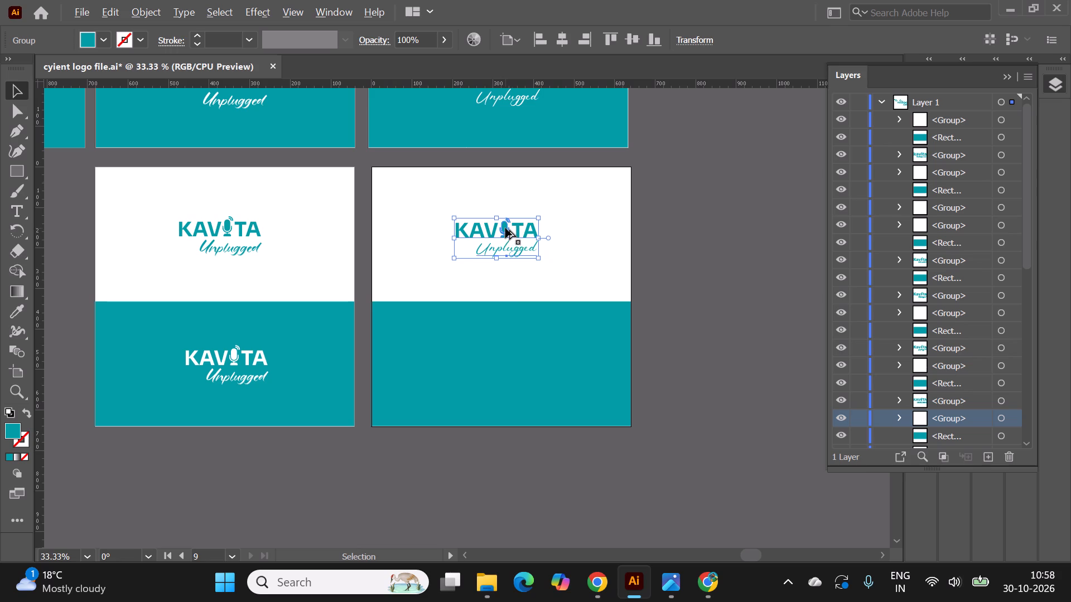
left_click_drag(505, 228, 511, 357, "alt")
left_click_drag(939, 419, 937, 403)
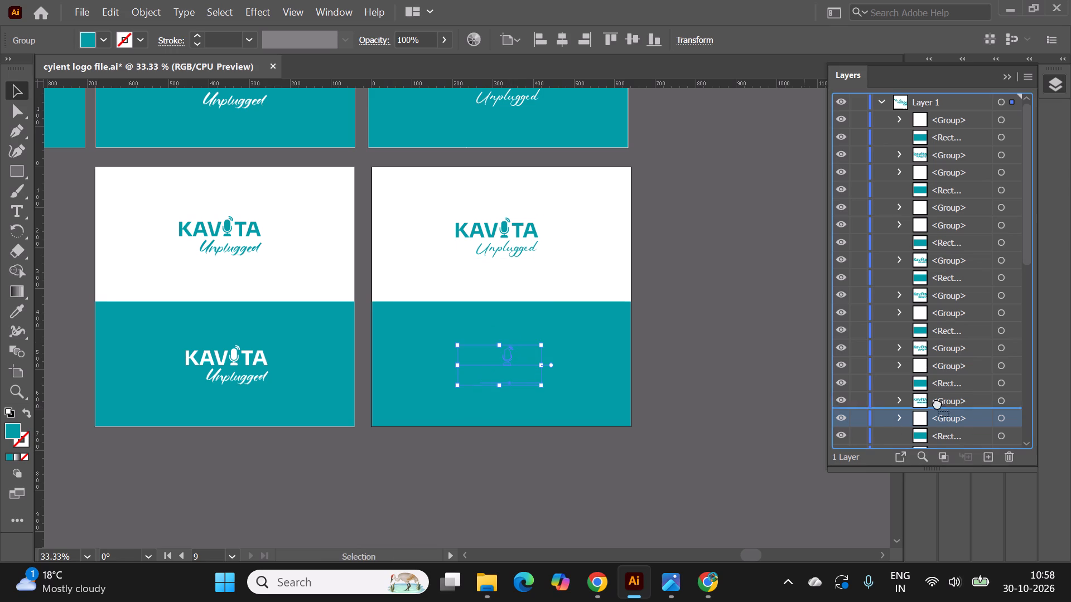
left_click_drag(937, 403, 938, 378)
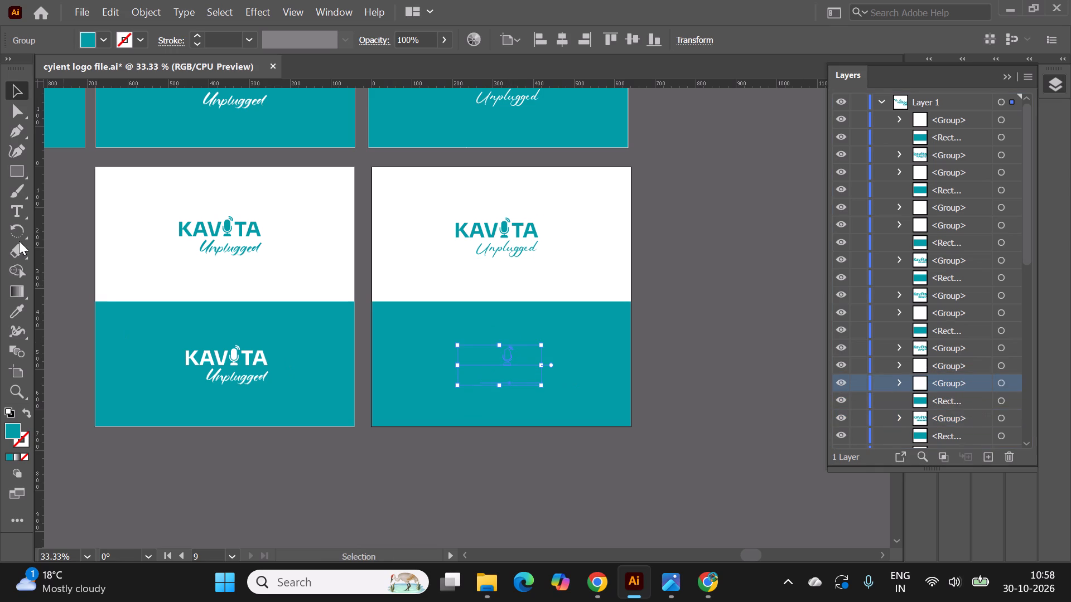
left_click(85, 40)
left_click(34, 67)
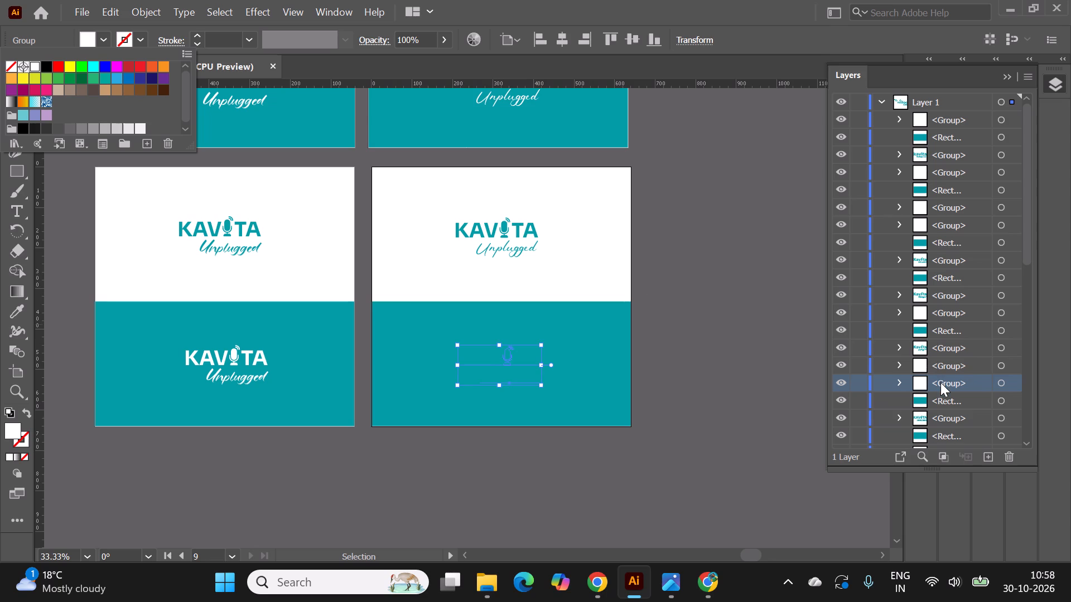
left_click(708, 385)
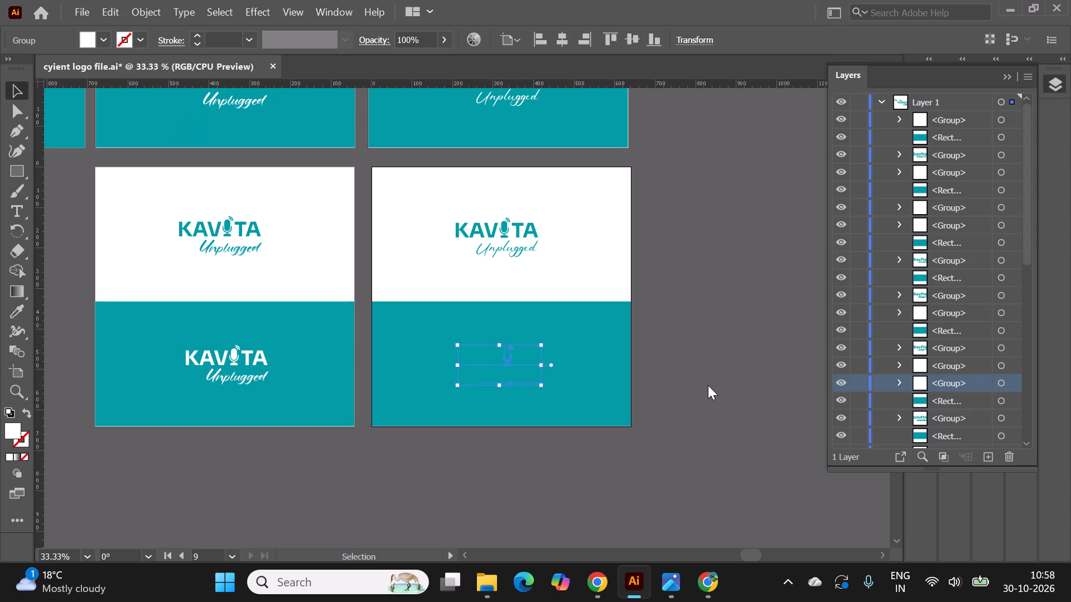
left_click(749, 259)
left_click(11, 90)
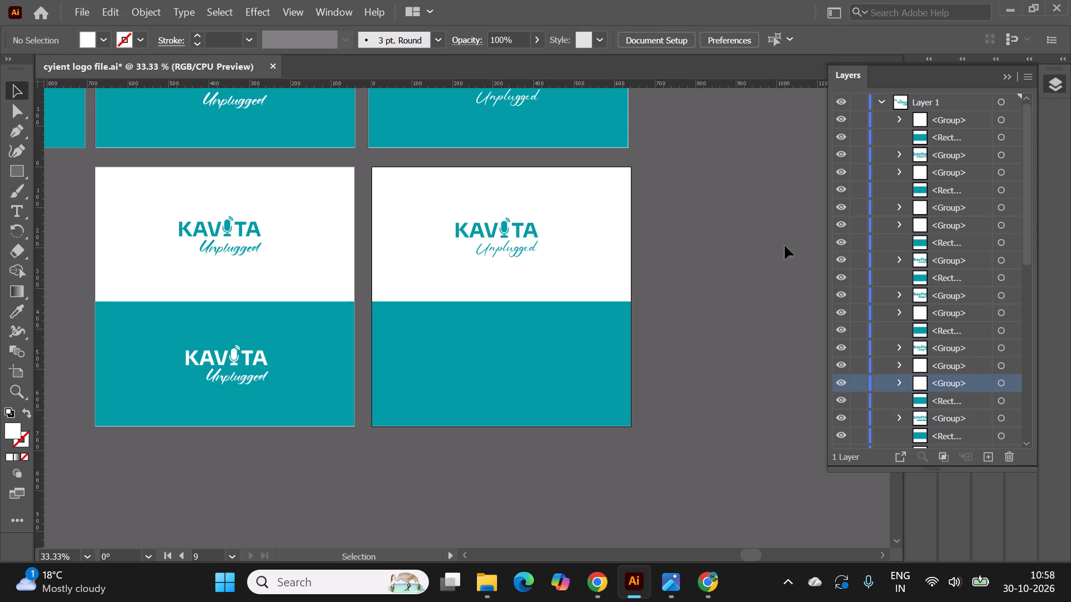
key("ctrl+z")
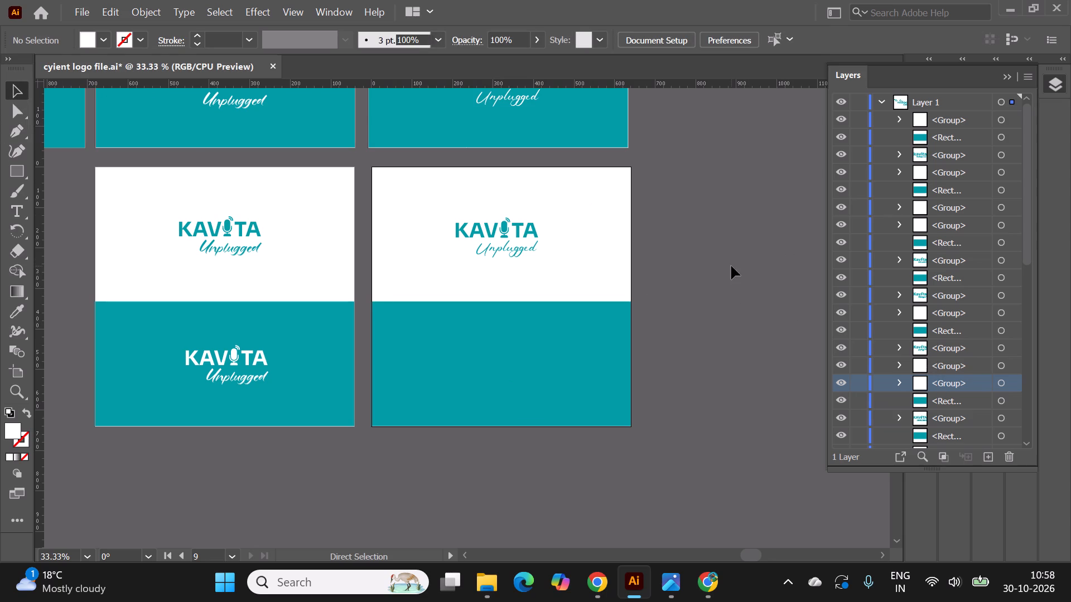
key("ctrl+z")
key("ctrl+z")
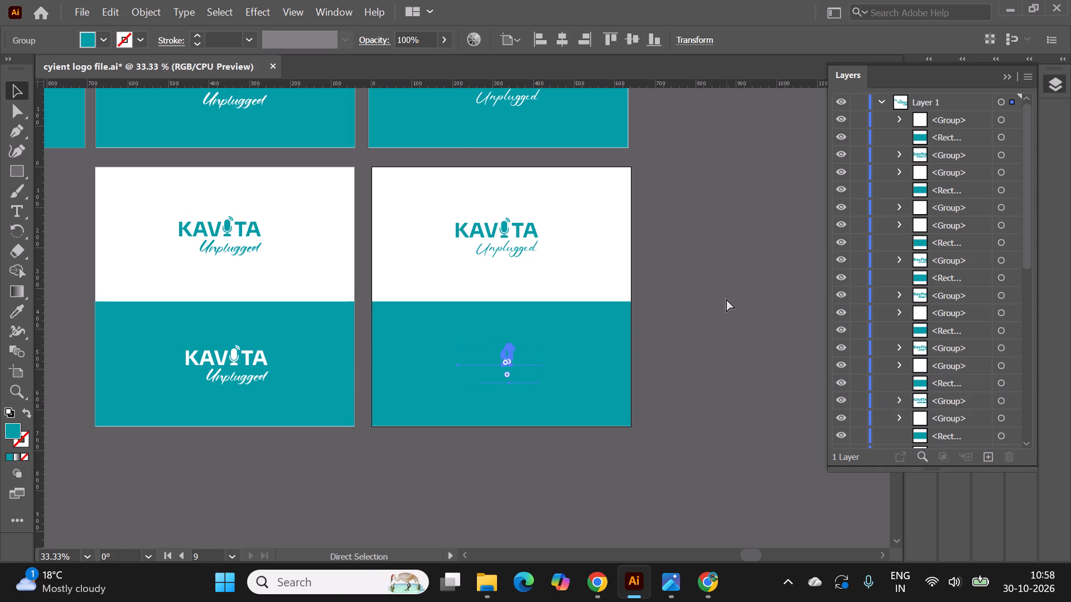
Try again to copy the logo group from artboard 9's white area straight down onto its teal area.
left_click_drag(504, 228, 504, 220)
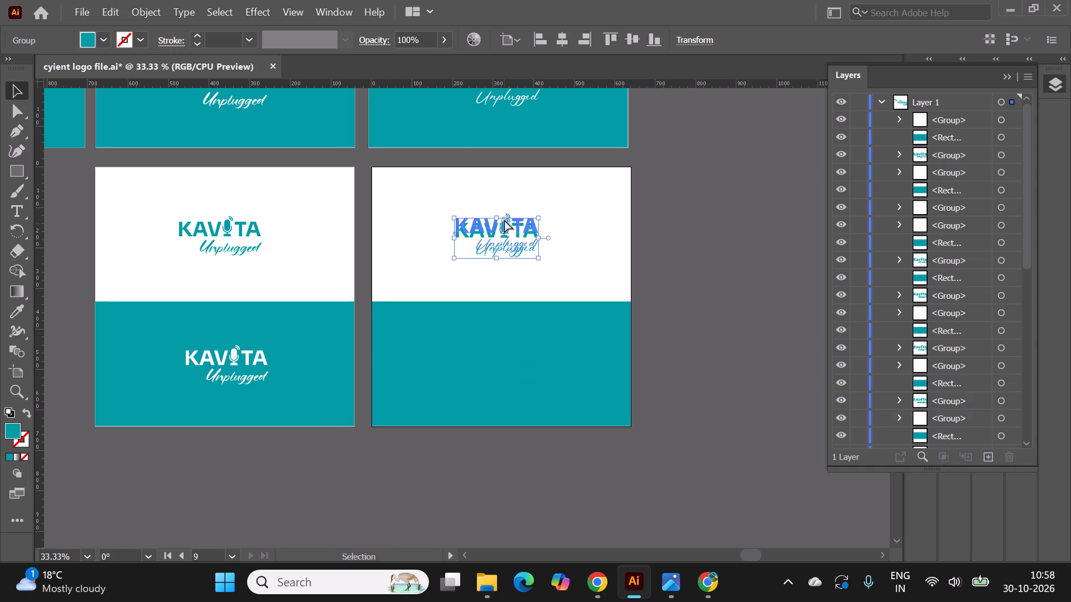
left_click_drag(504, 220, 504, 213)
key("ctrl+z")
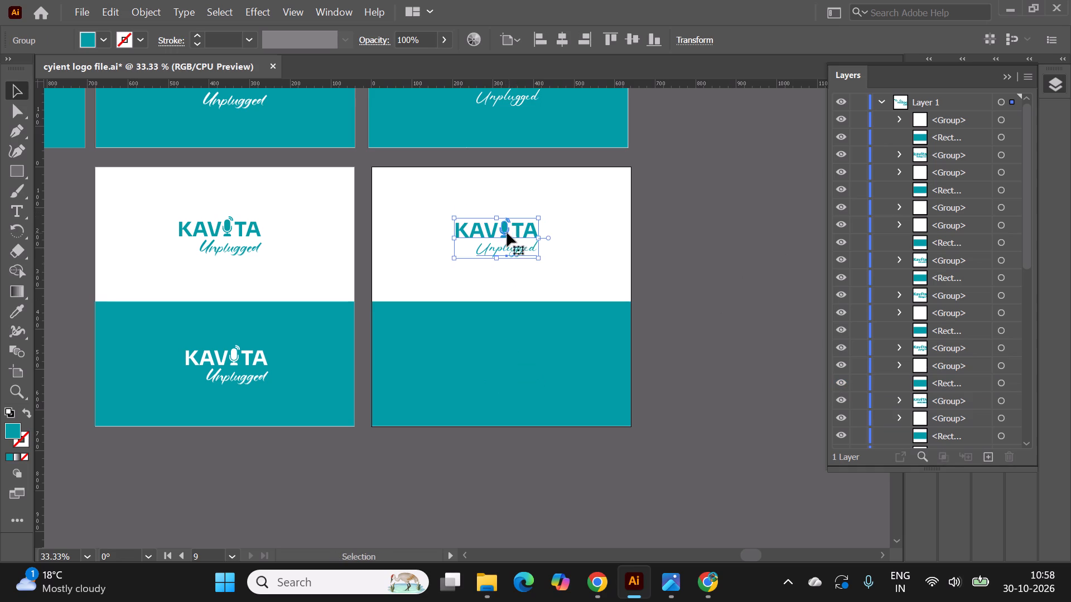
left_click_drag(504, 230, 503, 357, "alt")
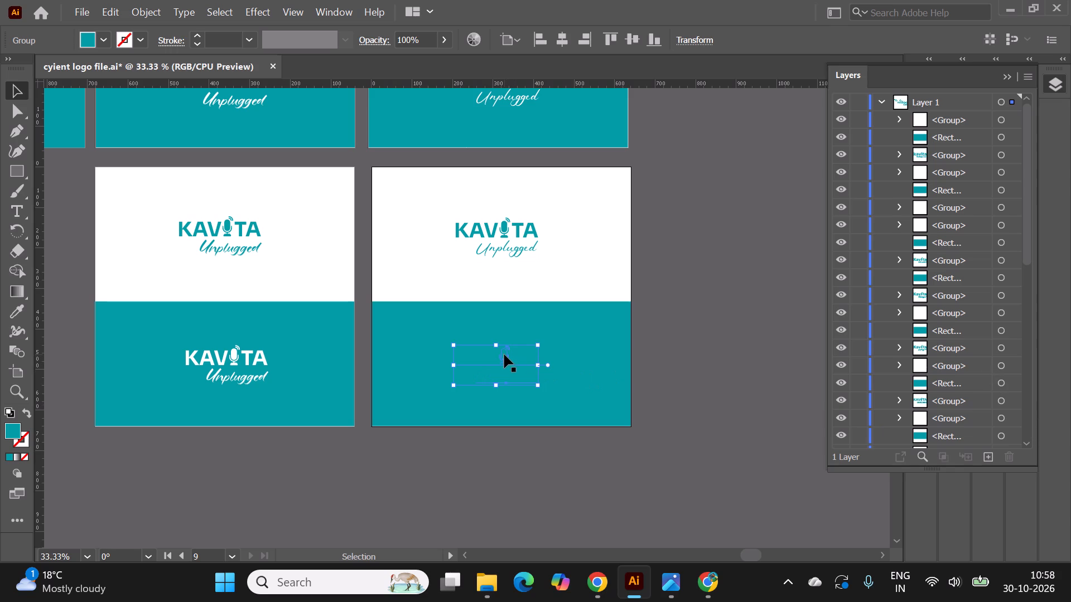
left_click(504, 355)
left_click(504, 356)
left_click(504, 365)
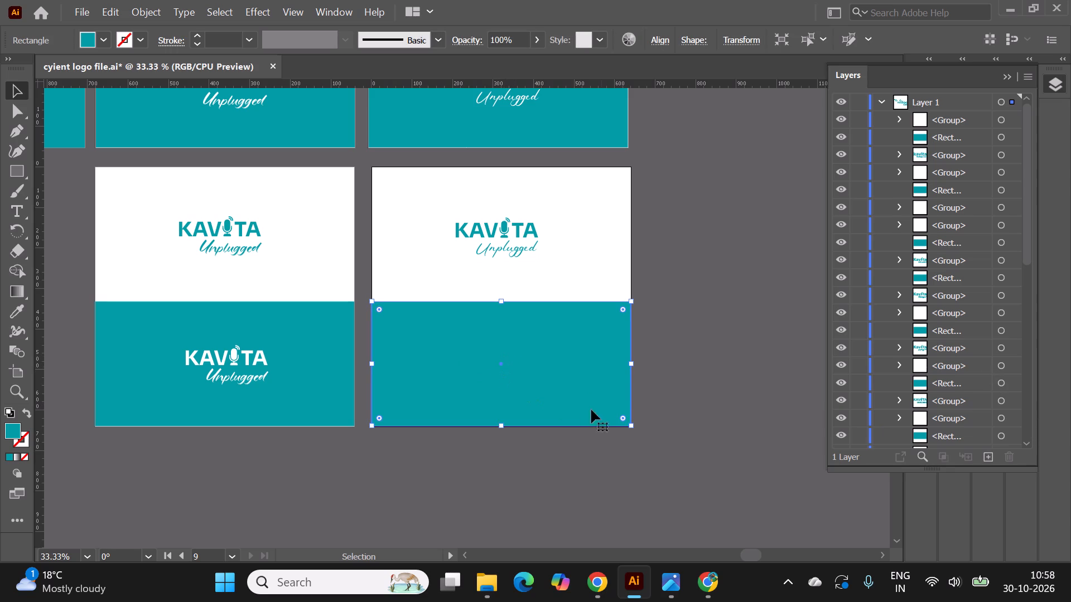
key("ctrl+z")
Copy the logo group onto artboard 9's teal area and place it above the teal rectangle in the stacking order.
scroll(934, 344, "down", 1)
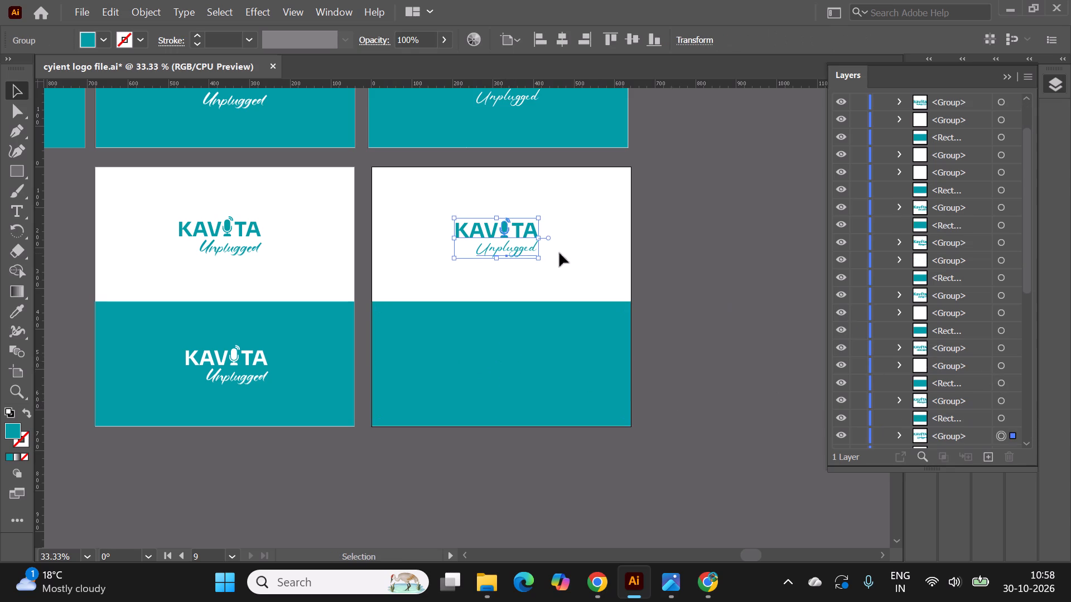
left_click_drag(502, 229, 501, 360, "alt")
scroll(983, 358, "down", 1)
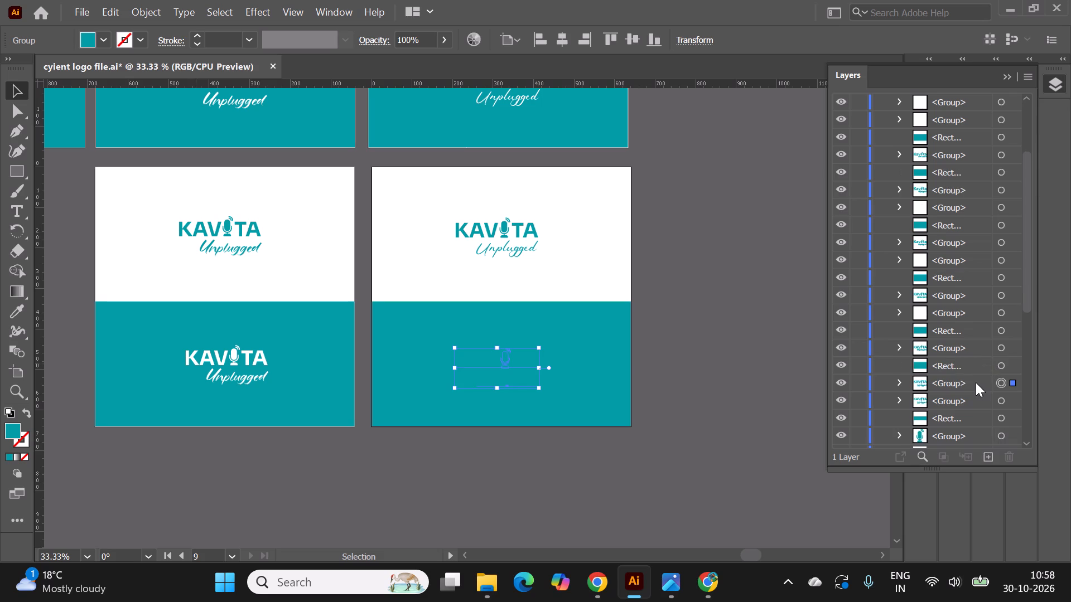
left_click(976, 382)
left_click_drag(967, 383, 960, 360)
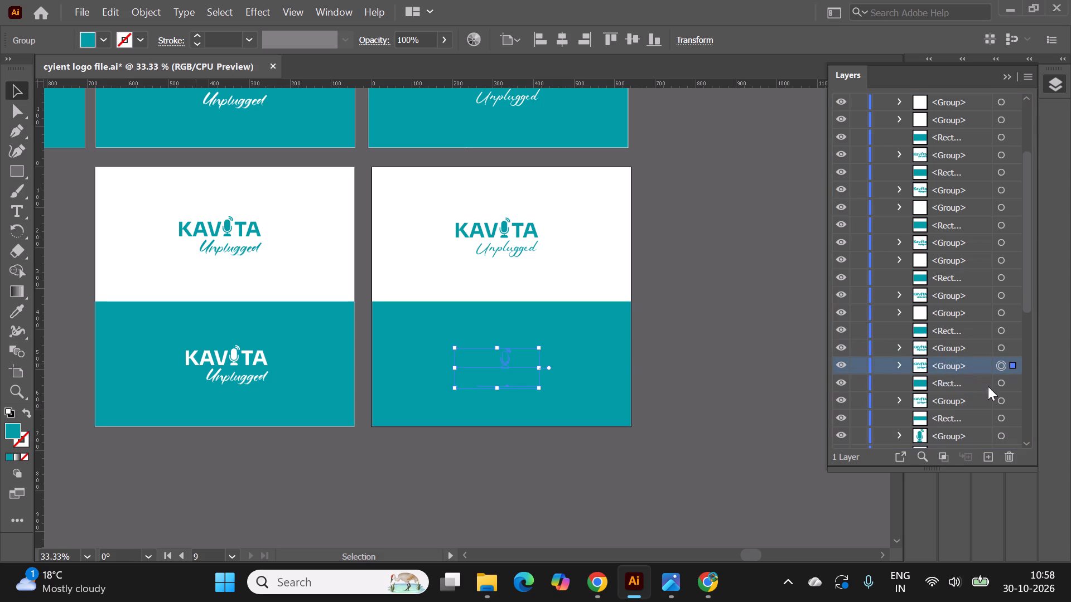
Fill the copied logo on artboard 9's teal area with white.
left_click(83, 43)
left_click(33, 67)
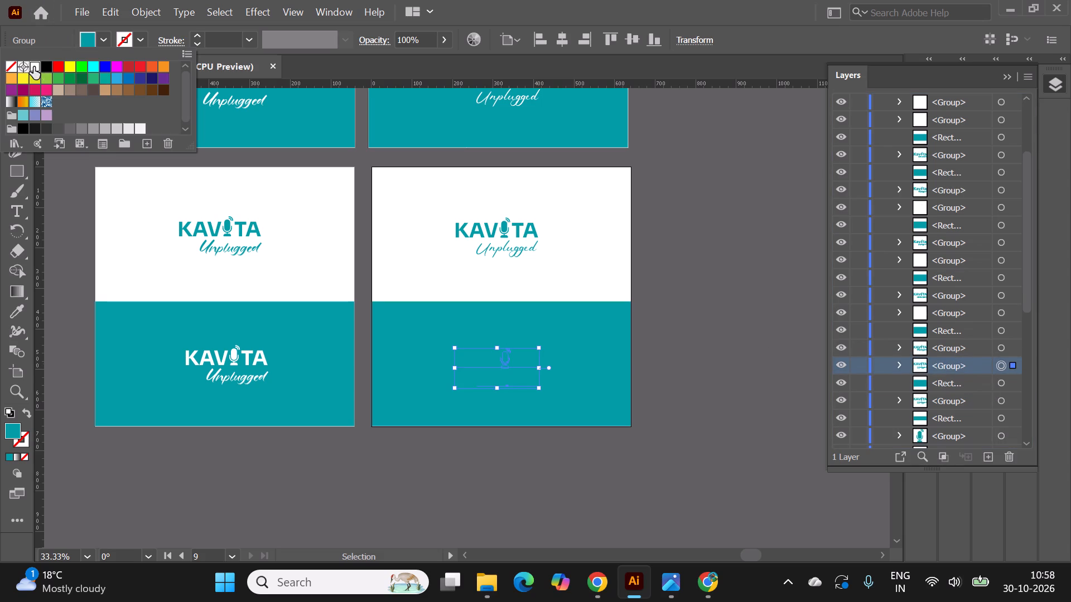
left_click(725, 318)
Place a vertical guide at the left edge of the teal KAVITA on artboard 9 and align the white logo with it.
scroll(535, 247, "up", 1, "alt")
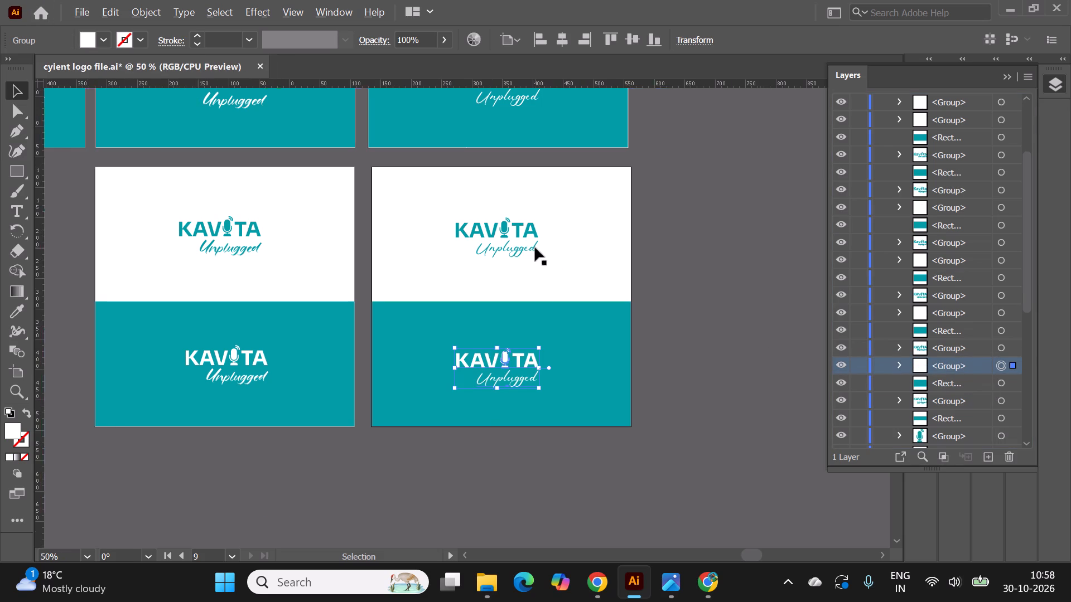
left_click(563, 263)
left_click_drag(38, 255, 415, 289)
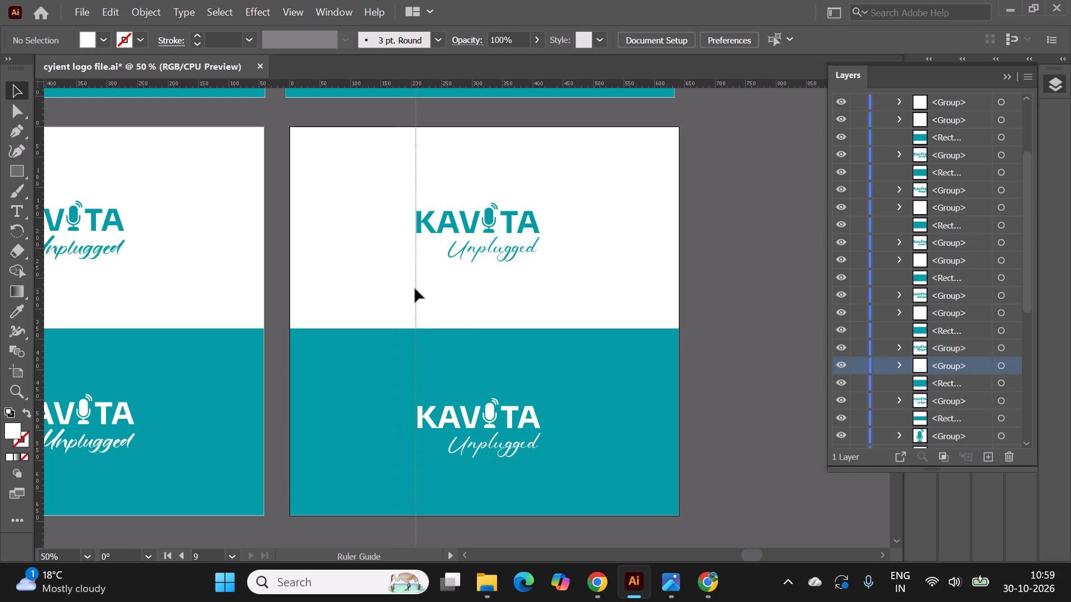
left_click_drag(415, 289, 417, 293)
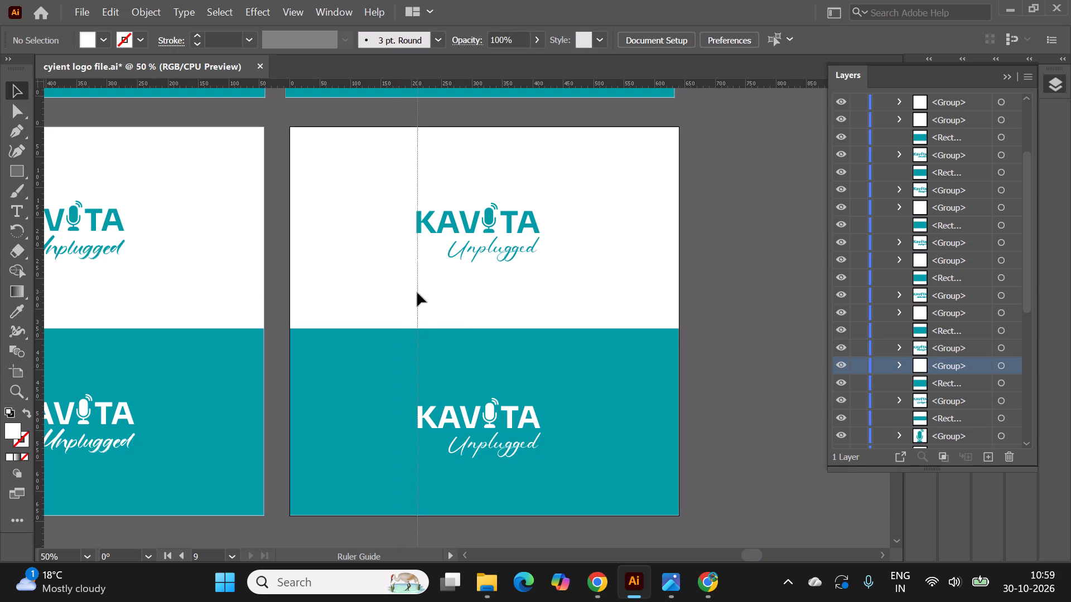
left_click_drag(417, 293, 417, 293)
scroll(475, 449, "up", 1, "alt")
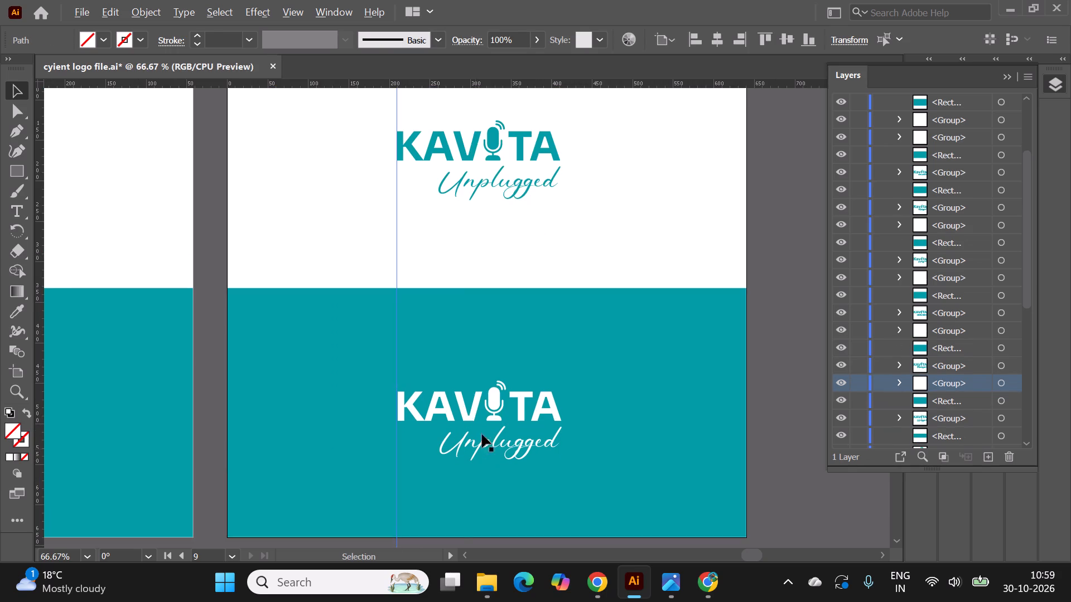
scroll(491, 337, "down", 1, "alt")
scroll(491, 405, "down", 1)
scroll(486, 395, "up", 1, "alt")
left_click(495, 370)
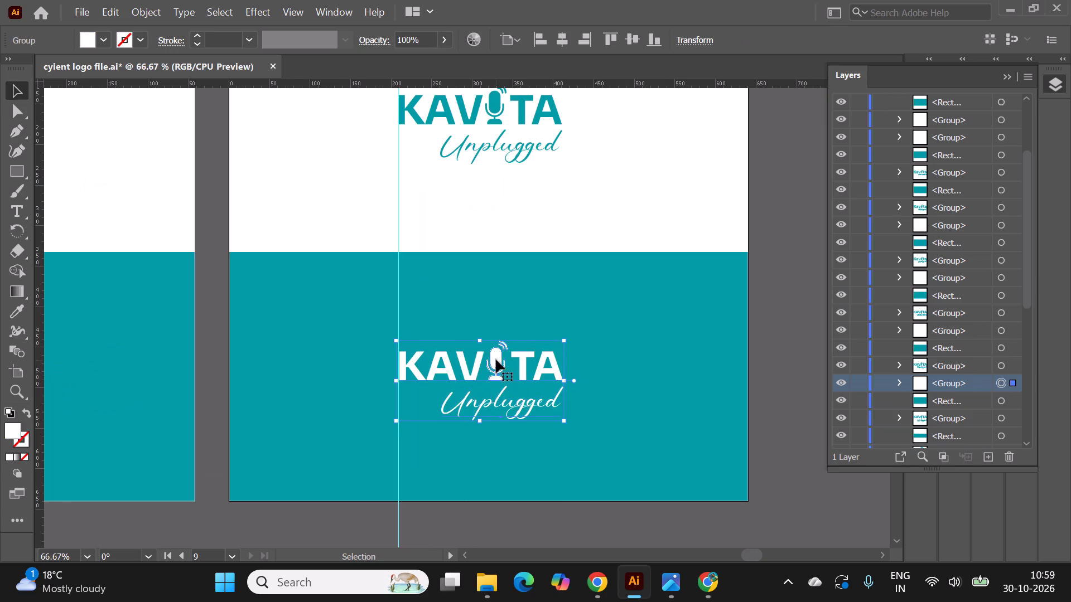
Delete the vertical guide at the left edge of the logos on artboard 9.
scroll(496, 355, "down", 1, "alt")
left_click(422, 250)
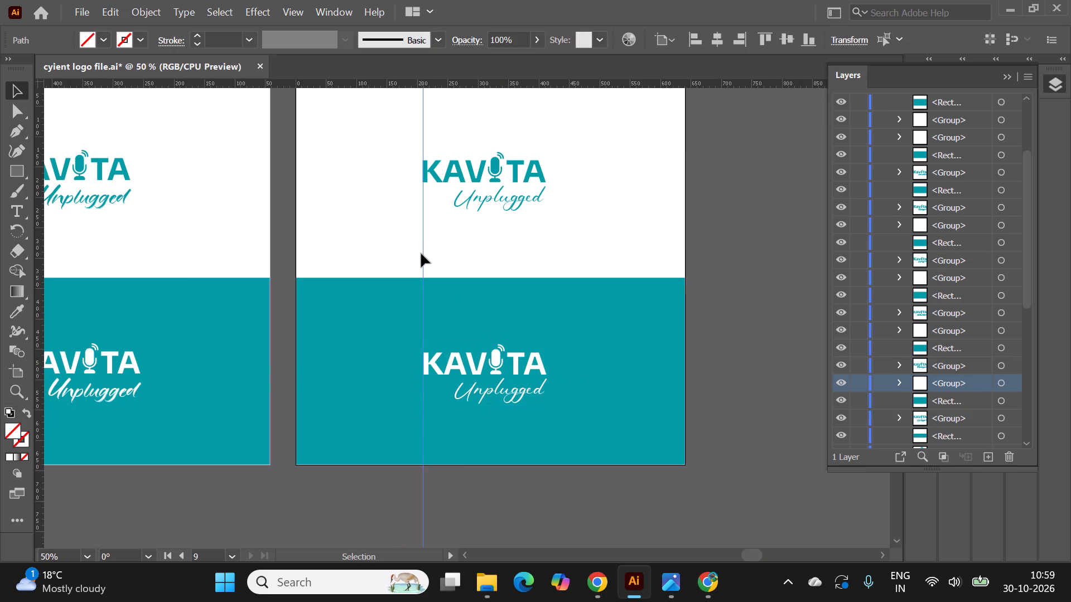
key("Delete")
Examine the Kavita Unplugged logo variations across the artboards, including close-ups of the mixed-case Kavita versions.
scroll(682, 380, "down", 2, "alt")
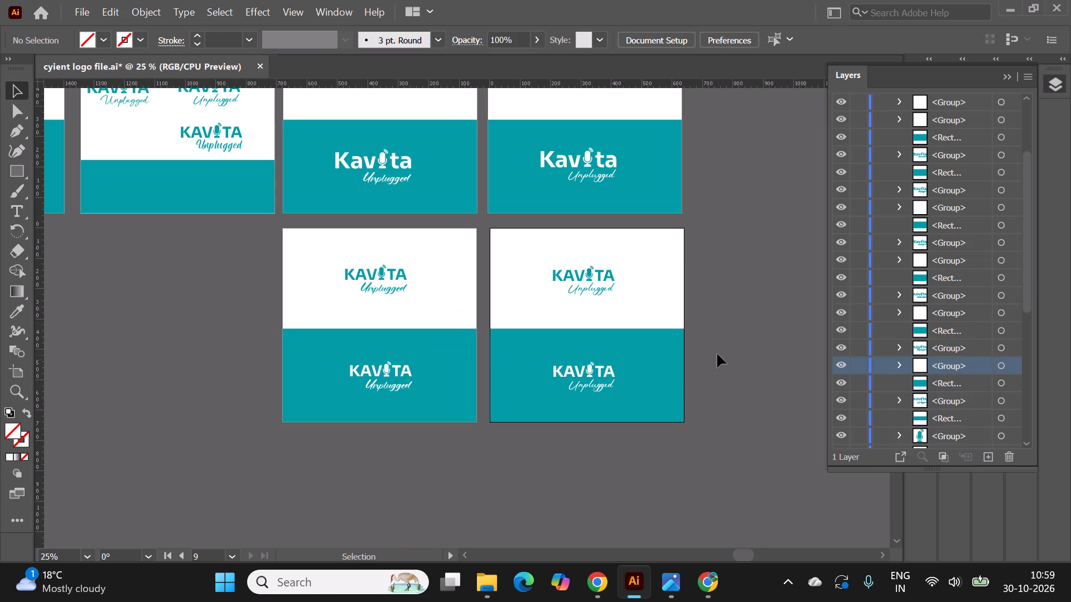
left_click(718, 354)
scroll(649, 395, "up", 4)
scroll(488, 307, "down", 1, "alt")
scroll(522, 197, "up", 1, "alt")
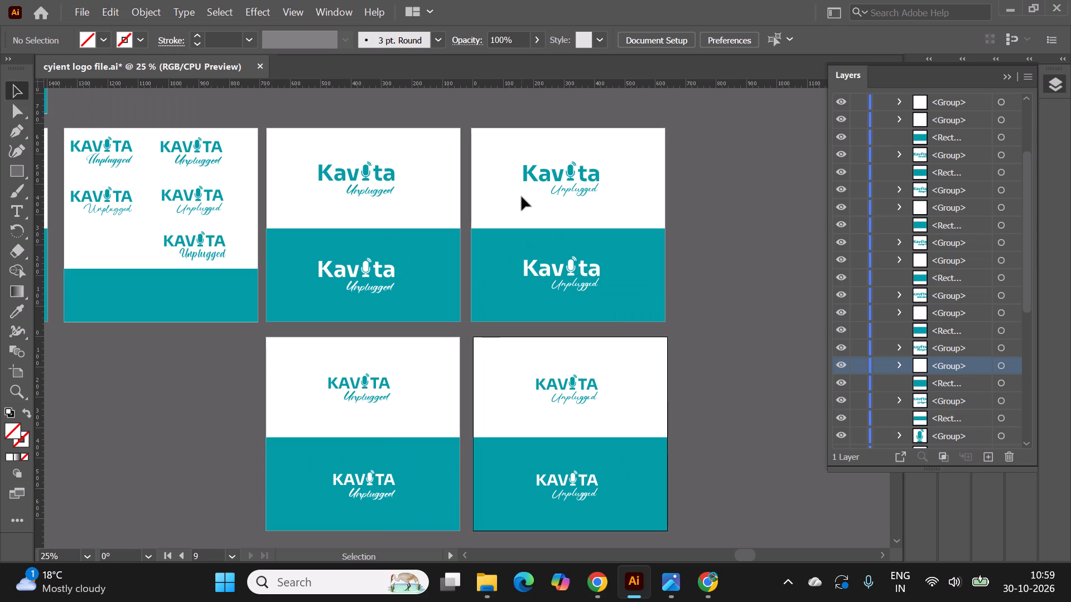
scroll(522, 197, "down", 2)
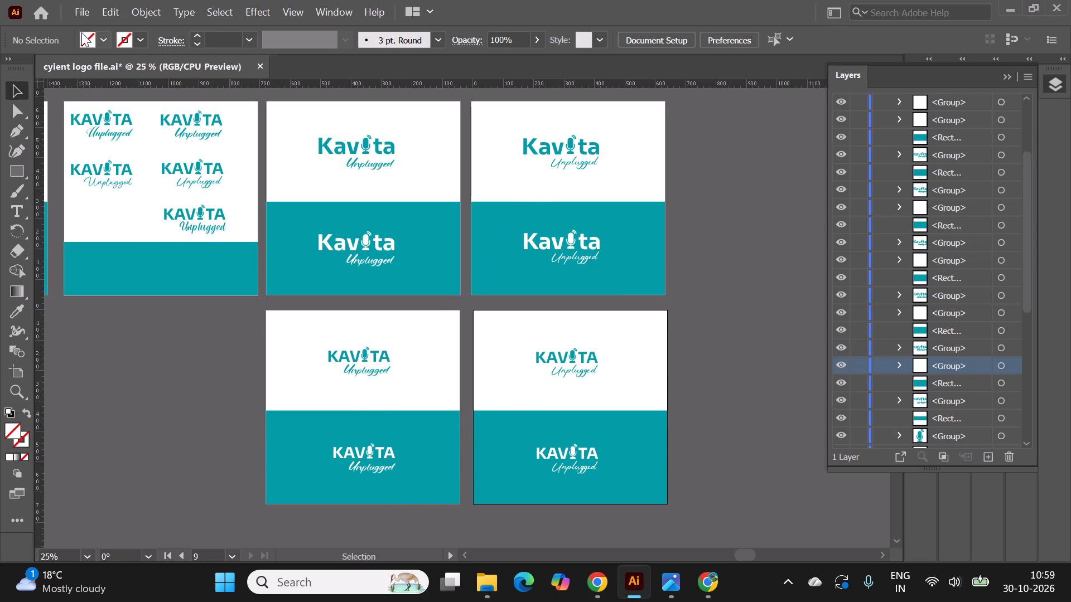
scroll(350, 122, "up", 3, "alt")
scroll(208, 163, "down", 2, "alt")
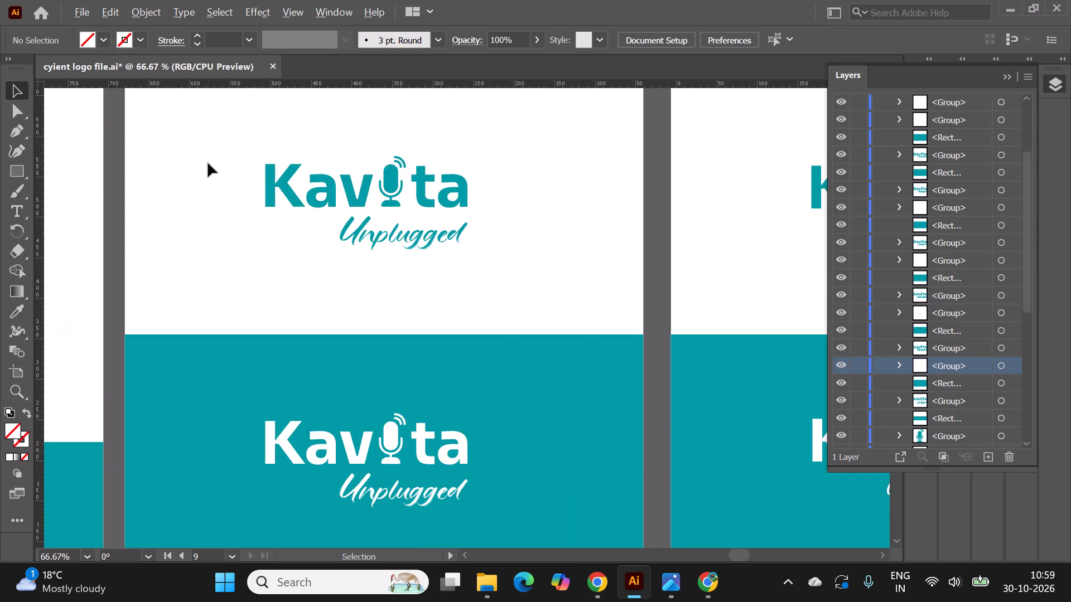
scroll(580, 186, "up", 1, "alt")
scroll(501, 185, "up", 2, "alt")
scroll(608, 160, "down", 1, "alt")
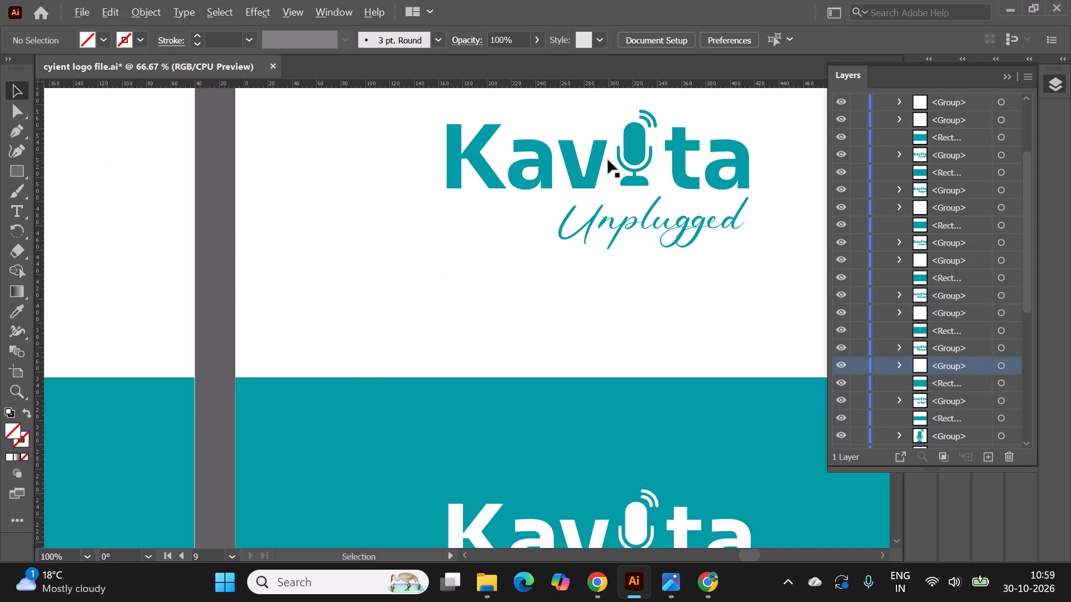
Compare the mixed-case and uppercase Kavita Unplugged logos in teal and white across artboards 6 to 9.
scroll(608, 160, "down", 2, "alt")
scroll(608, 160, "down", 9)
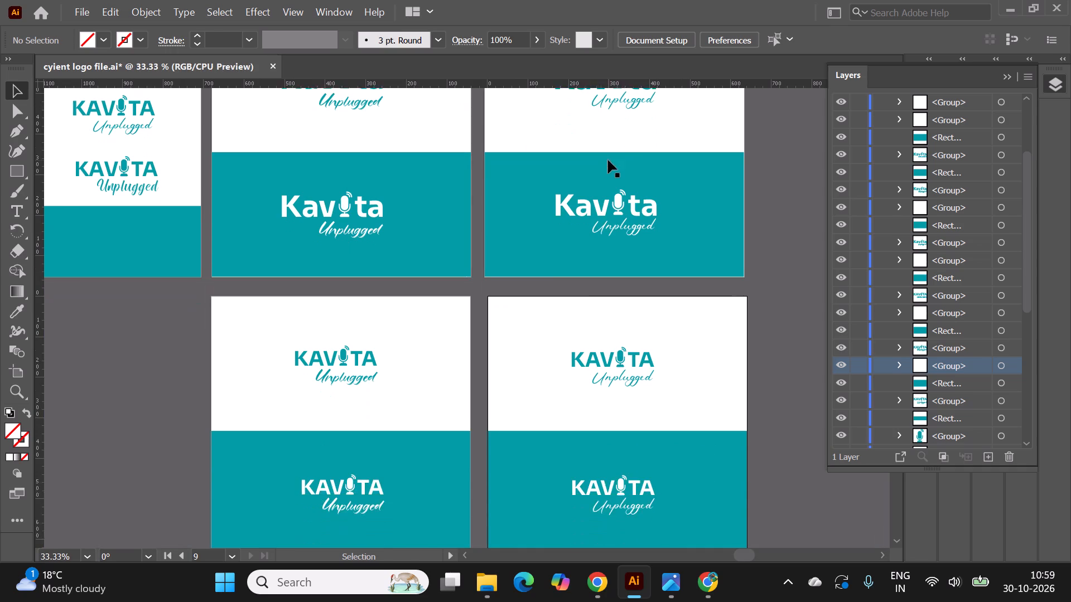
scroll(608, 160, "down", 2)
scroll(324, 314, "up", 1, "alt")
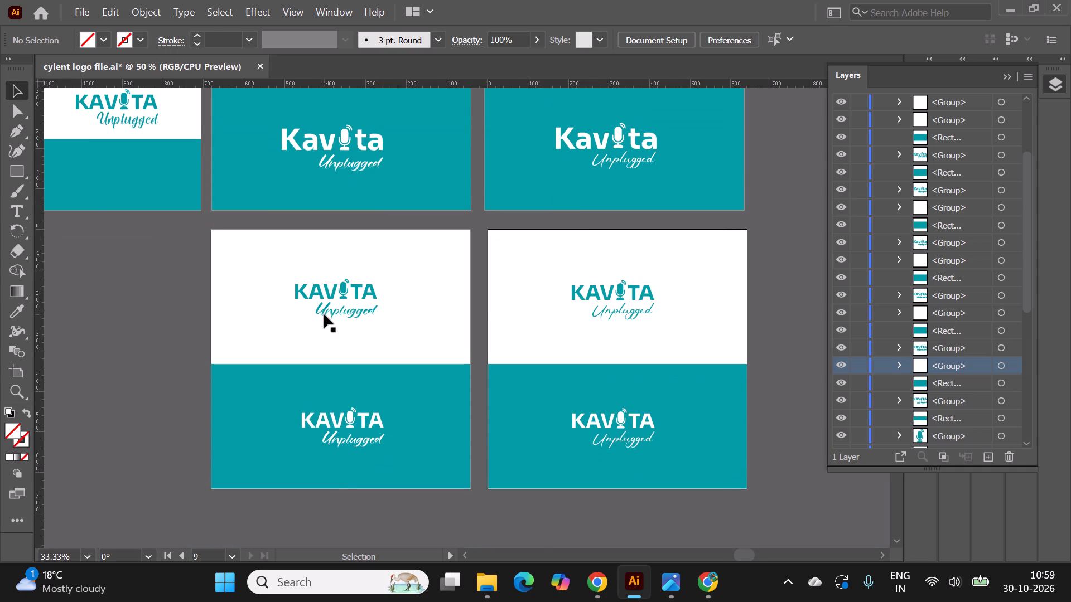
scroll(324, 314, "up", 2, "alt")
scroll(401, 266, "down", 4, "alt")
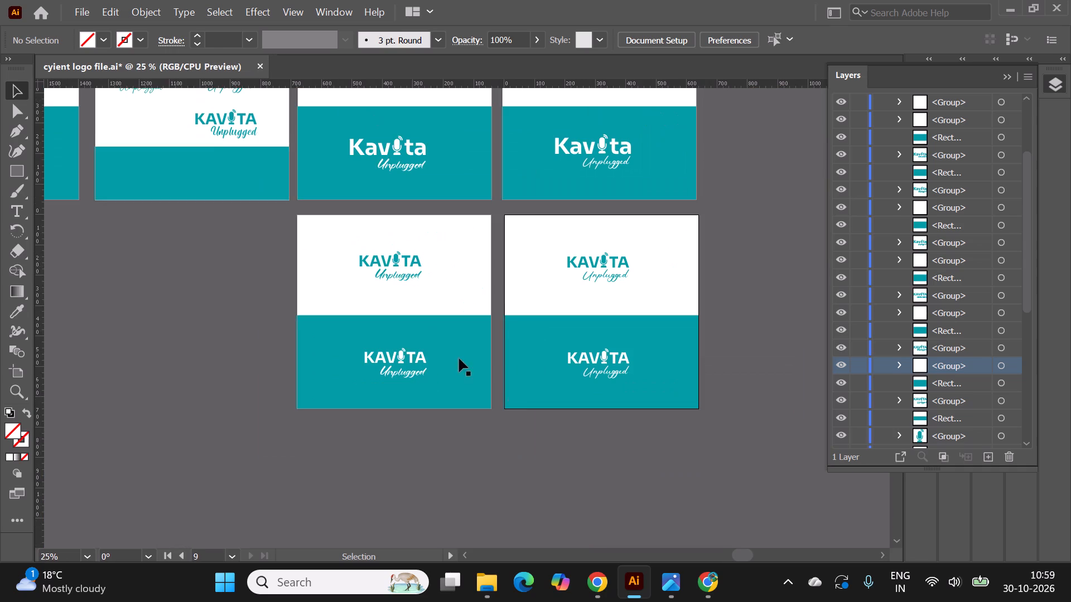
scroll(522, 409, "up", 4)
scroll(635, 333, "up", 1, "alt")
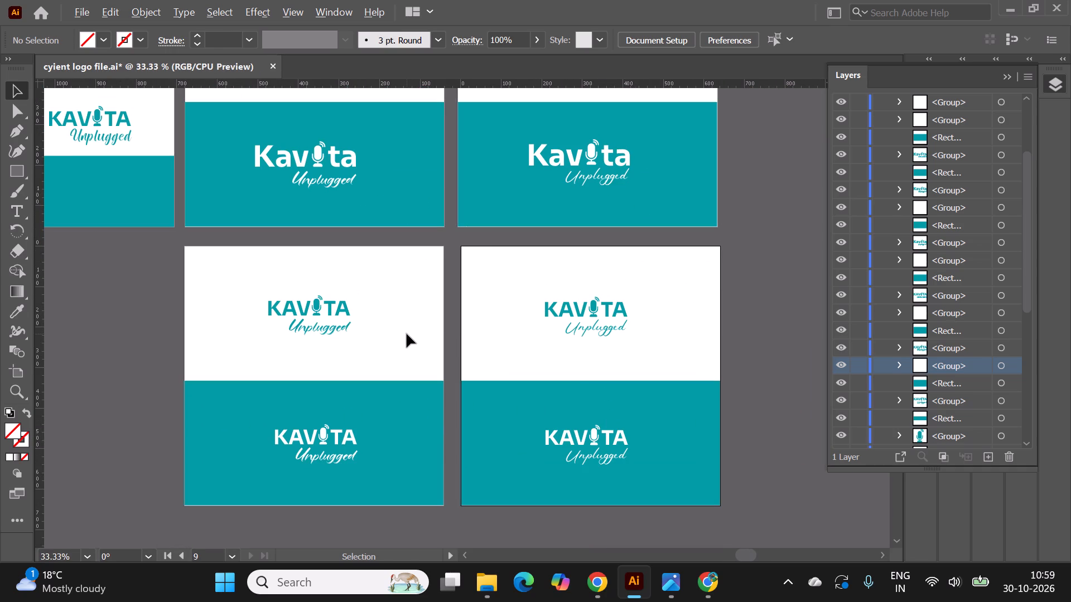
scroll(407, 334, "up", 1, "alt")
scroll(464, 359, "down", 2, "alt")
scroll(464, 359, "up", 4)
Save the document as a new Adobe Illustrator file named "cyient logo file 30oct" in the Downloads folder.
left_click(80, 12)
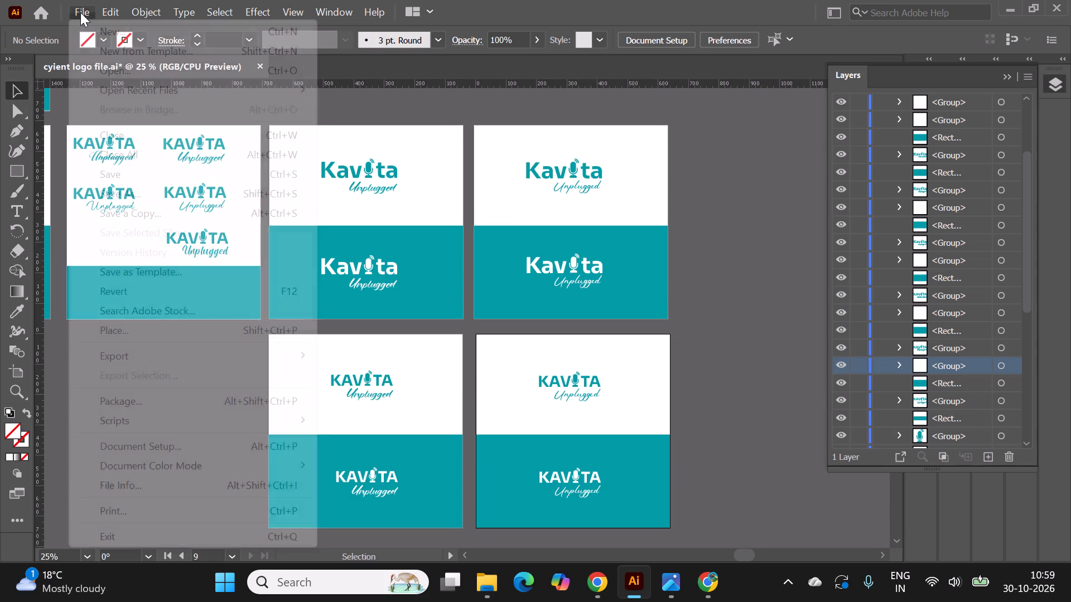
left_click(127, 194)
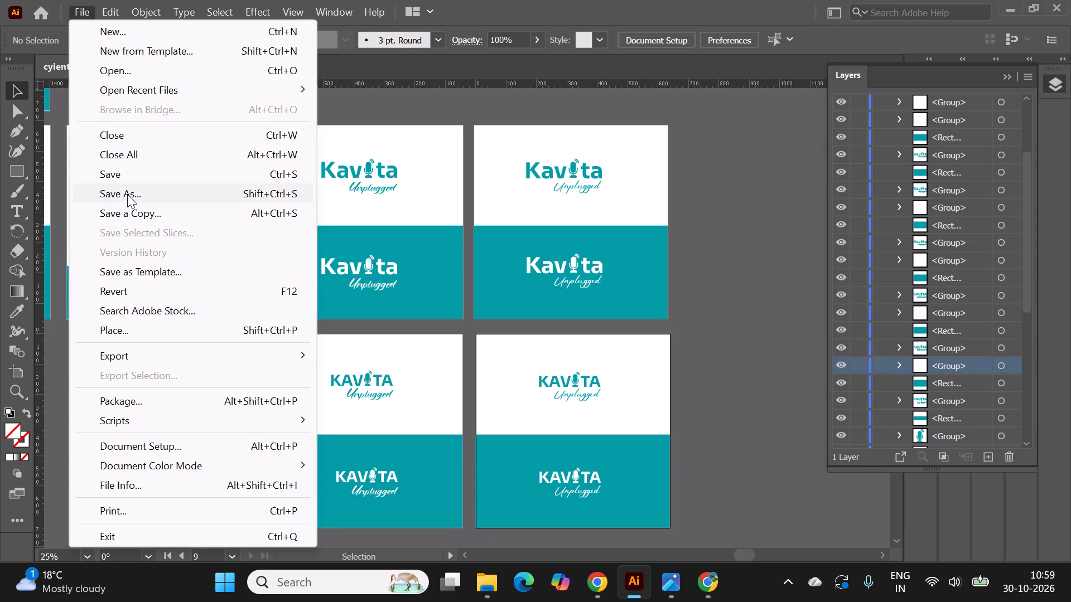
left_click(258, 349)
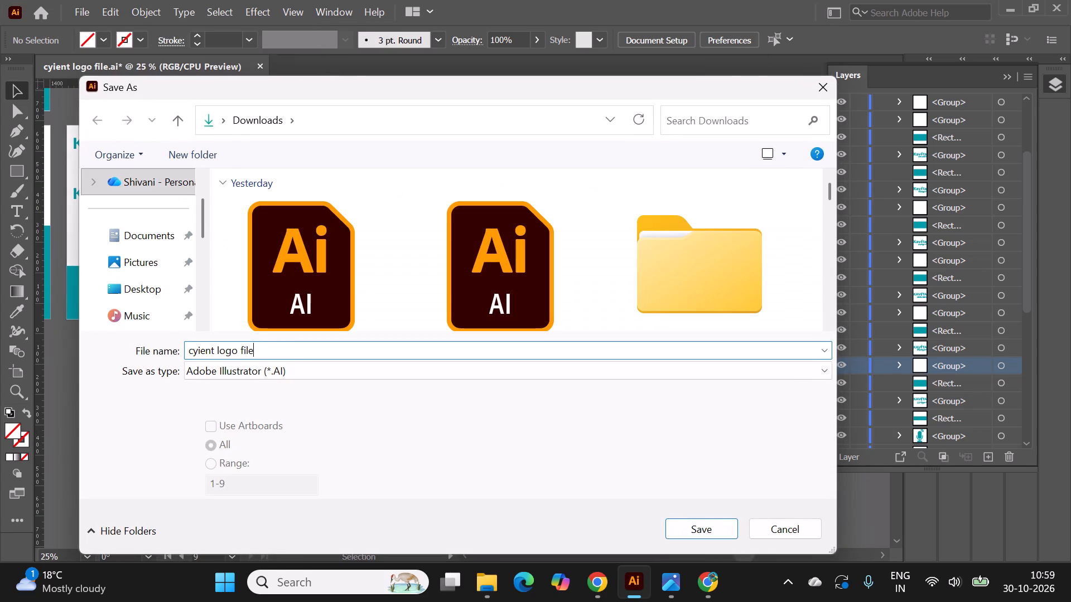
key("space")
type("30oct")
scroll(148, 271, "down", 1)
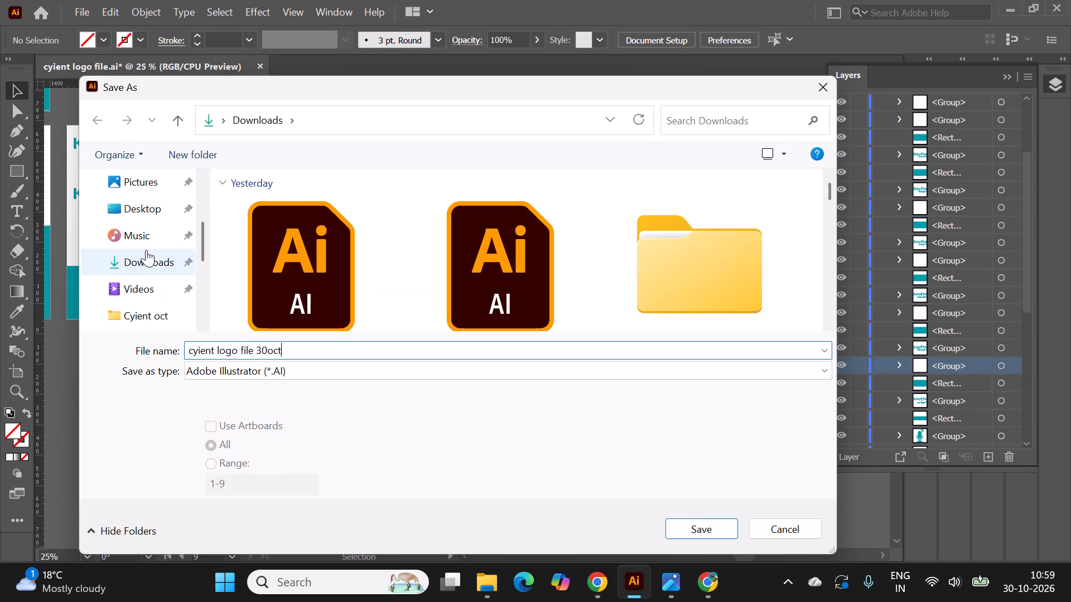
left_click(146, 250)
left_click(690, 530)
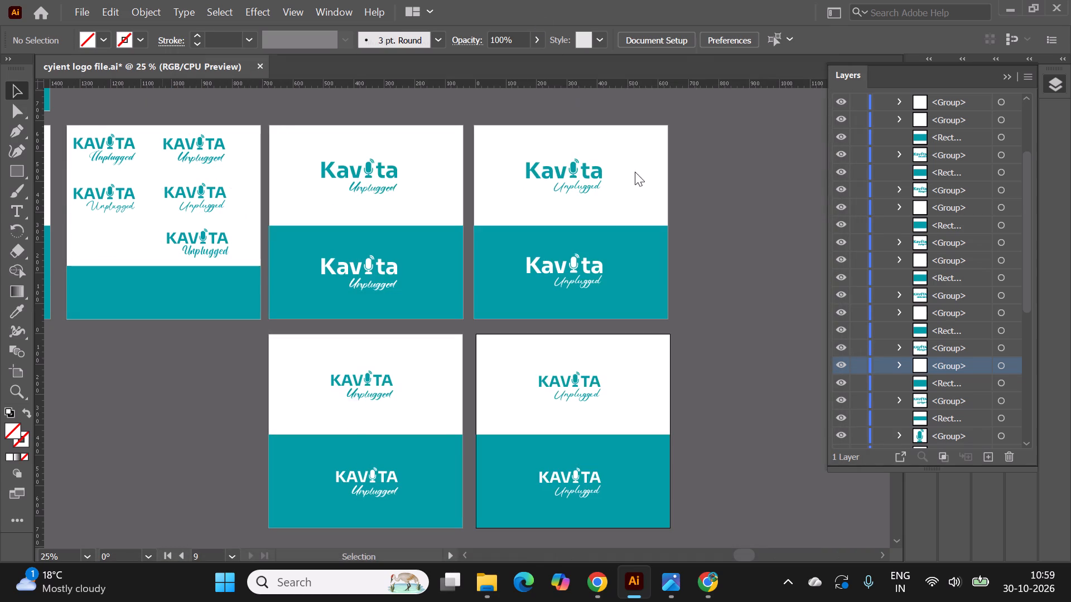
left_click(577, 525)
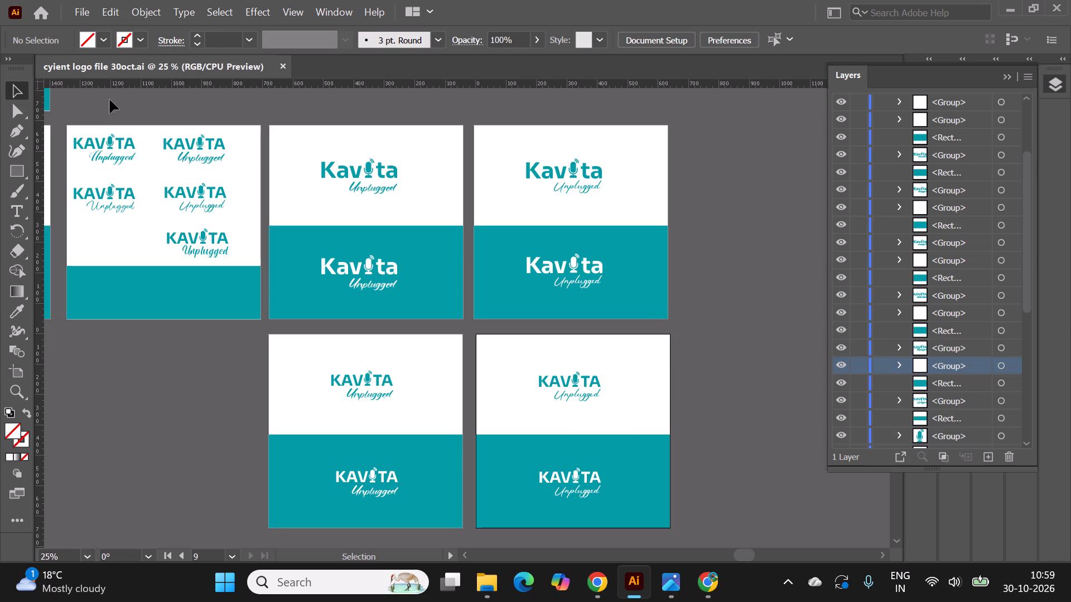
Open Export for Screens and exclude artboards 1 to 5, leaving only artboards 6 to 9 selected for export.
left_click(76, 10)
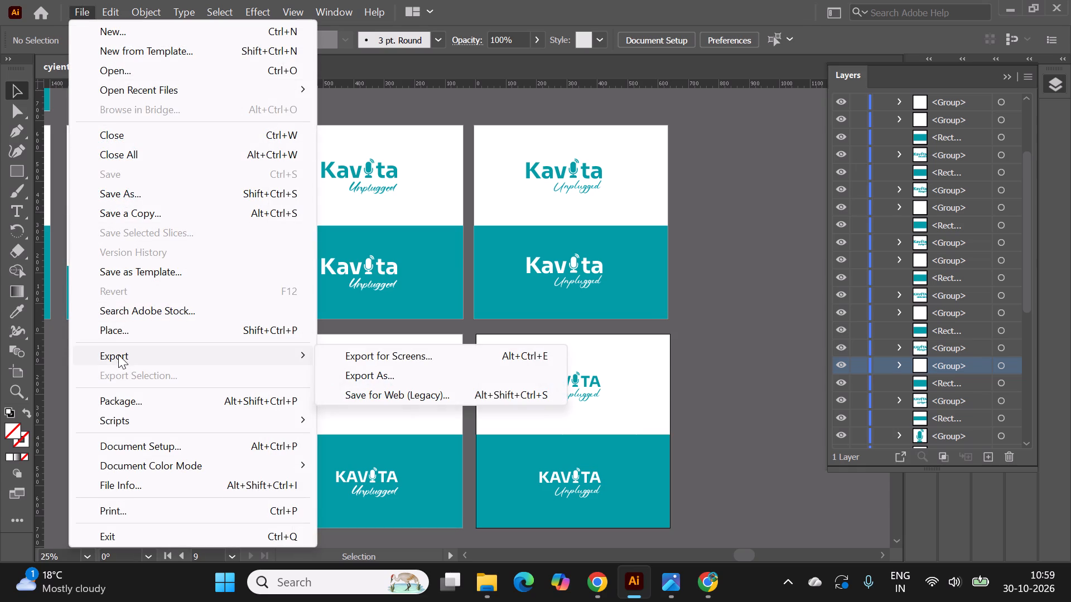
left_click(288, 353)
left_click(377, 360)
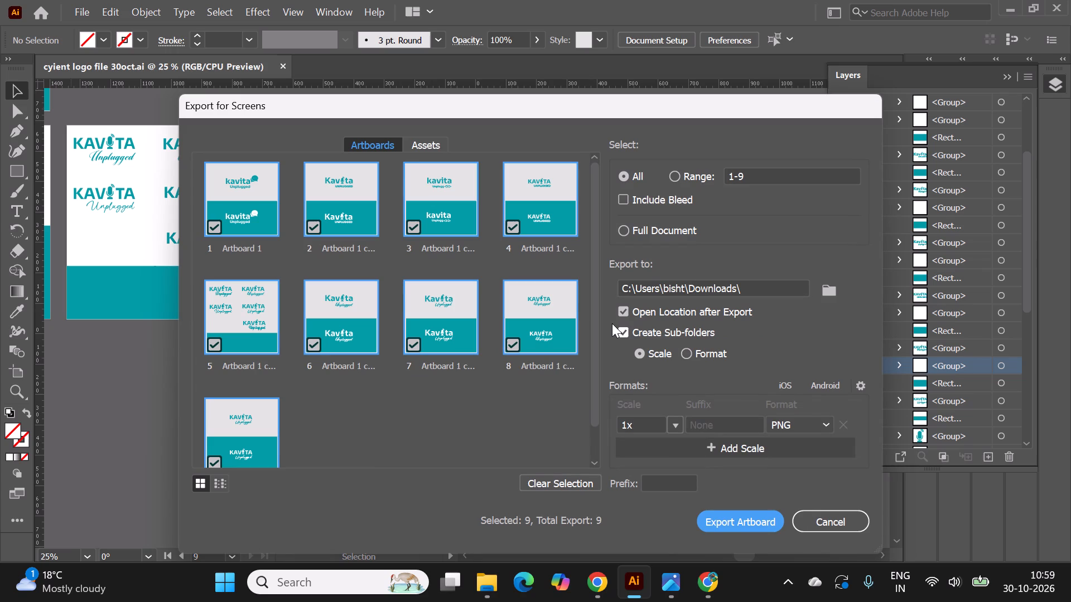
left_click(215, 227)
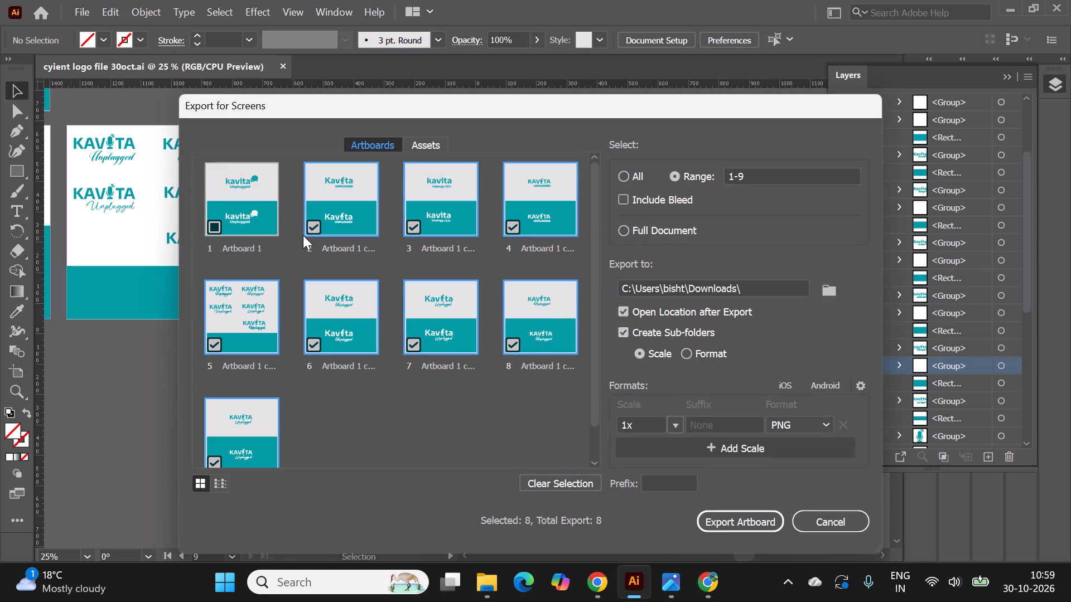
left_click(312, 229)
left_click(412, 224)
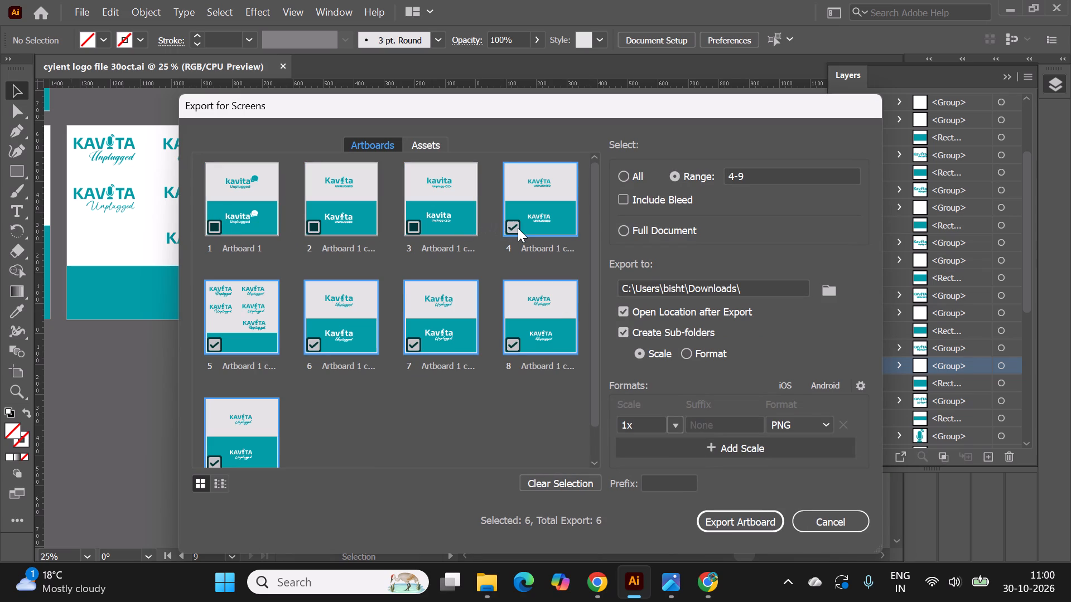
left_click(518, 228)
left_click(210, 344)
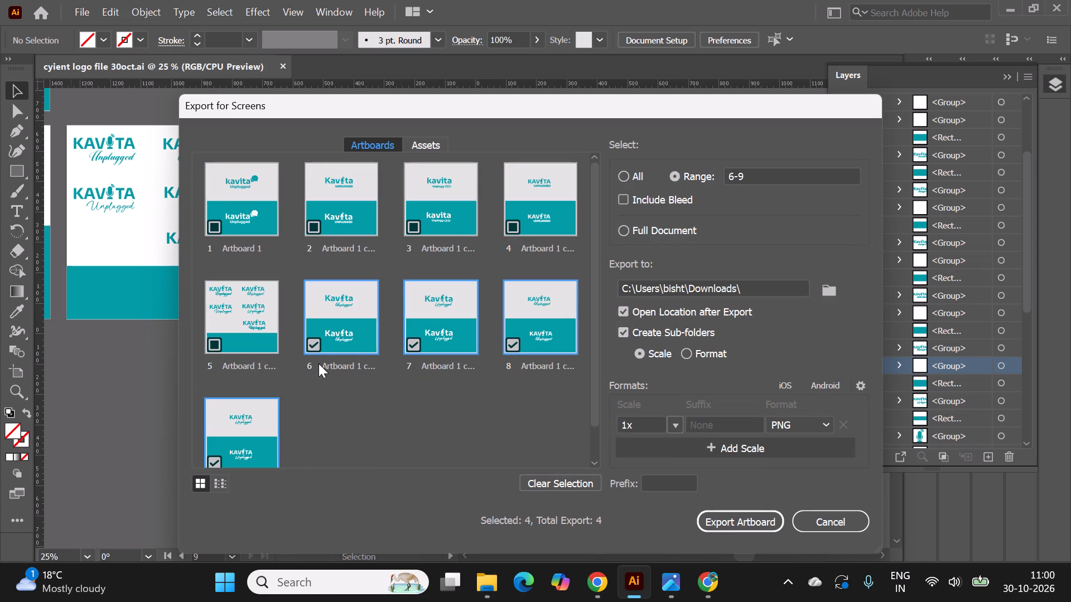
scroll(350, 344, "down", 1)
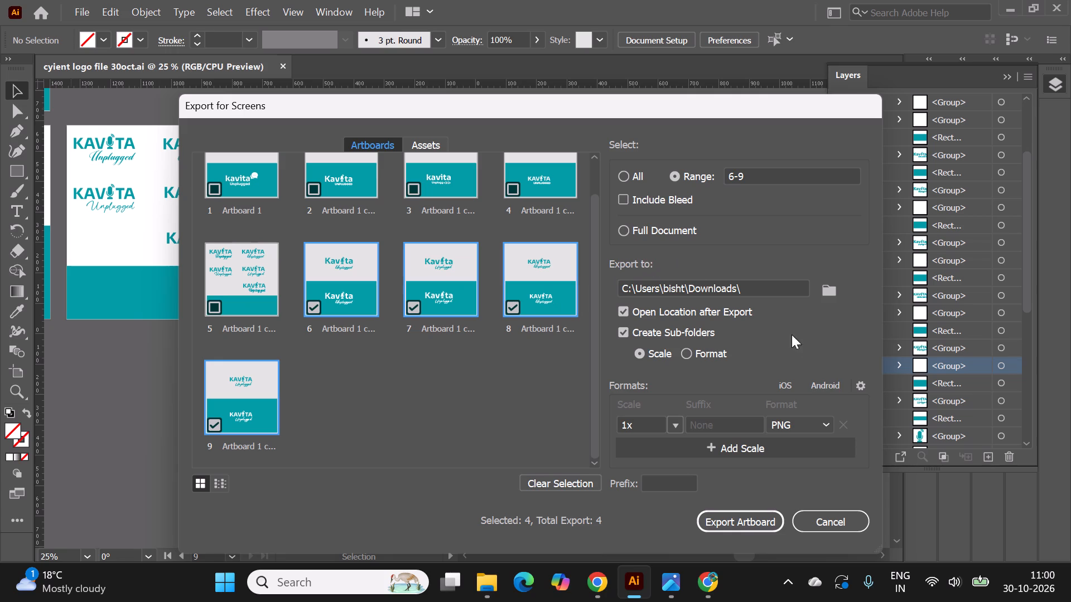
Export artboards 6 to 9 as PNG files at 2x scale to the Downloads folder.
left_click(673, 428)
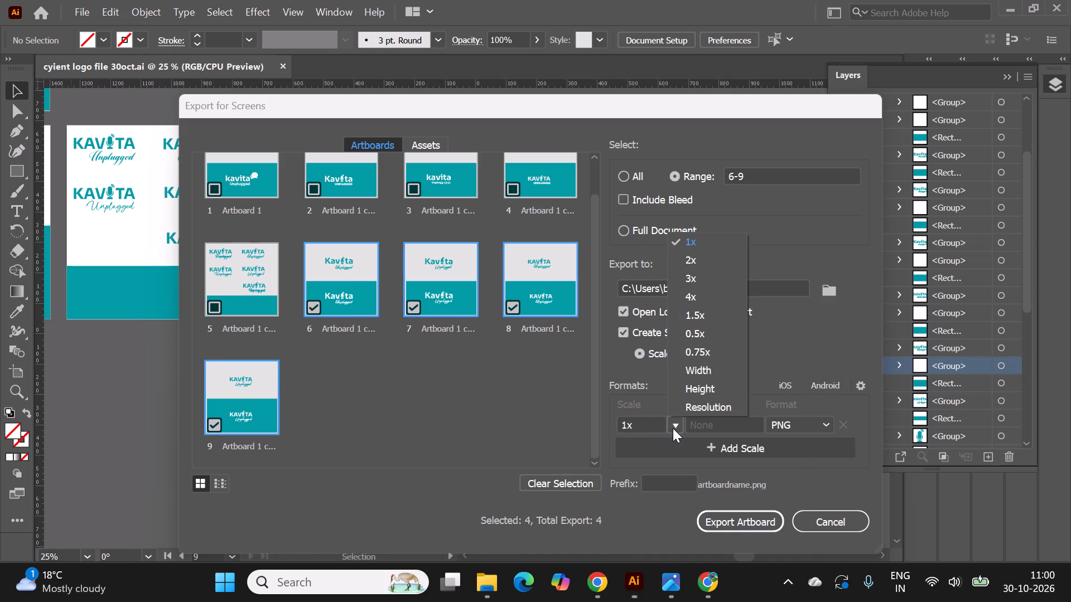
left_click(692, 264)
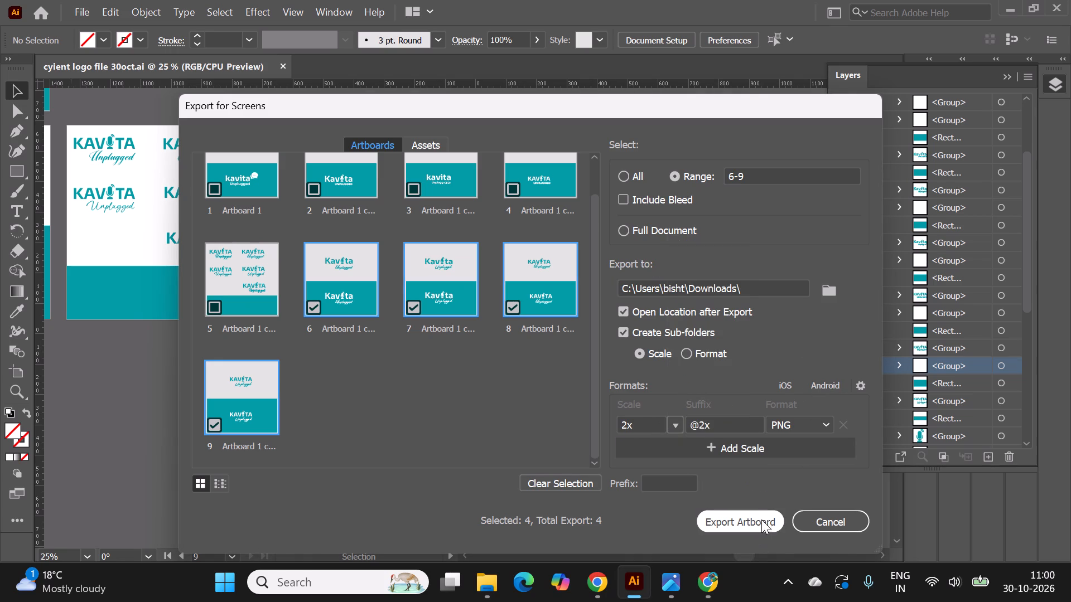
left_click(750, 523)
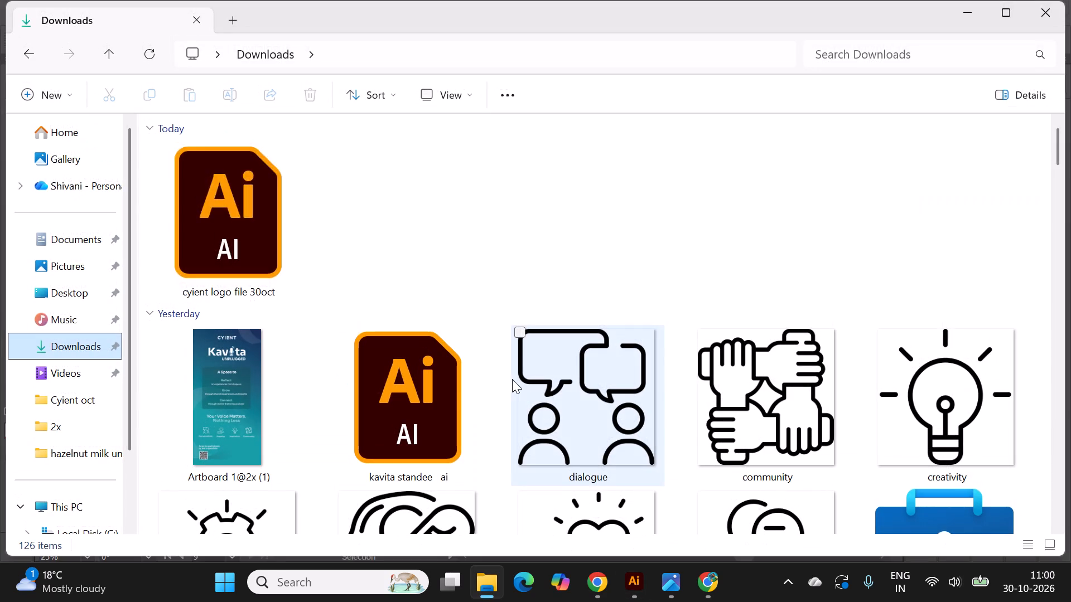
Open the 2x folder in File Explorer and examine the exported Artboard 1 copy 5@2x image and the images following it.
double_click(228, 237)
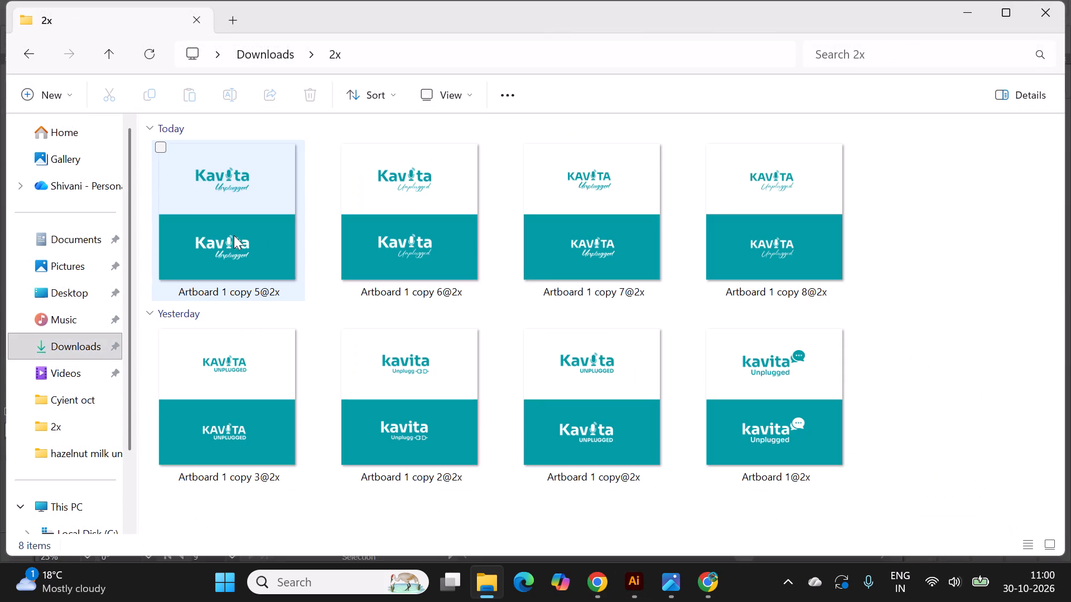
scroll(531, 276, "up", 1)
double_click(213, 232)
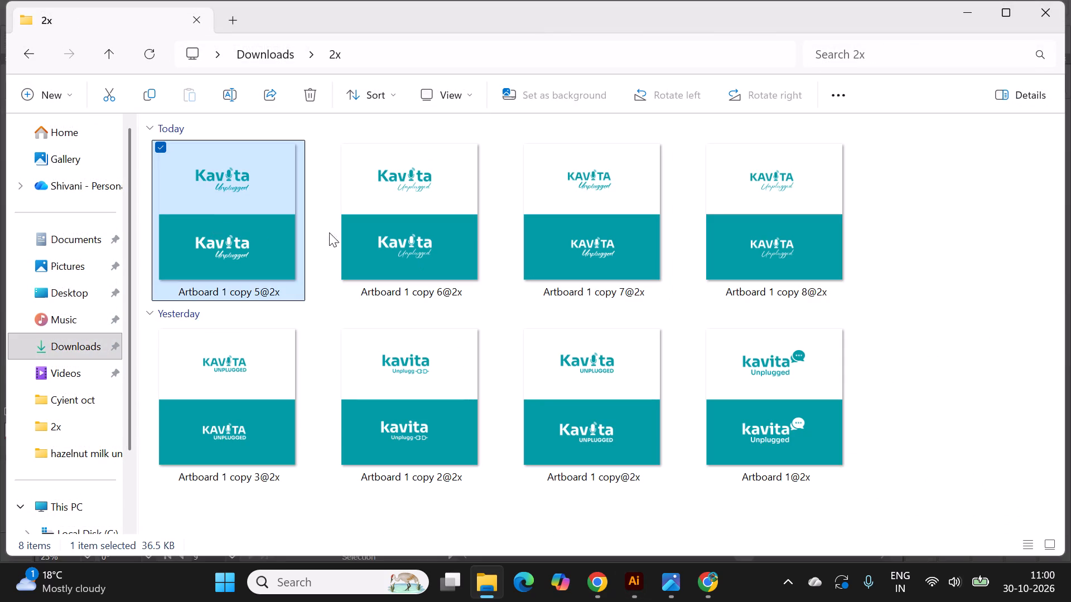
scroll(431, 239, "down", 3)
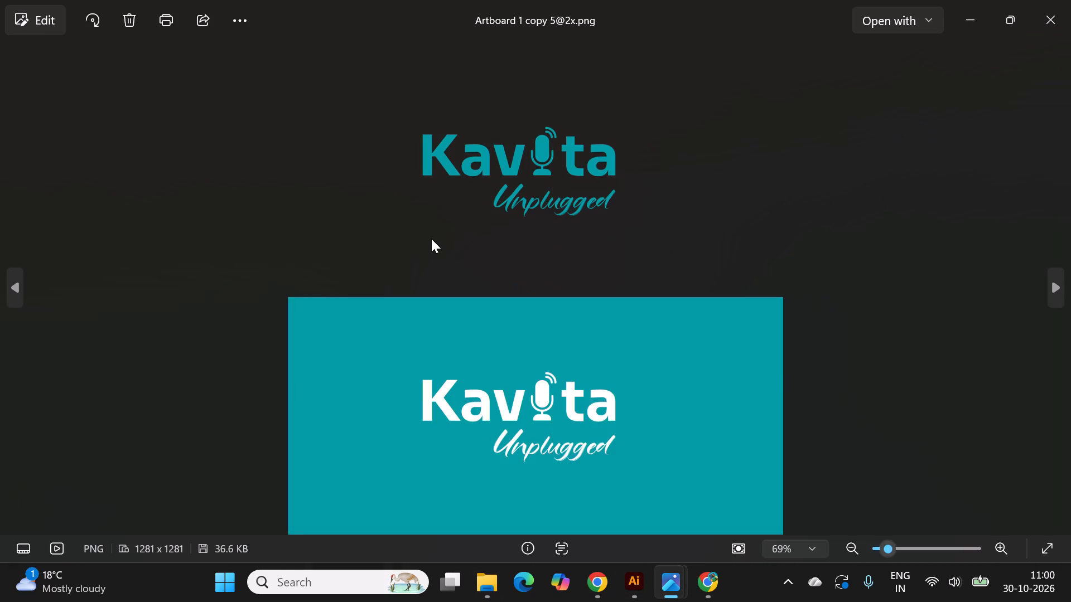
scroll(431, 239, "down", 15)
left_click(1055, 283)
left_click(1055, 283)
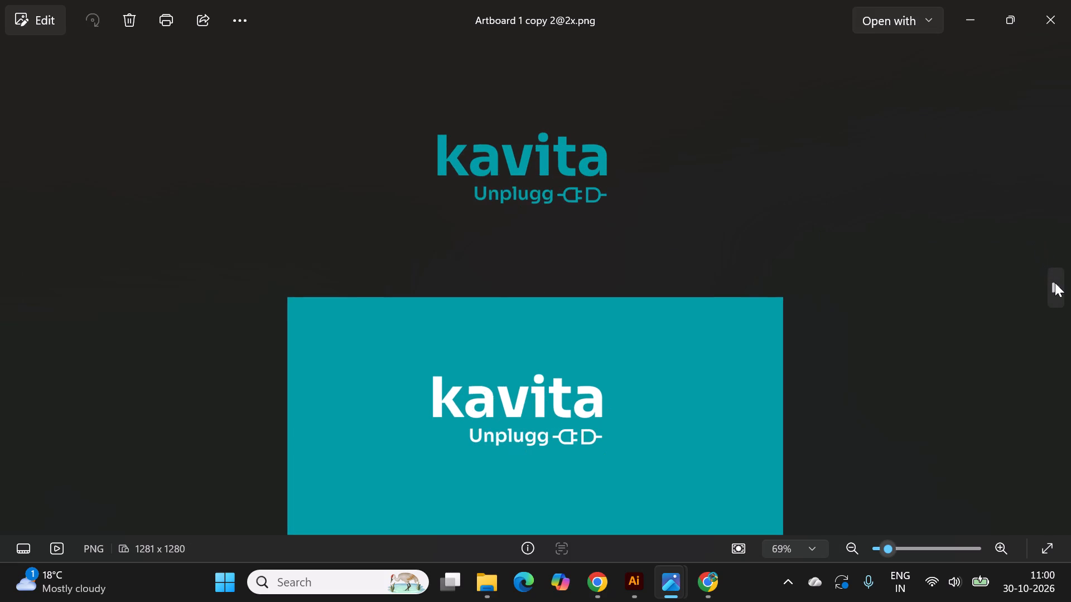
left_click(1055, 283)
left_click(1055, 25)
Examine the exported logo images Artboard 1 copy 8, copy 7, copy 6 and copy 5 one by one in the image viewer.
scroll(839, 239, "up", 2)
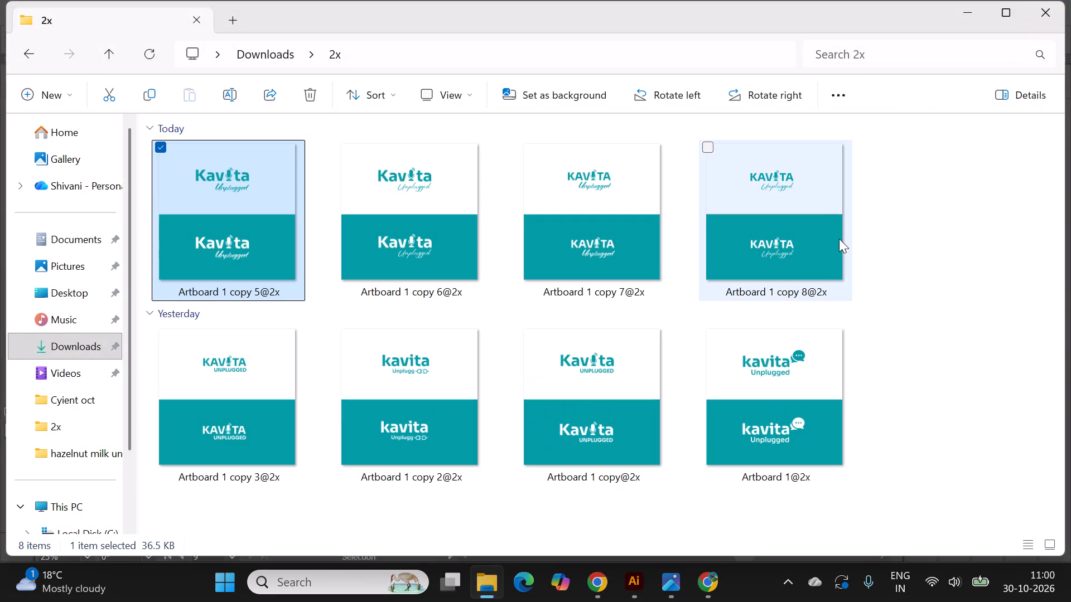
left_click(928, 252)
double_click(785, 221)
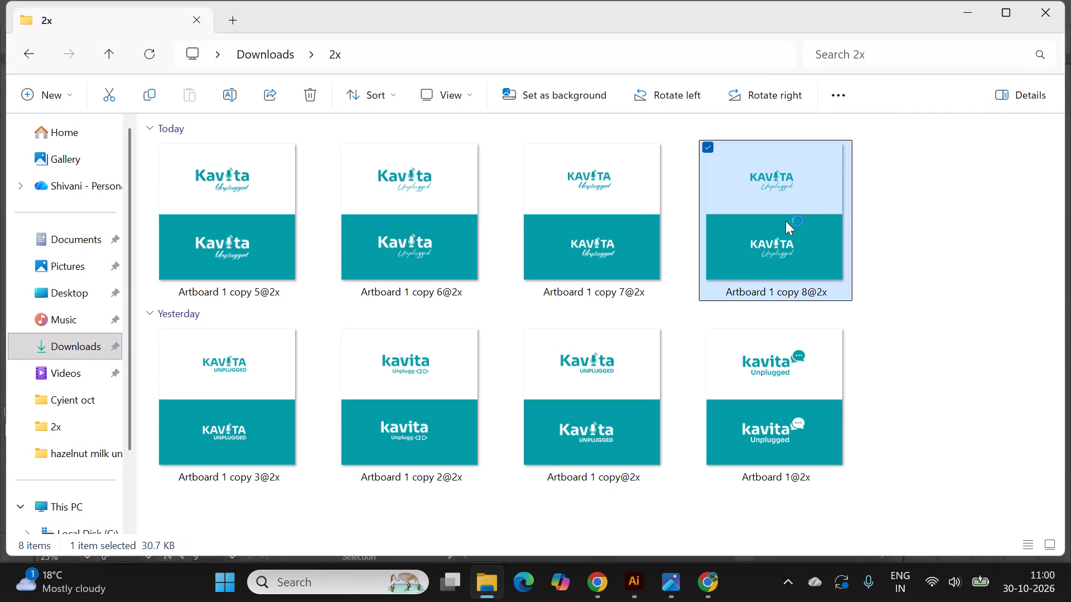
scroll(491, 289, "down", 2)
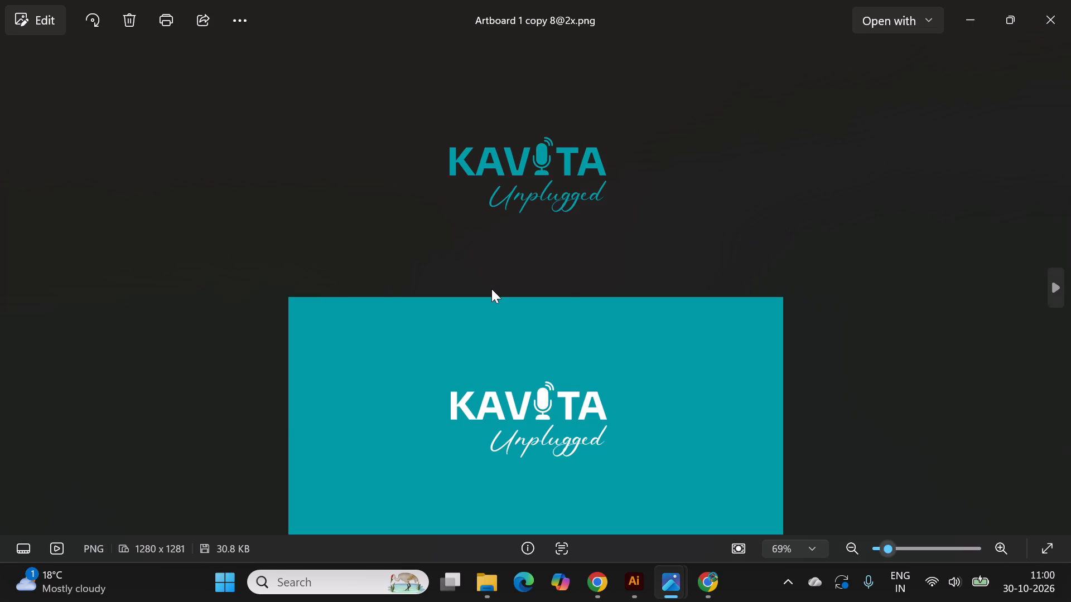
scroll(491, 289, "down", 1)
left_click(1053, 21)
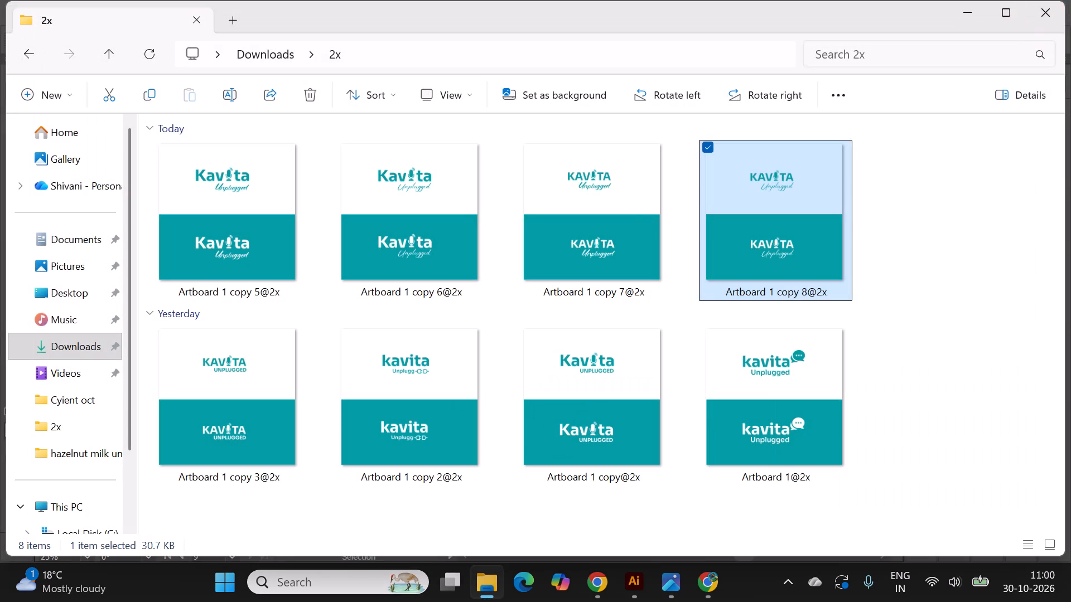
left_click(1006, 9)
double_click(621, 192)
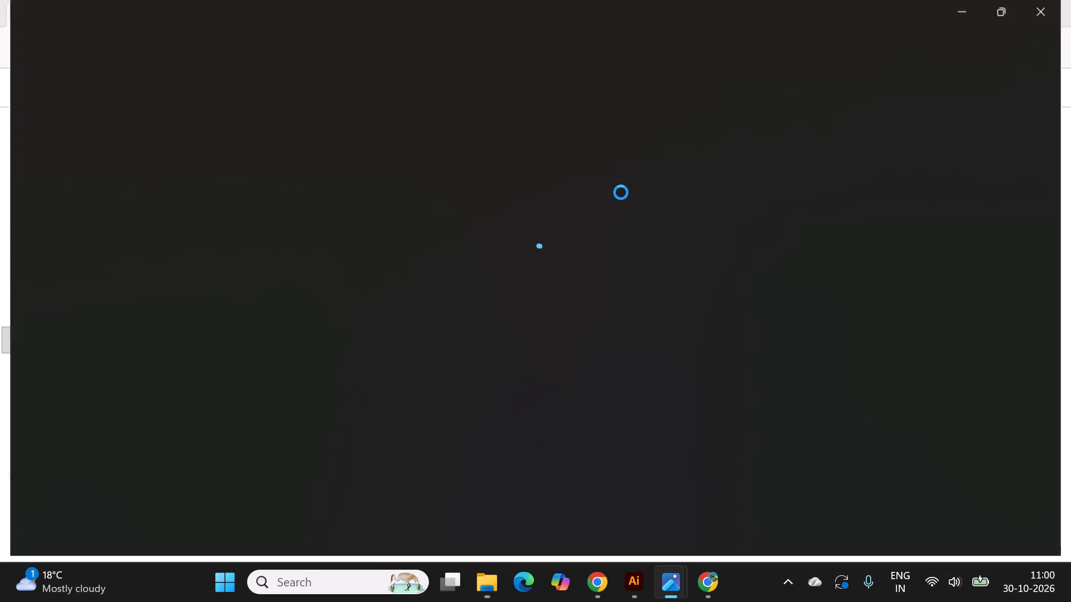
left_click(626, 262)
scroll(626, 262, "down", 3)
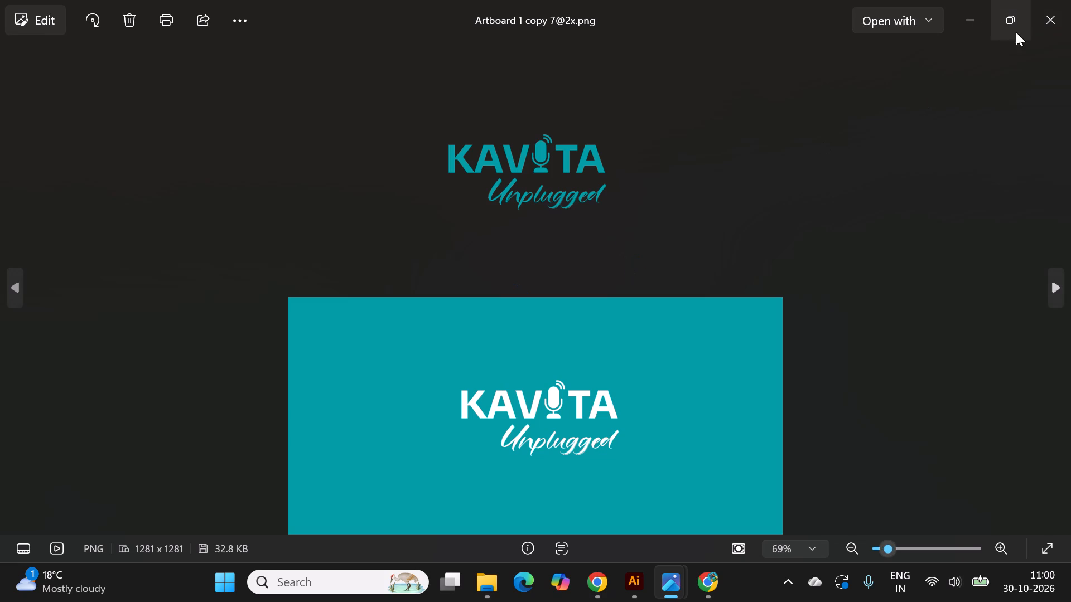
left_click(1053, 8)
double_click(414, 210)
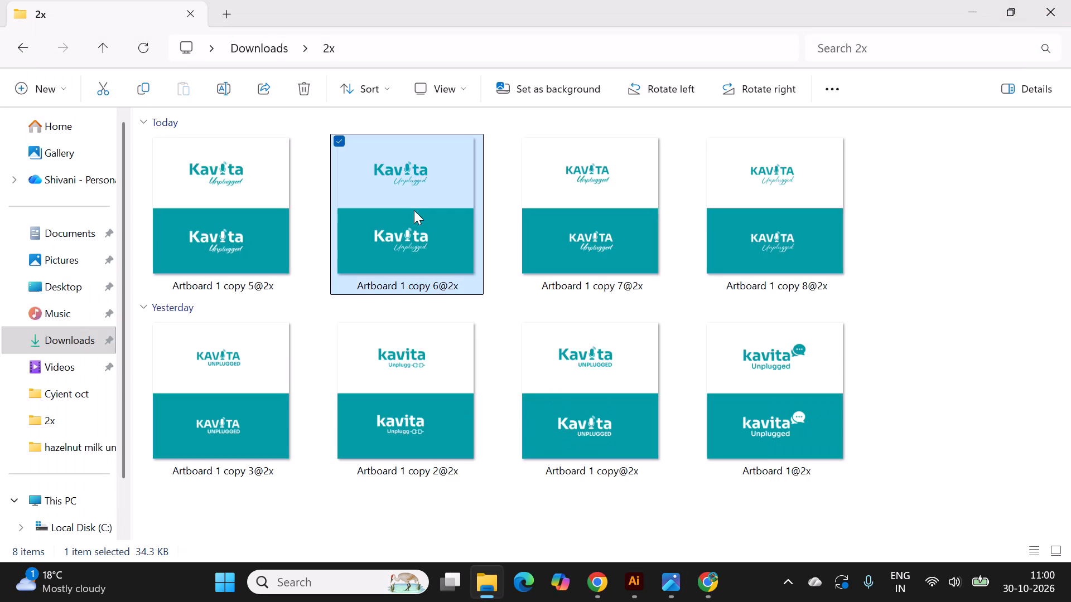
scroll(798, 216, "down", 2)
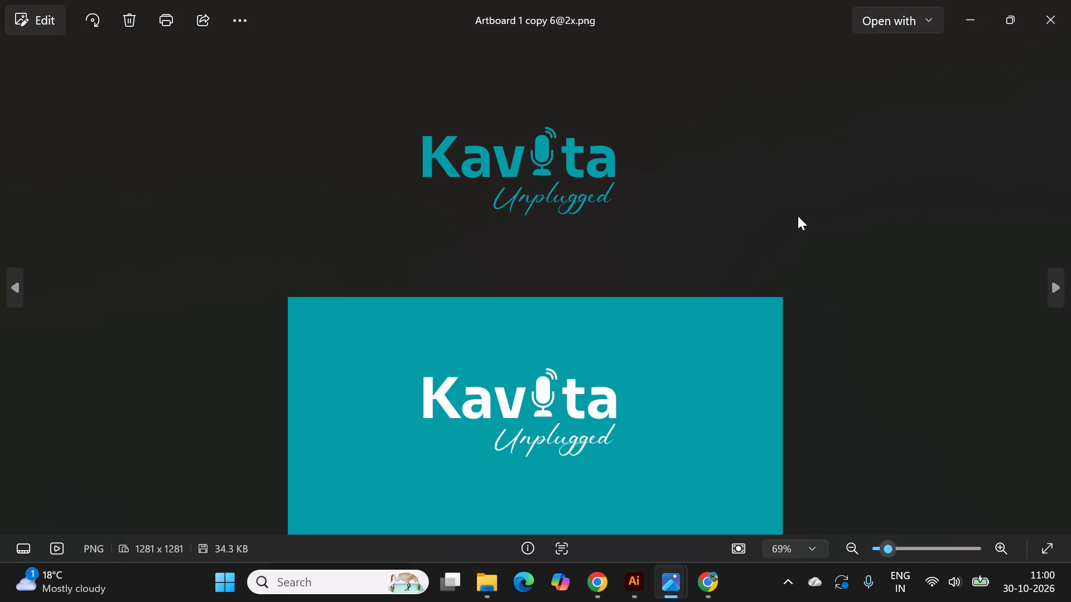
scroll(798, 216, "down", 2)
left_click(1049, 11)
double_click(211, 218)
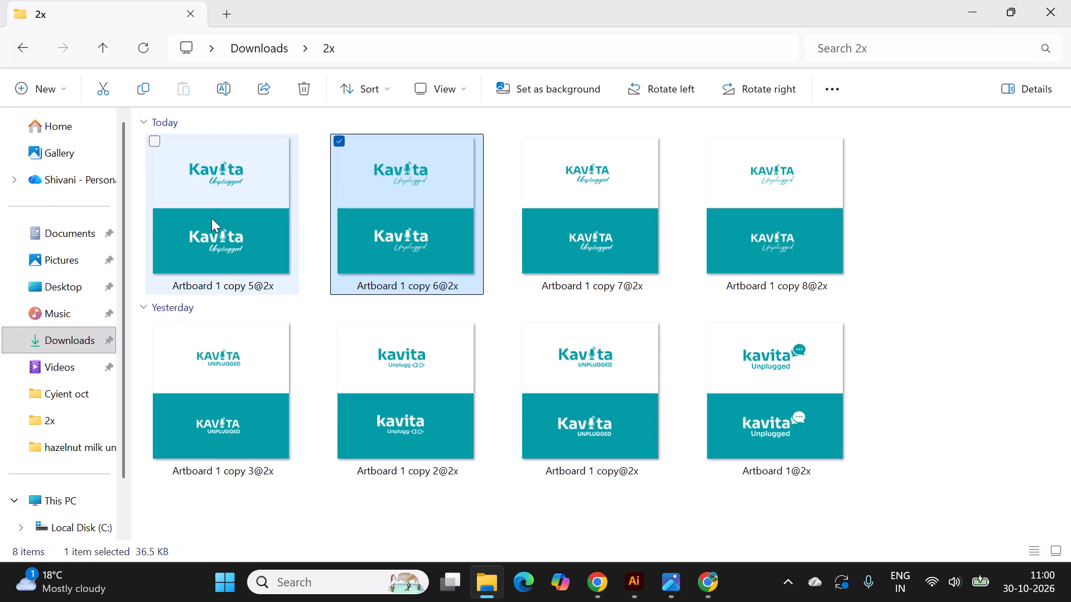
scroll(725, 316, "down", 4)
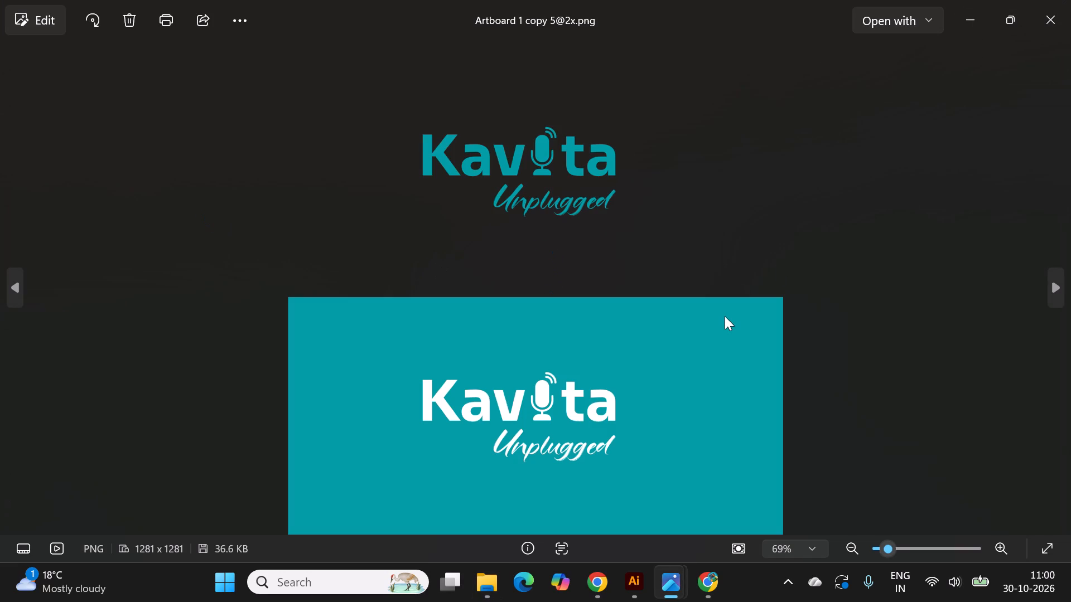
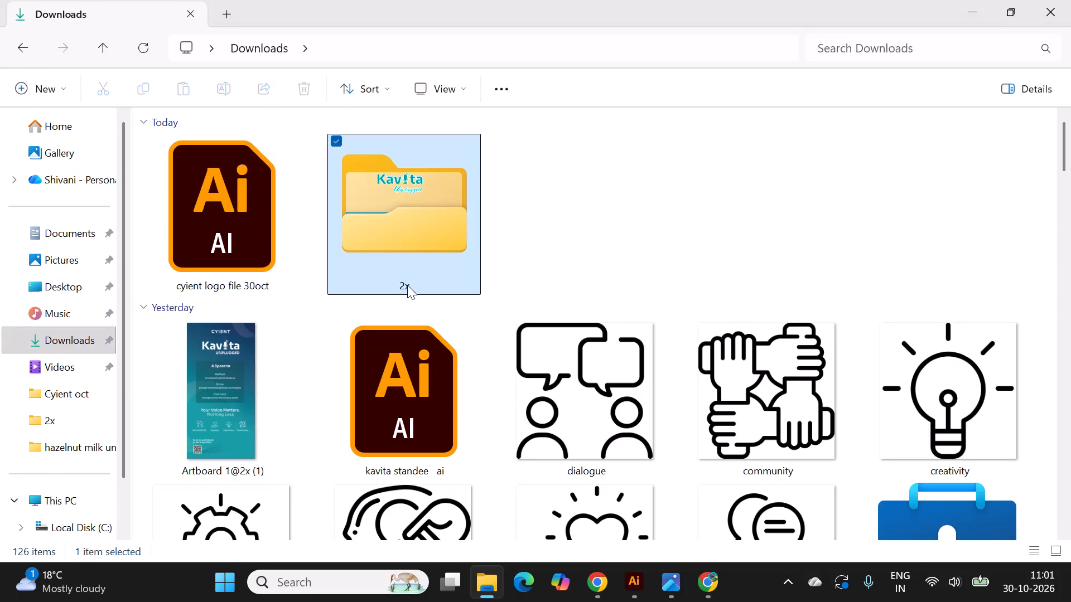
Rename the exported 2x folder in Downloads as "kavita unplugged logo".
left_click(542, 132)
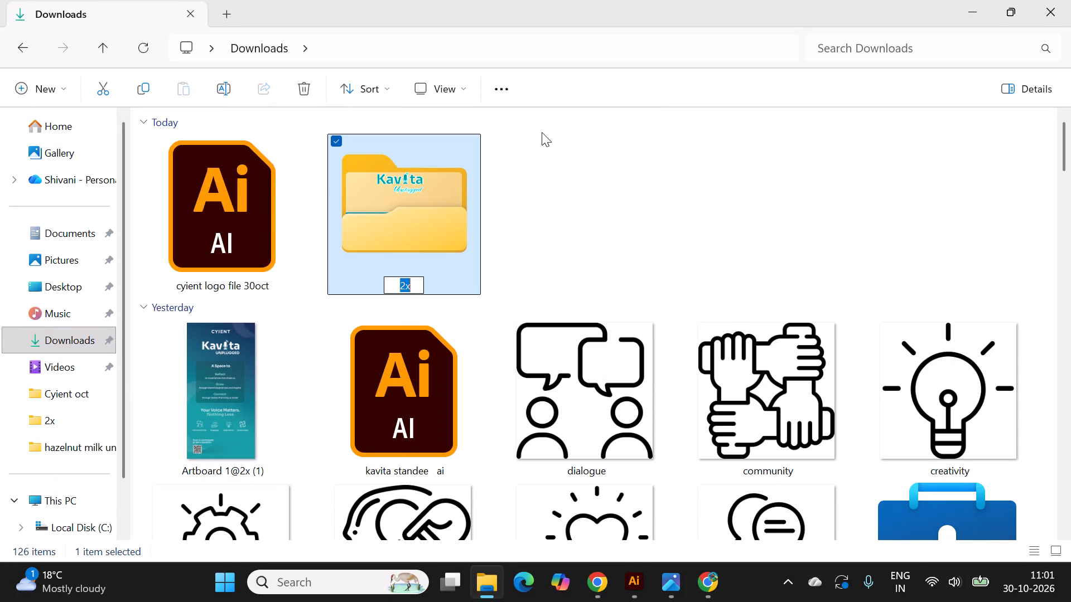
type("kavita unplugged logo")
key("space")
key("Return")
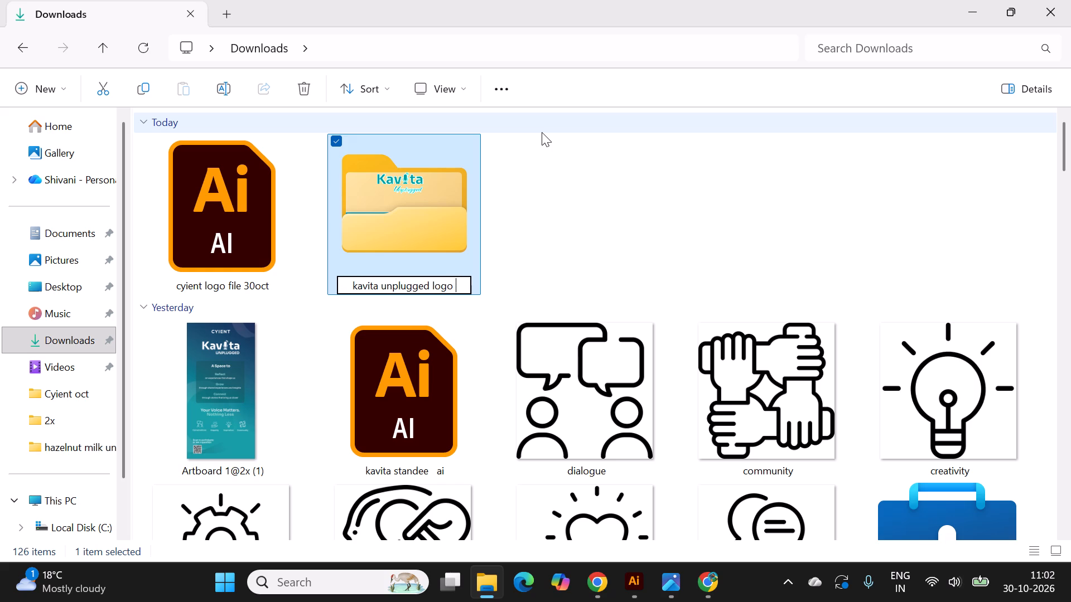
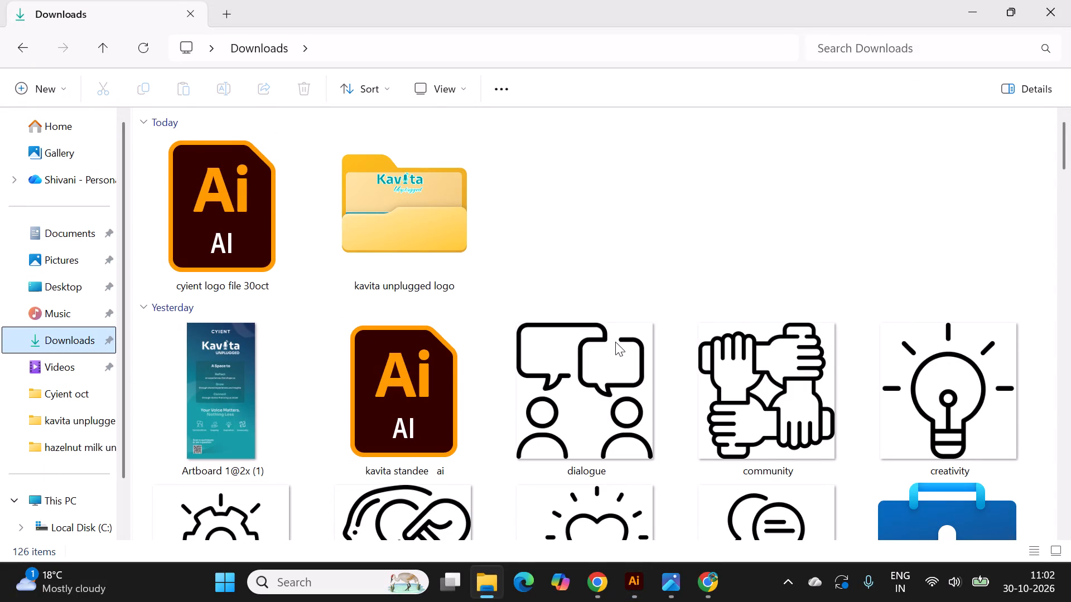
Open the "kavita standee ai" Illustrator file from the Downloads folder.
double_click(417, 368)
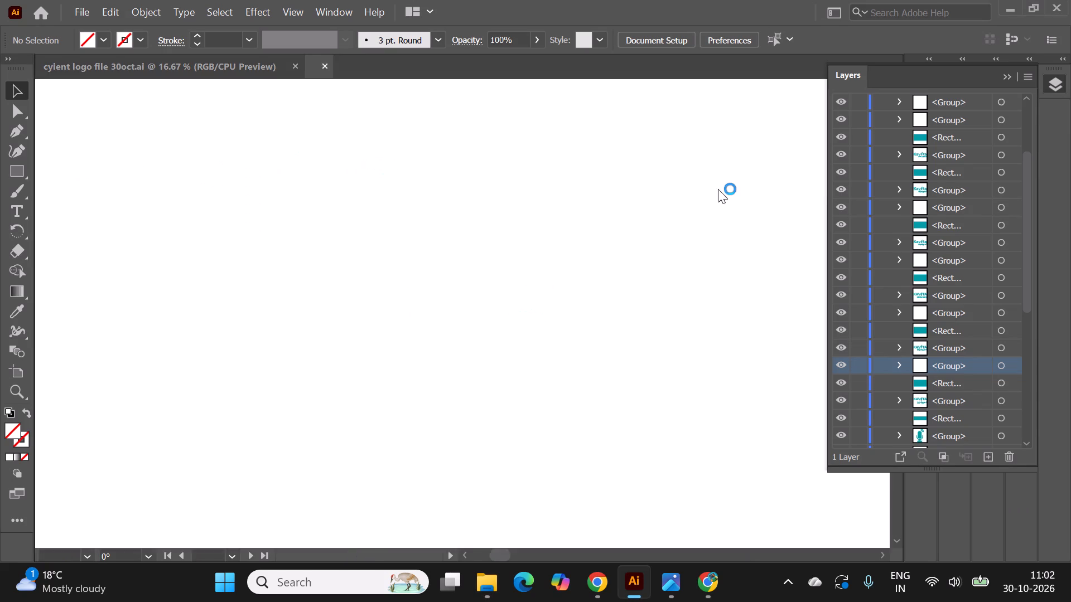
left_click(713, 225)
Delete the two translucent decorative rings overlapping the edges of the standee artwork.
left_click(393, 357)
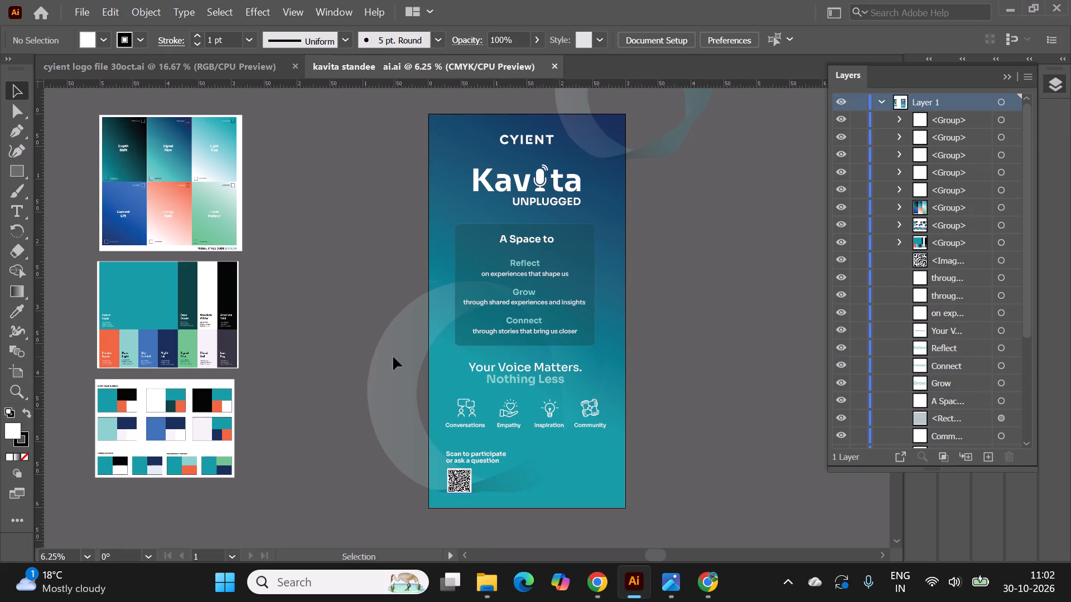
key("Delete")
scroll(393, 357, "up", 1)
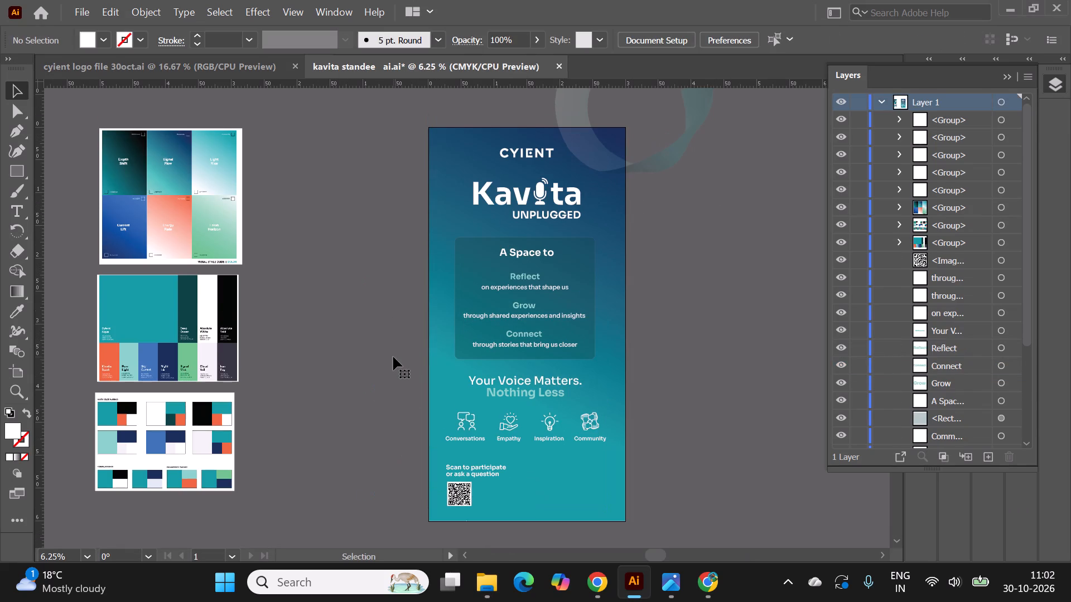
scroll(287, 330, "down", 1, "alt")
left_click(559, 215)
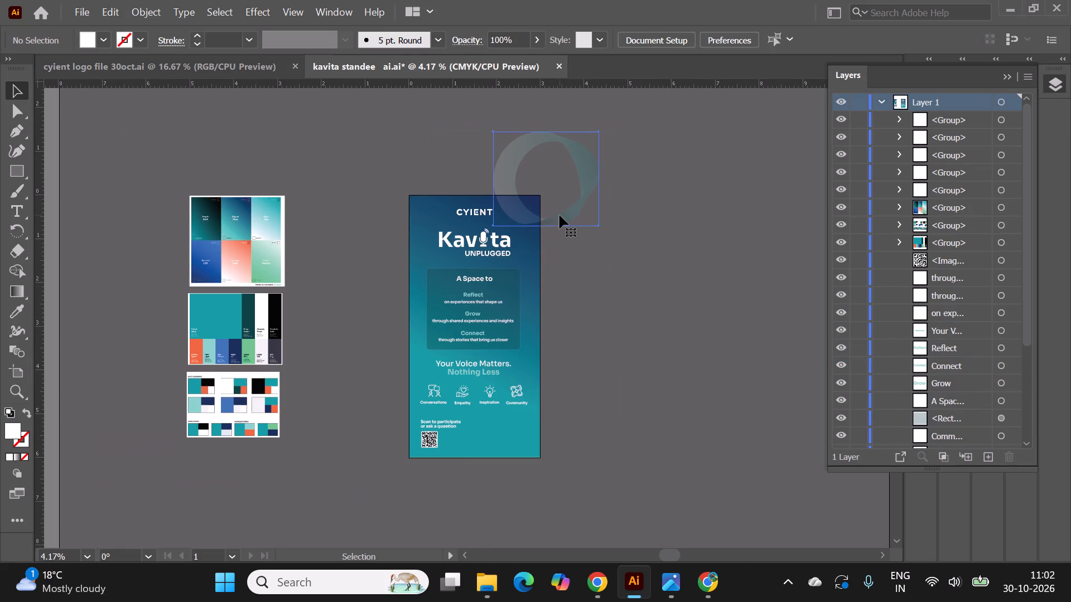
key("Delete")
left_click(603, 264)
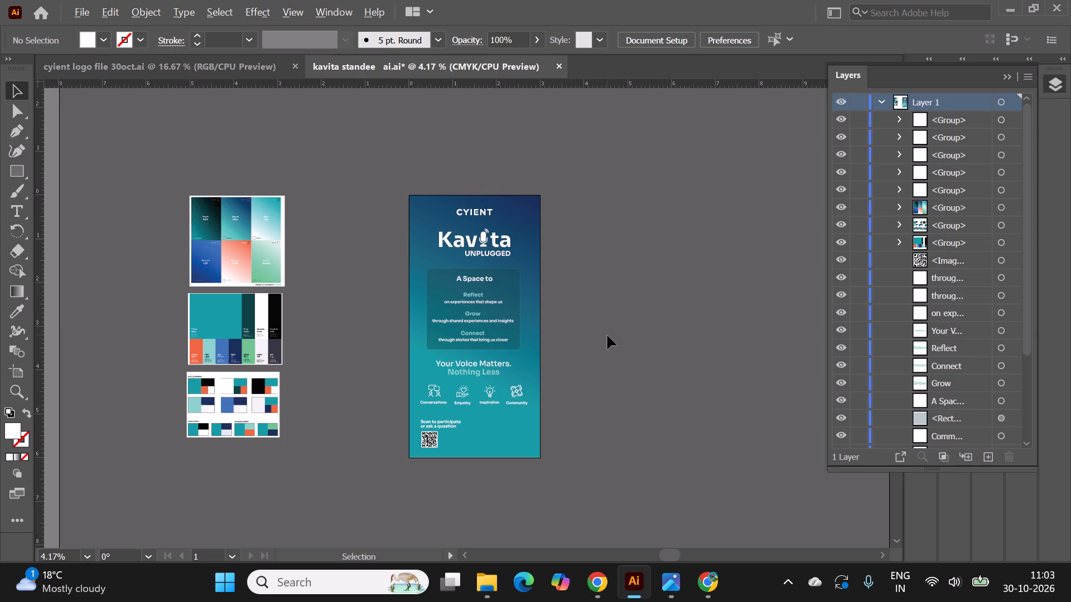
Duplicate Artboard 1 with its standee artwork, placing the copy beside the original with a narrow gap between them.
scroll(607, 336, "up", 1, "alt")
scroll(374, 220, "down", 1, "alt")
left_click(425, 192)
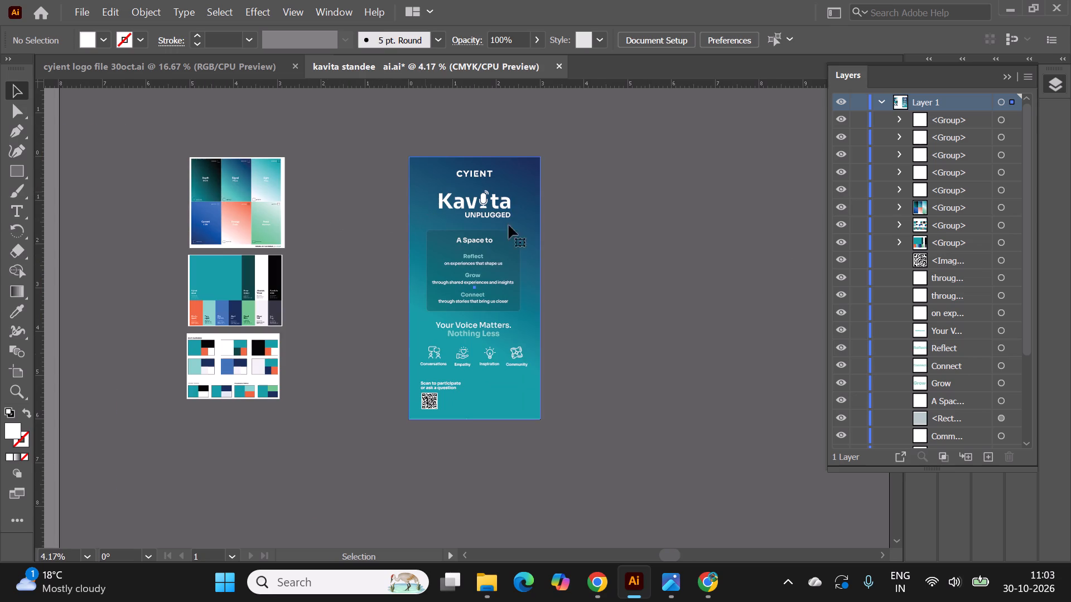
left_click(19, 375)
scroll(225, 200, "down", 1, "alt")
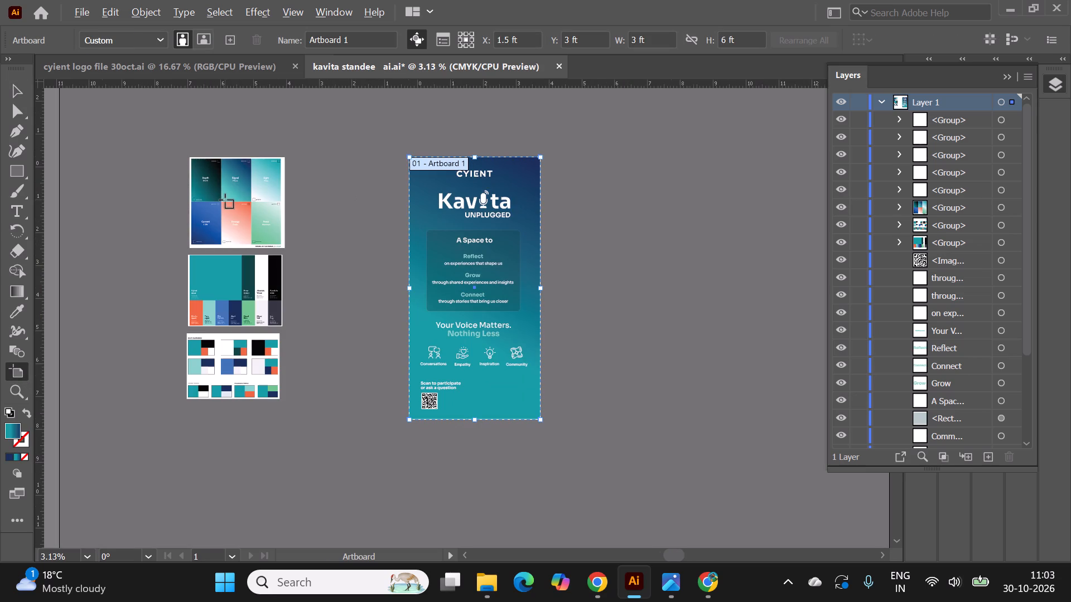
scroll(674, 196, "up", 1, "alt")
left_click_drag(443, 166, 584, 166, "alt")
left_click_drag(578, 163, 587, 164)
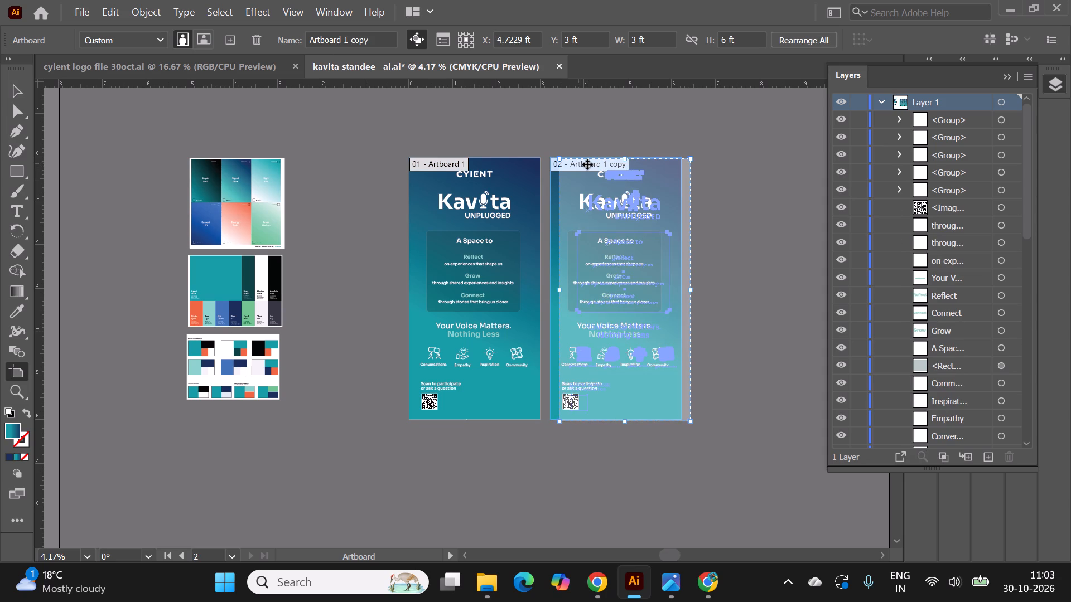
left_click_drag(587, 164, 586, 164)
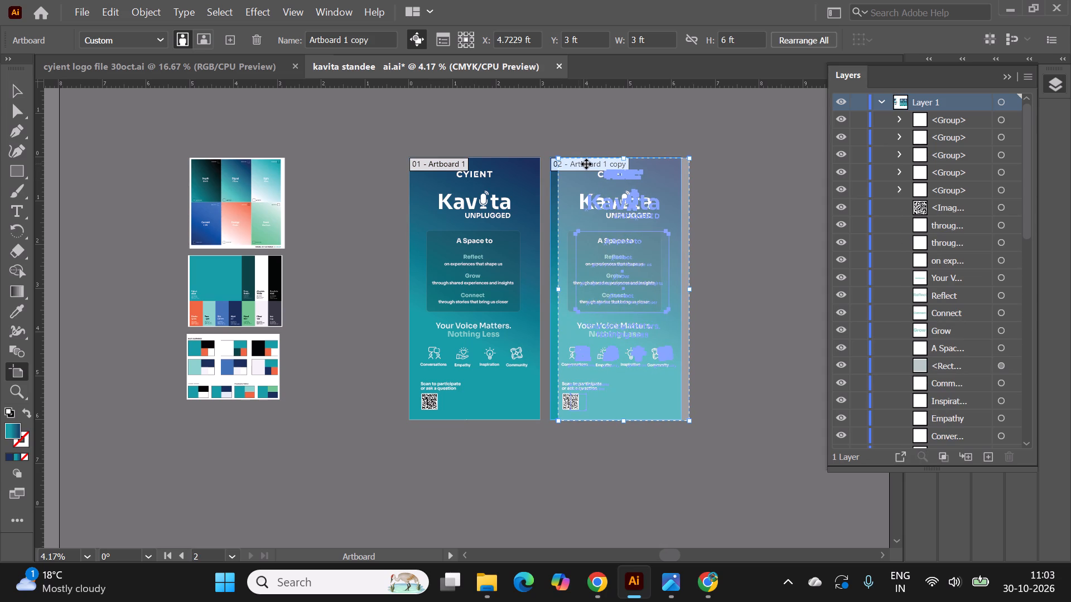
left_click(21, 93)
left_click(133, 173)
Add a vertical guide just inside the left edge of the duplicated standee as a margin.
scroll(720, 181, "up", 1, "alt")
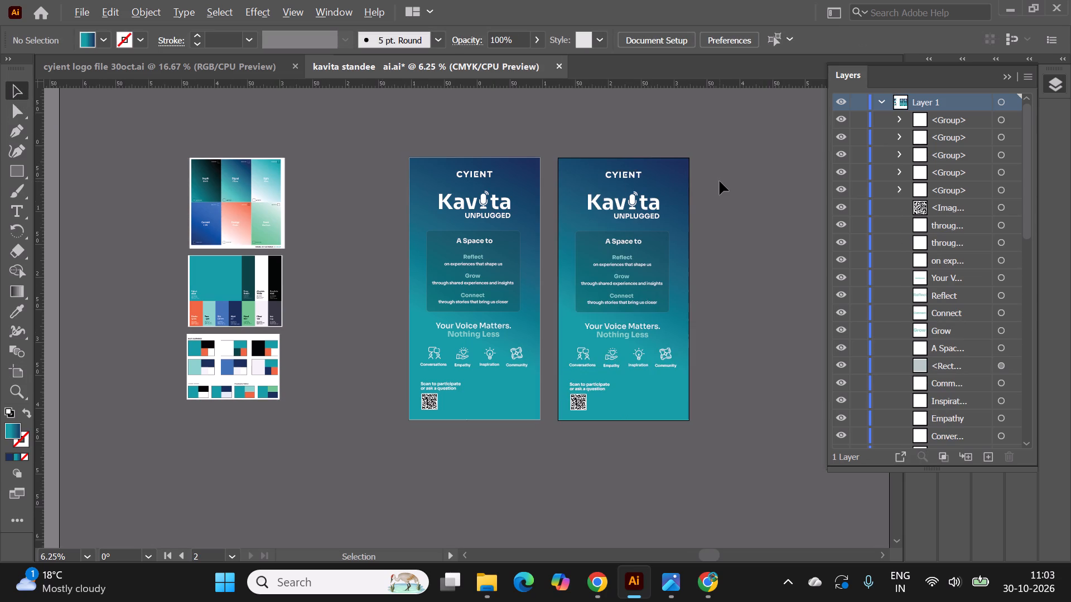
scroll(720, 181, "up", 1, "alt")
scroll(497, 154, "down", 1, "alt")
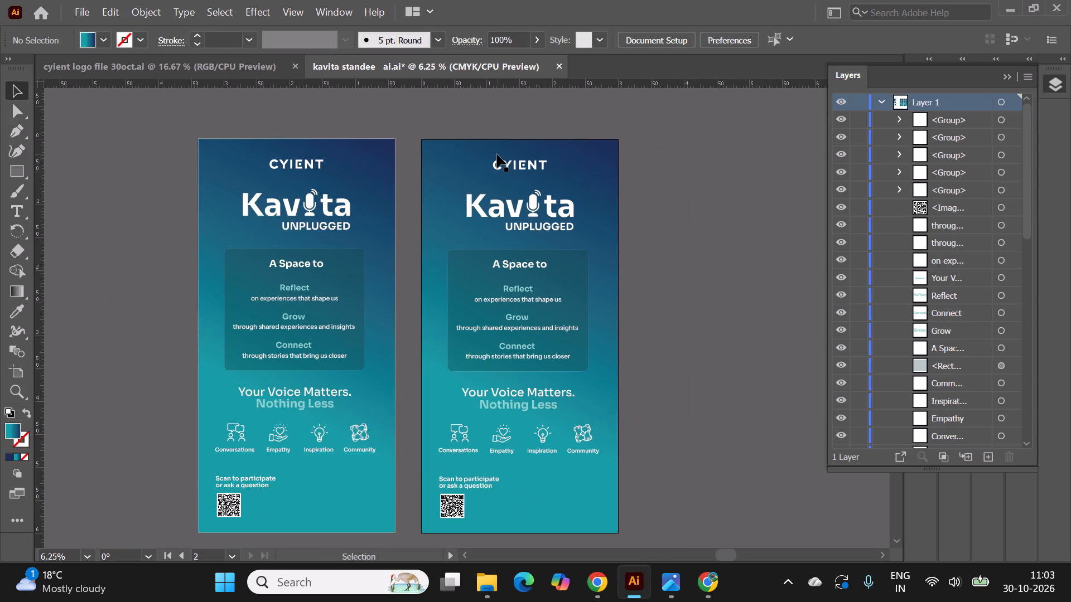
scroll(497, 154, "down", 2)
scroll(501, 177, "up", 1, "alt")
scroll(524, 143, "down", 1, "alt")
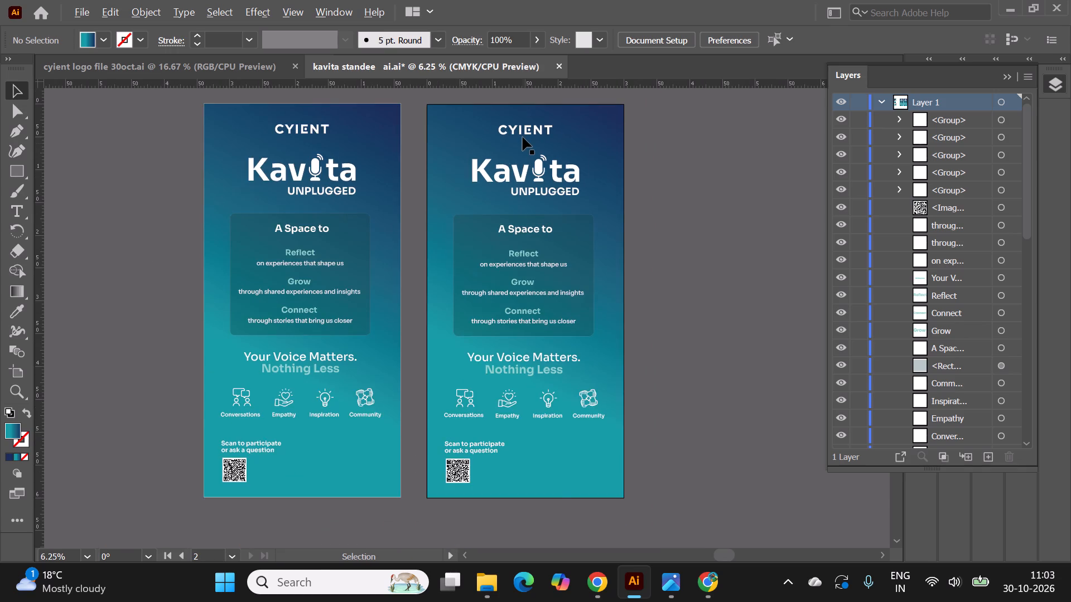
scroll(523, 137, "up", 1, "alt")
left_click(457, 144)
scroll(526, 192, "up", 1)
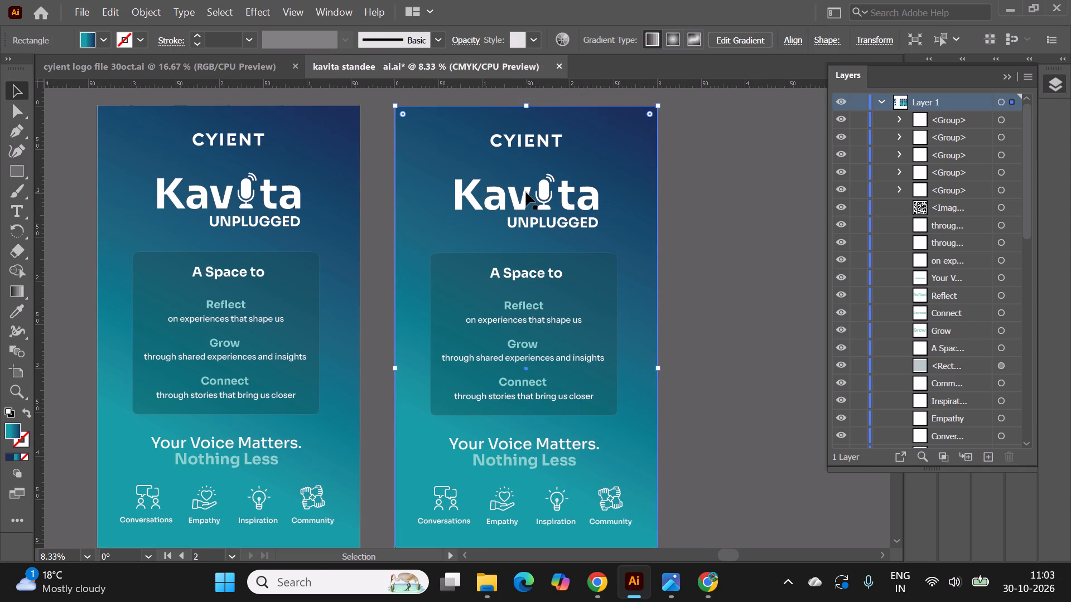
left_click_drag(39, 212, 139, 212)
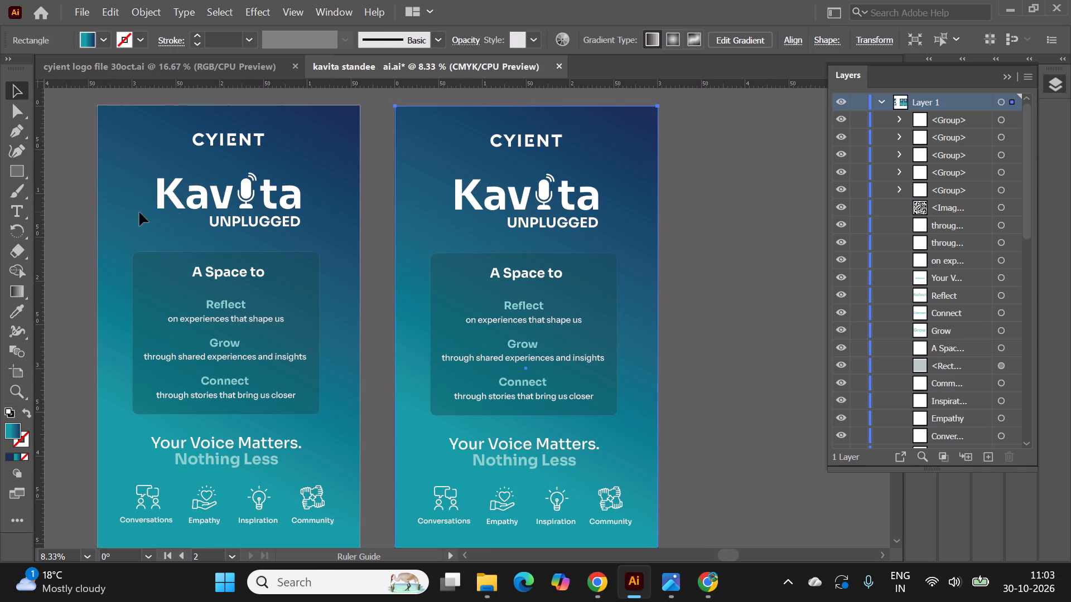
left_click_drag(139, 212, 420, 220)
left_click(722, 296)
Move the CYIENT logo on the duplicated standee up slightly and left-align it to the vertical guide.
scroll(468, 124, "up", 1, "alt")
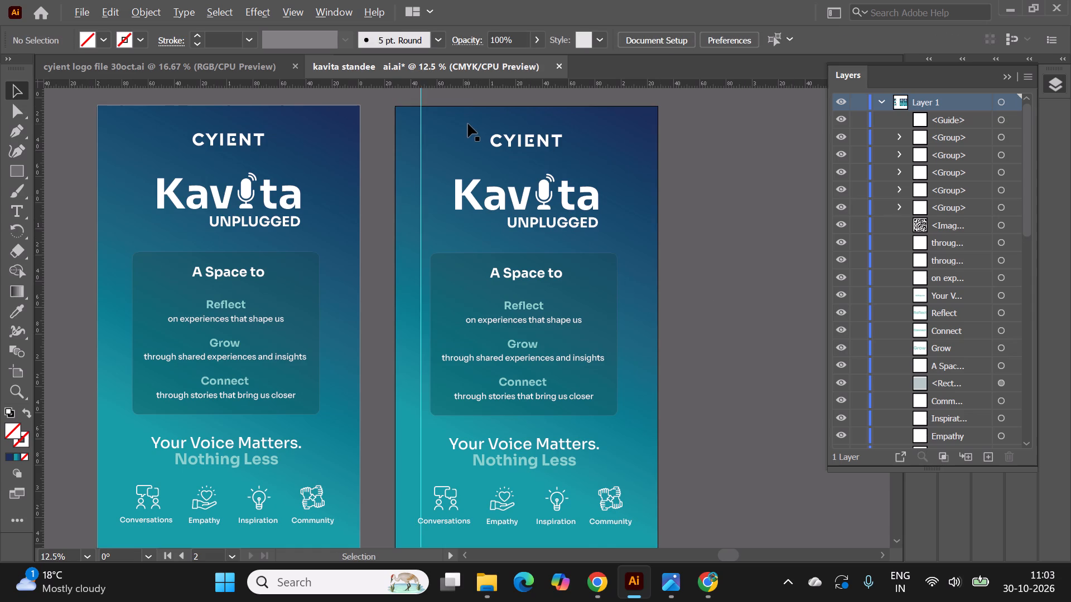
left_click(504, 153)
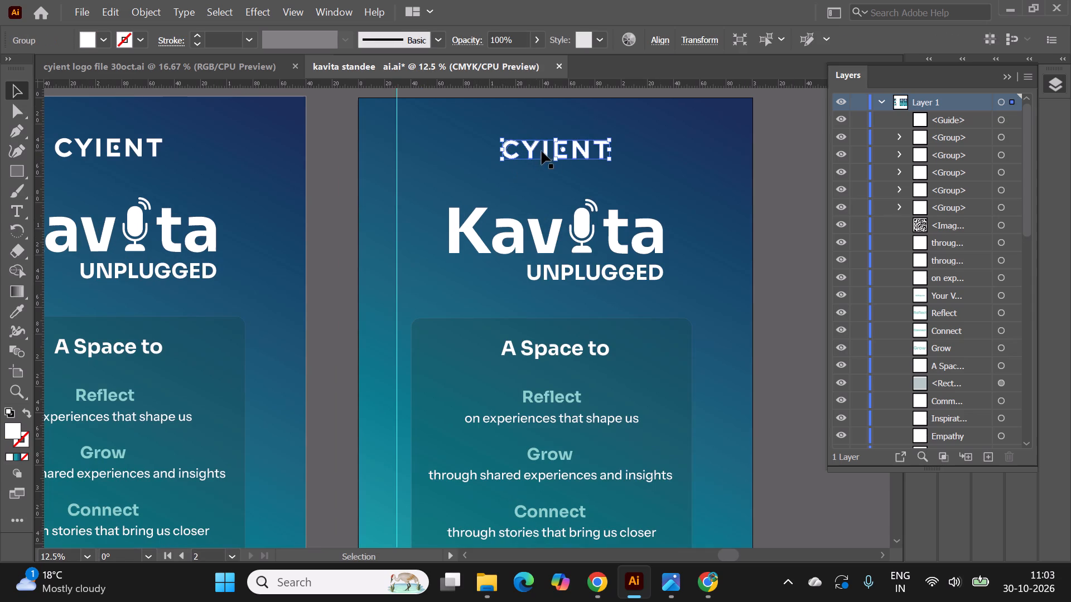
left_click_drag(548, 149, 546, 138)
left_click_drag(554, 136, 452, 132)
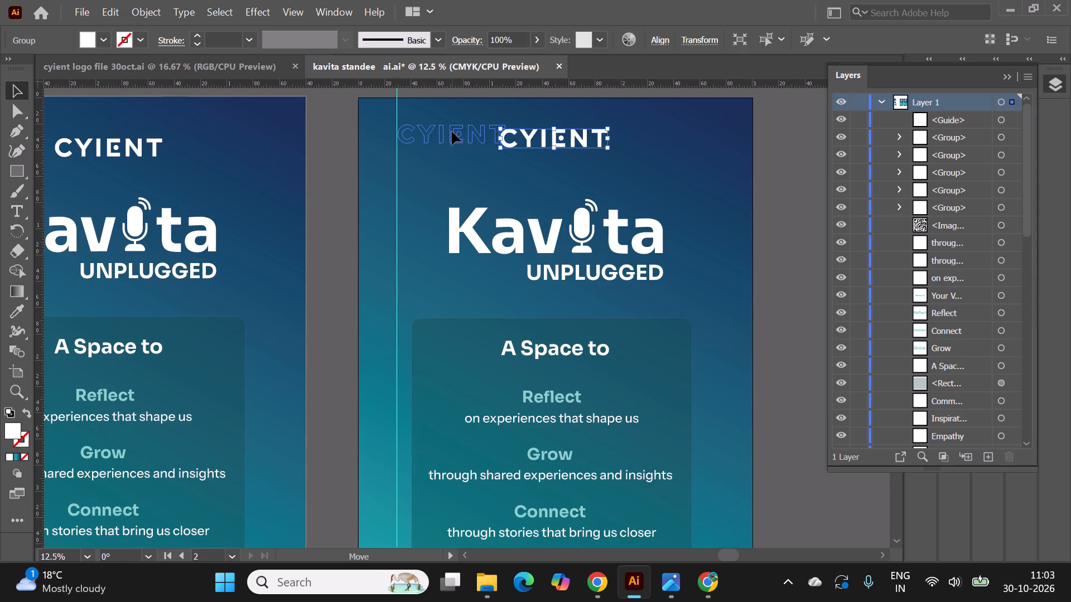
left_click_drag(452, 132, 452, 136)
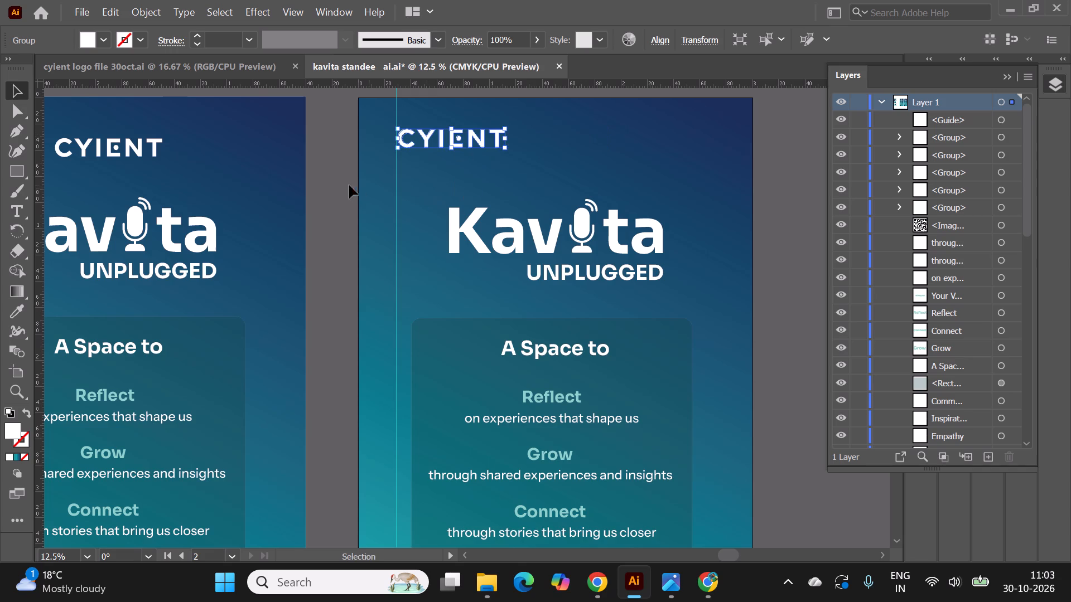
left_click(331, 185)
Delete the old Kavita Unplugged logo and the translucent rounded box behind the "A Space to" text on the duplicated standee.
left_click(522, 238)
key("Delete")
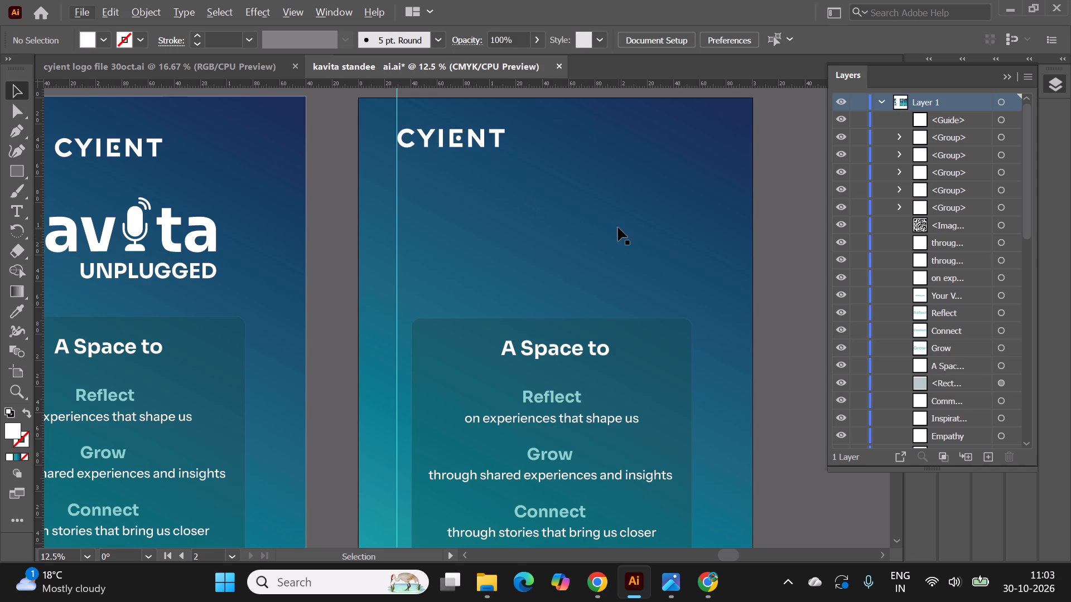
scroll(543, 237, "down", 2, "alt")
scroll(560, 276, "up", 1, "alt")
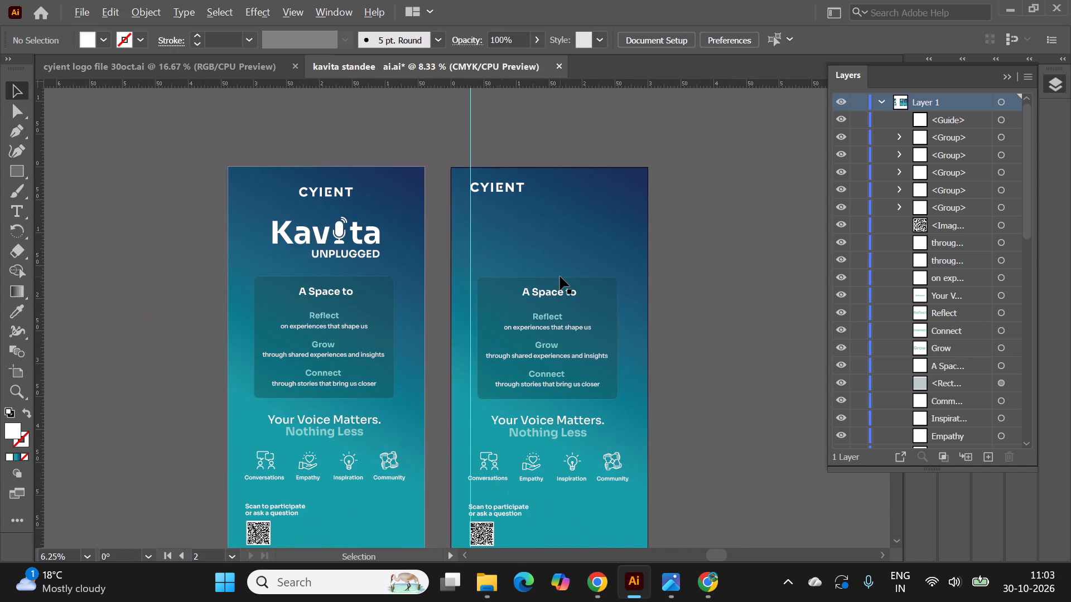
scroll(560, 276, "down", 1, "alt")
scroll(562, 287, "down", 2)
left_click(607, 273)
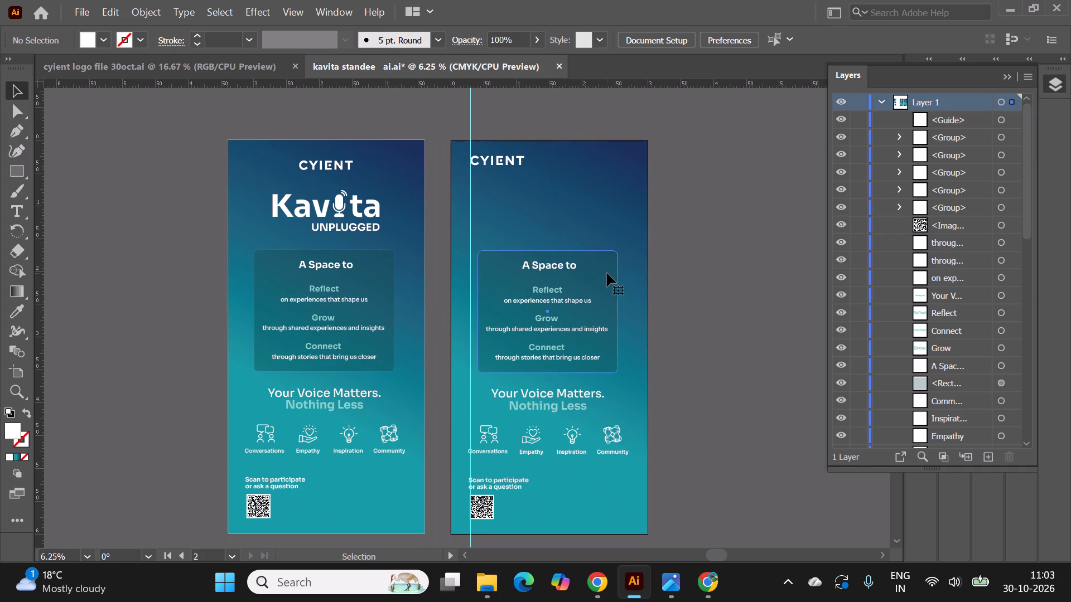
key("Delete")
left_click(689, 317)
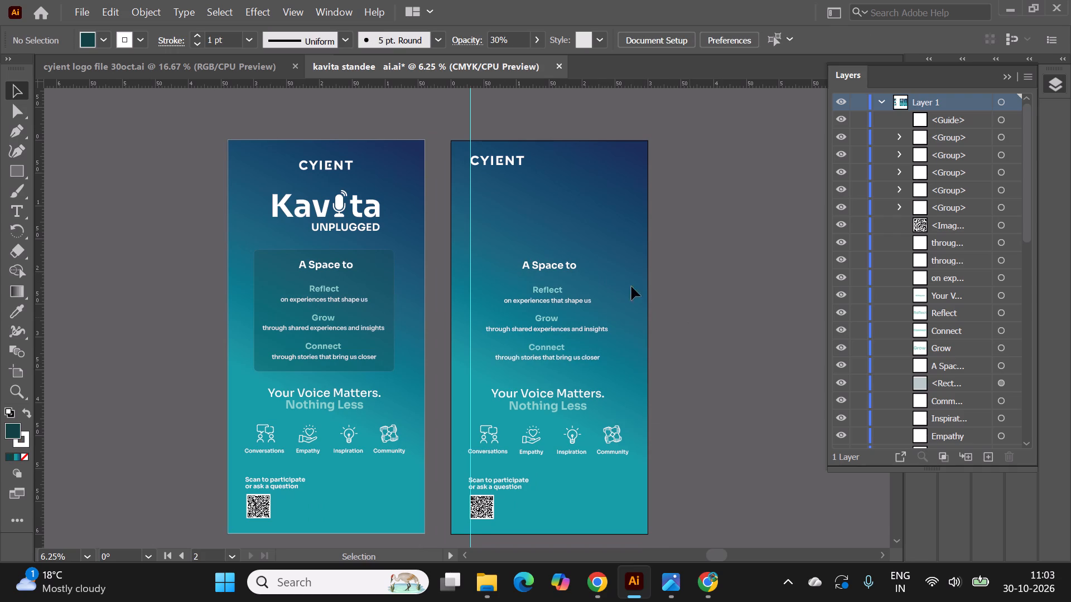
Copy the white uppercase KAVITA Unplugged logo from artboard 9 of the 30oct logo file into the duplicated standee.
scroll(481, 198, "up", 1, "alt")
scroll(538, 118, "up", 1, "alt")
left_click(494, 215)
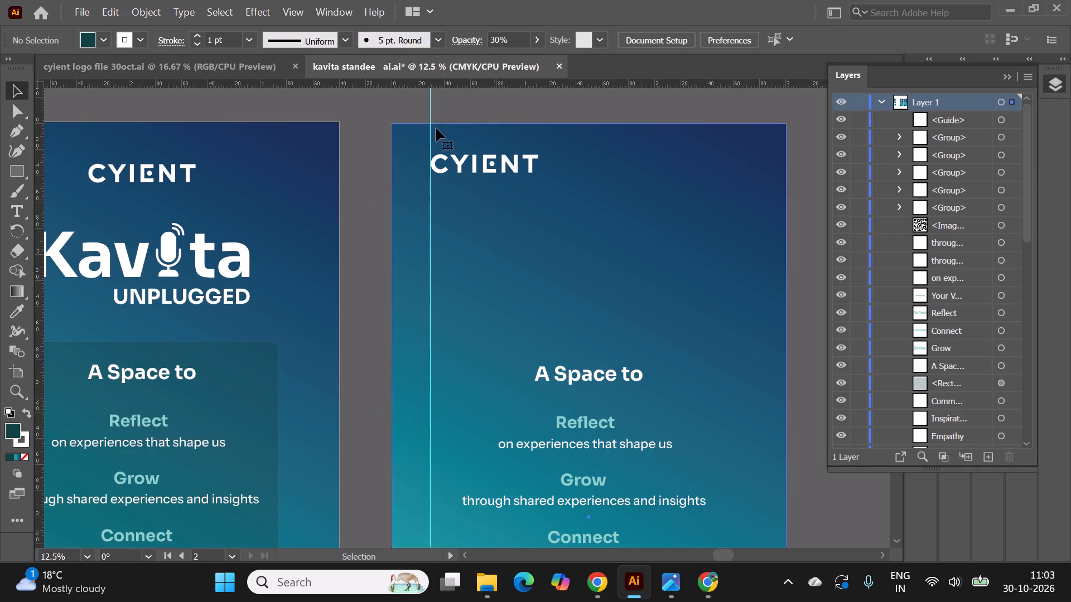
left_click(205, 71)
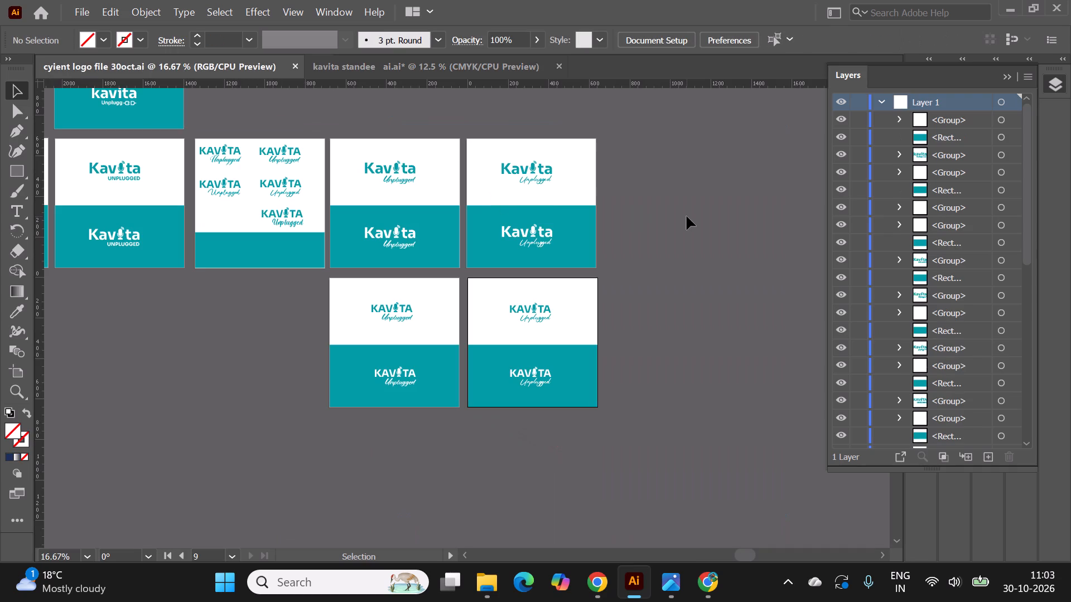
left_click(687, 216)
left_click(532, 310)
left_click(528, 374)
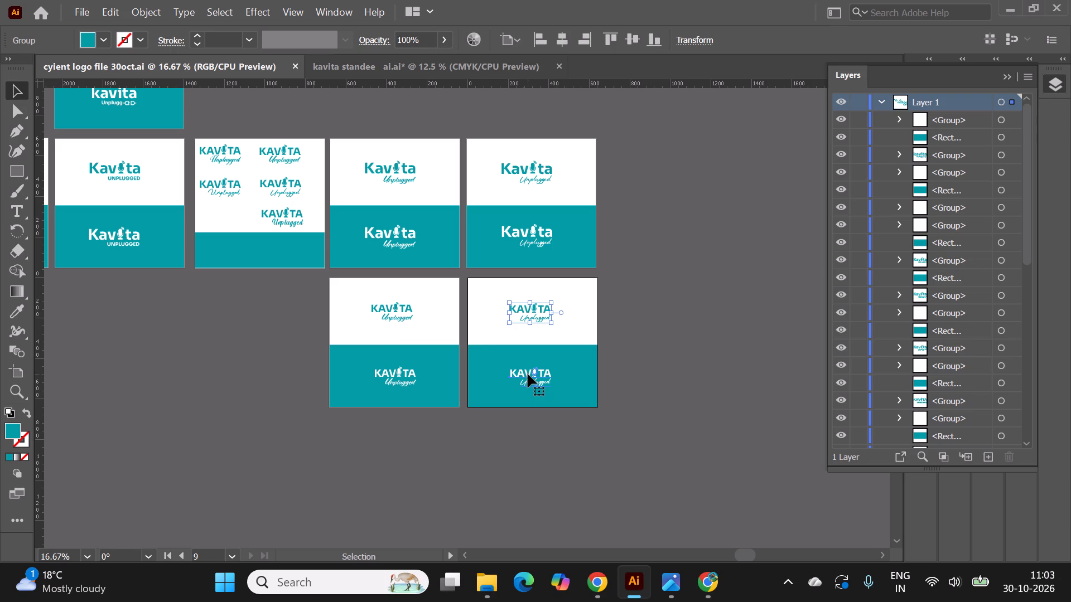
key("ctrl+c")
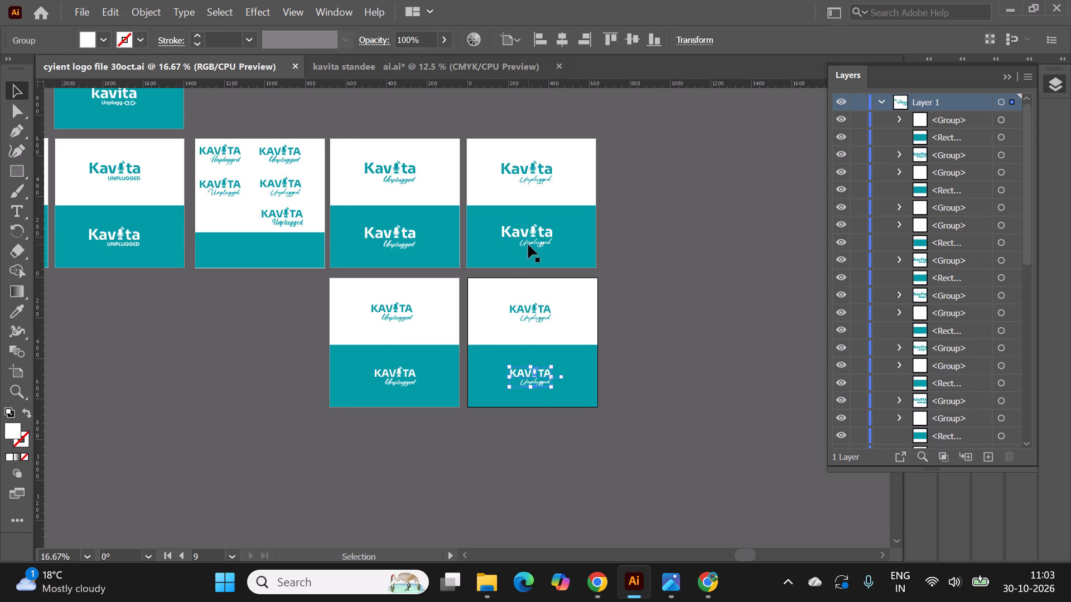
left_click(408, 65)
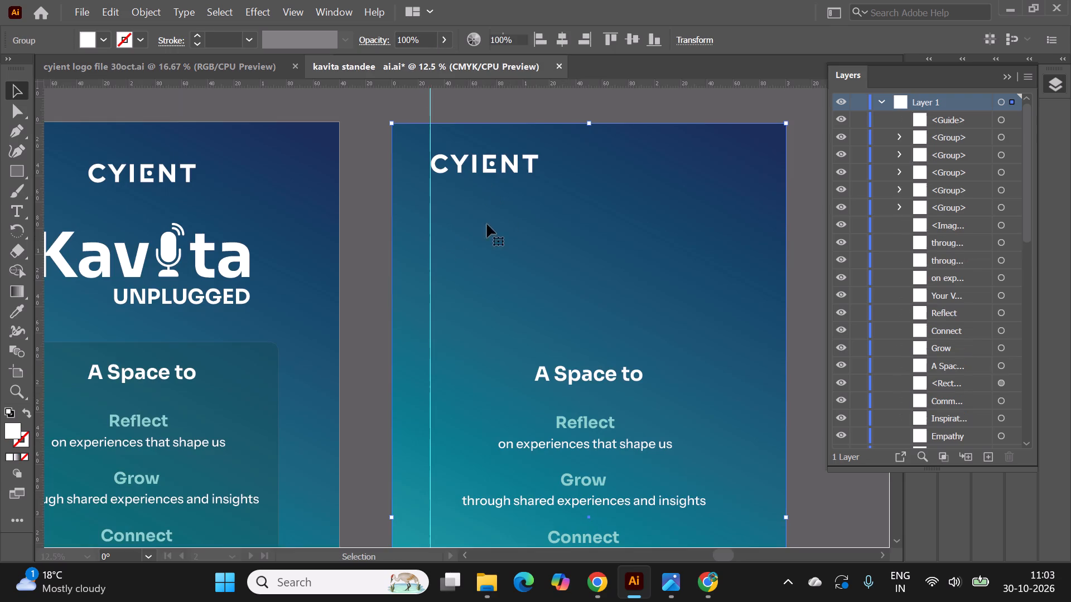
left_click(500, 209)
key("ctrl+v")
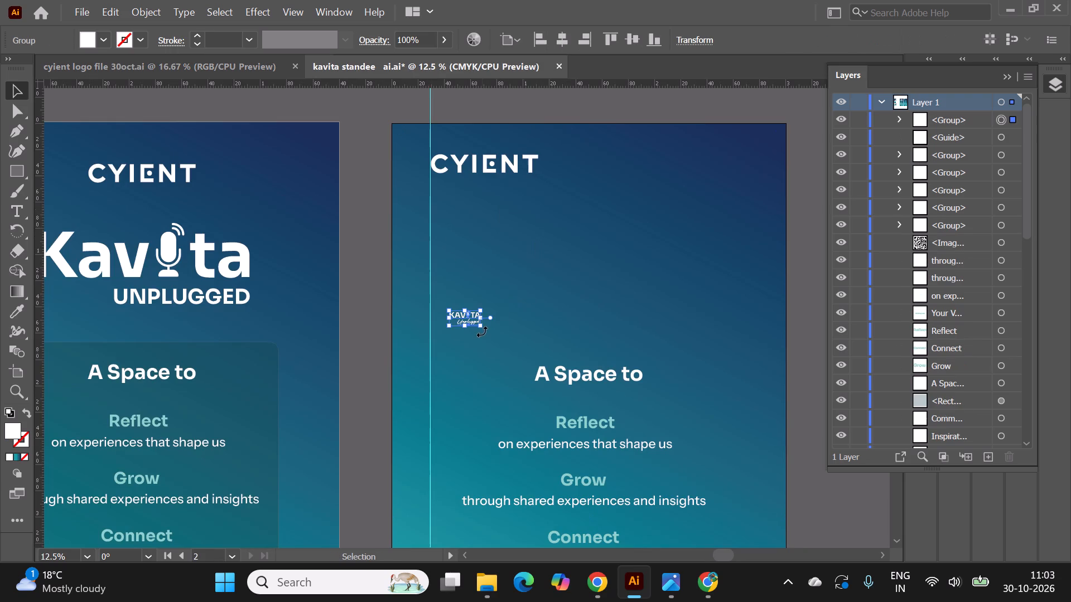
Enlarge the pasted KAVITA Unplugged logo proportionally and place it below the CYIENT logo, aligning its K with the vertical guide.
left_click_drag(479, 328, 559, 372, "shift")
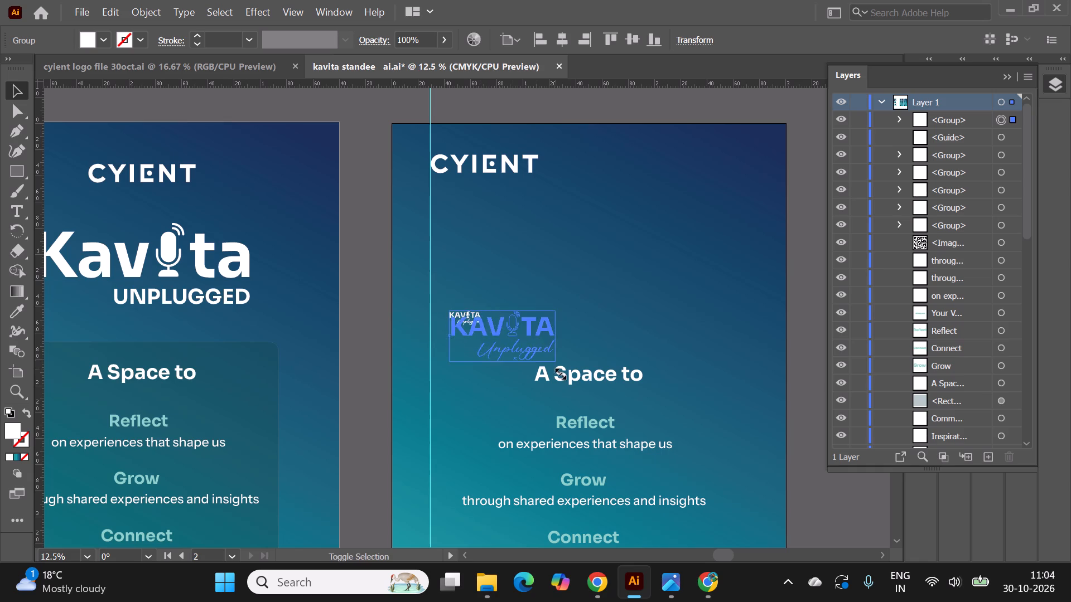
left_click_drag(559, 372, 560, 372, "shift")
left_click_drag(496, 328, 478, 220)
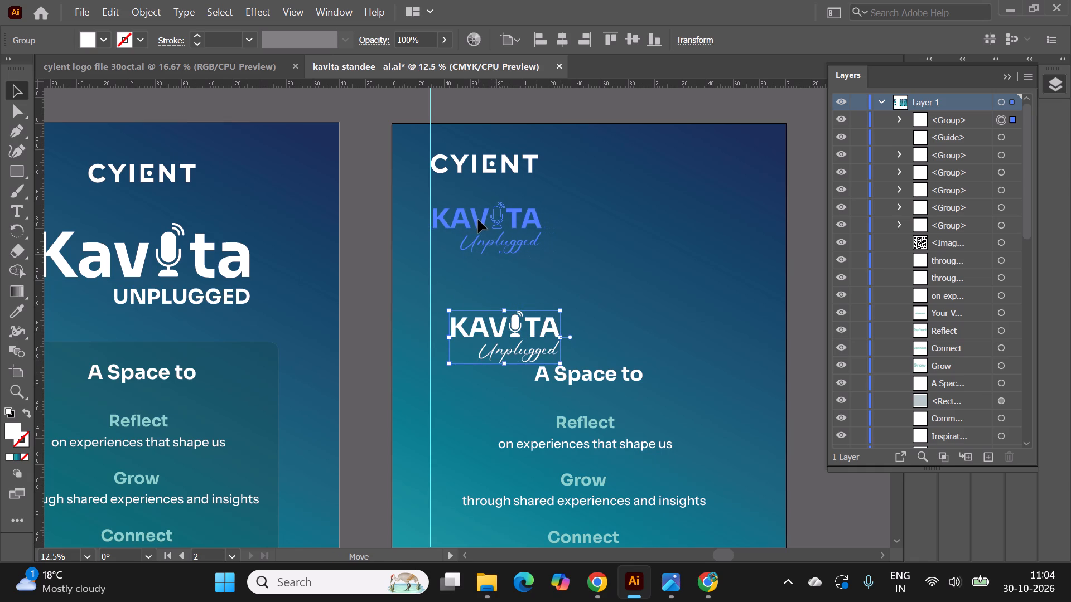
left_click_drag(478, 220, 476, 217)
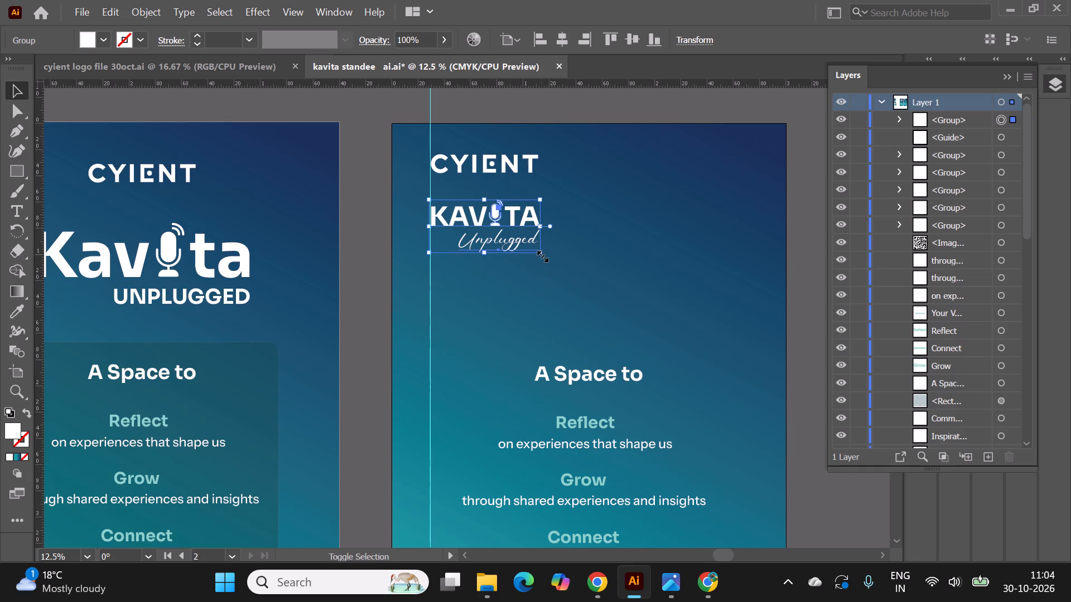
left_click_drag(541, 255, 635, 310, "shift")
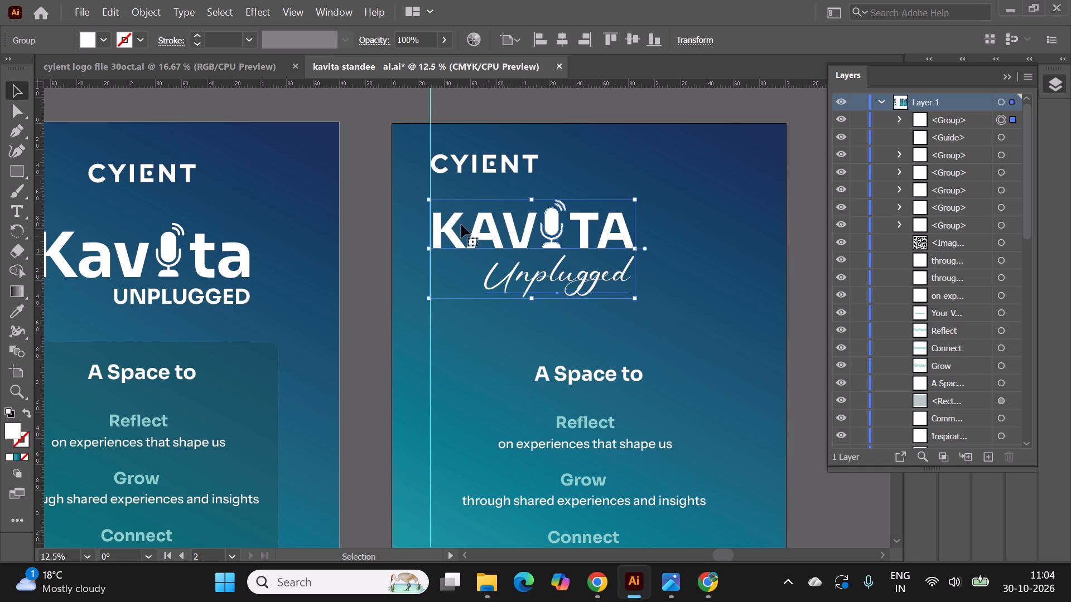
scroll(473, 224, "up", 2, "alt")
left_click_drag(479, 232, 476, 227)
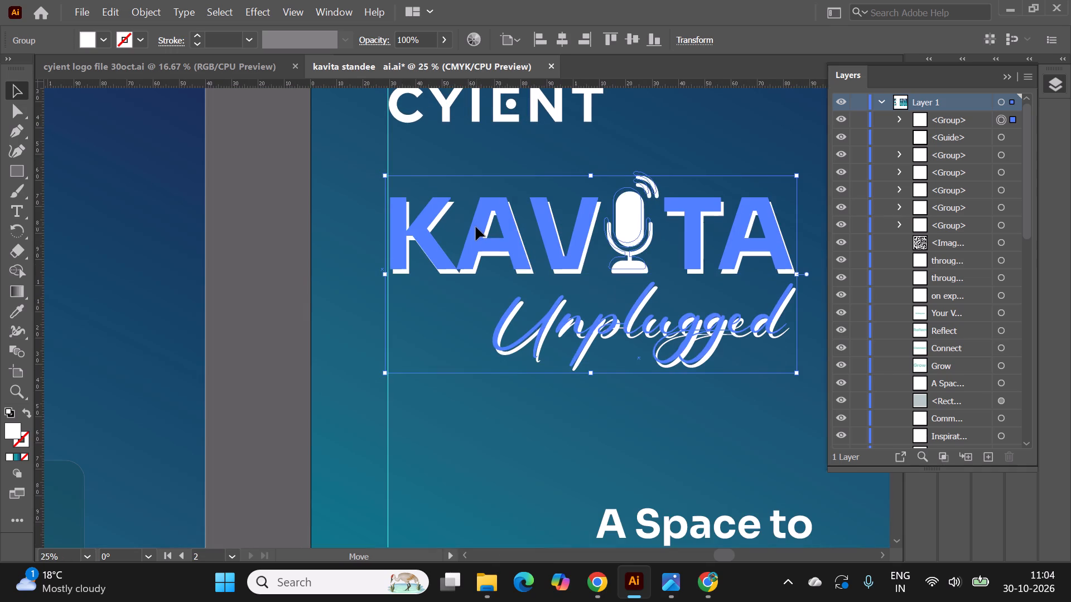
left_click_drag(476, 227, 475, 227)
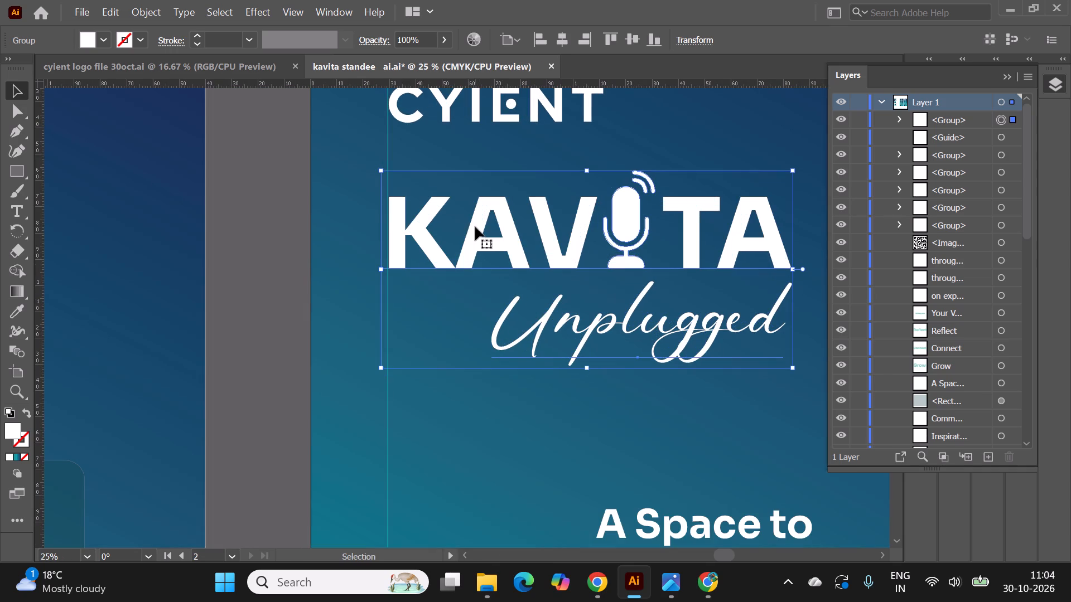
Shrink the CYIENT logo on the duplicated standee slightly, keeping its proportions and its left edge on the vertical guide.
scroll(471, 227, "down", 2, "alt")
scroll(421, 208, "down", 2, "alt")
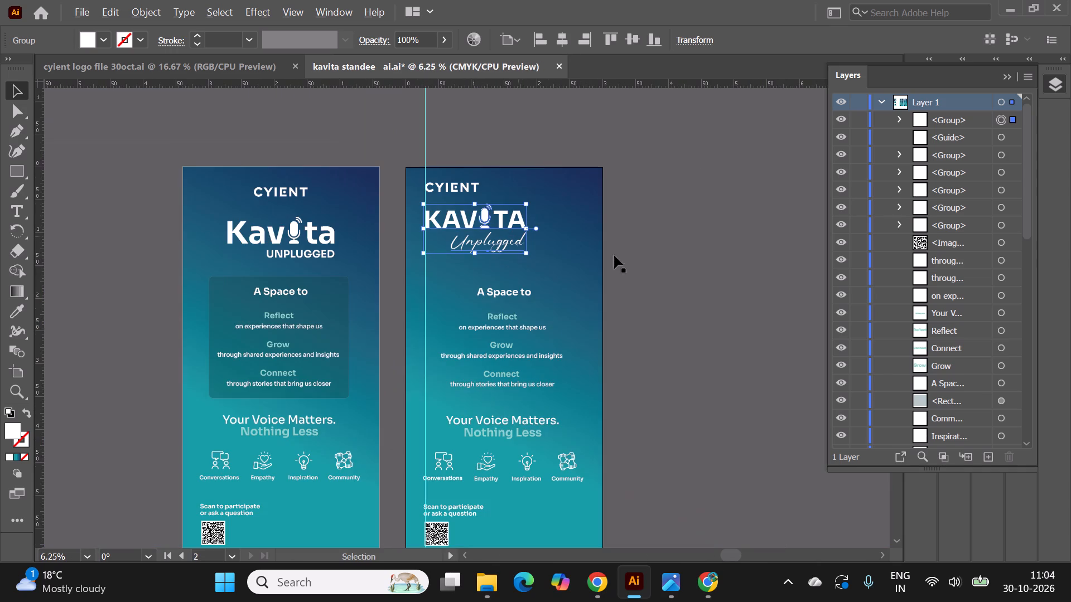
left_click(701, 272)
scroll(454, 177, "up", 2, "alt")
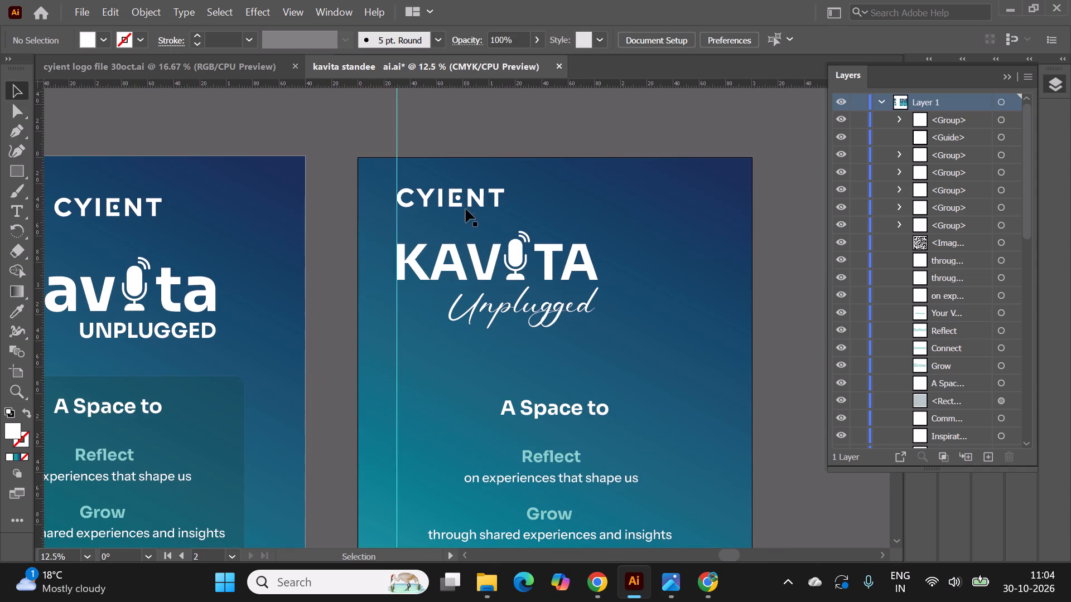
left_click(452, 202)
scroll(452, 190, "up", 2, "alt")
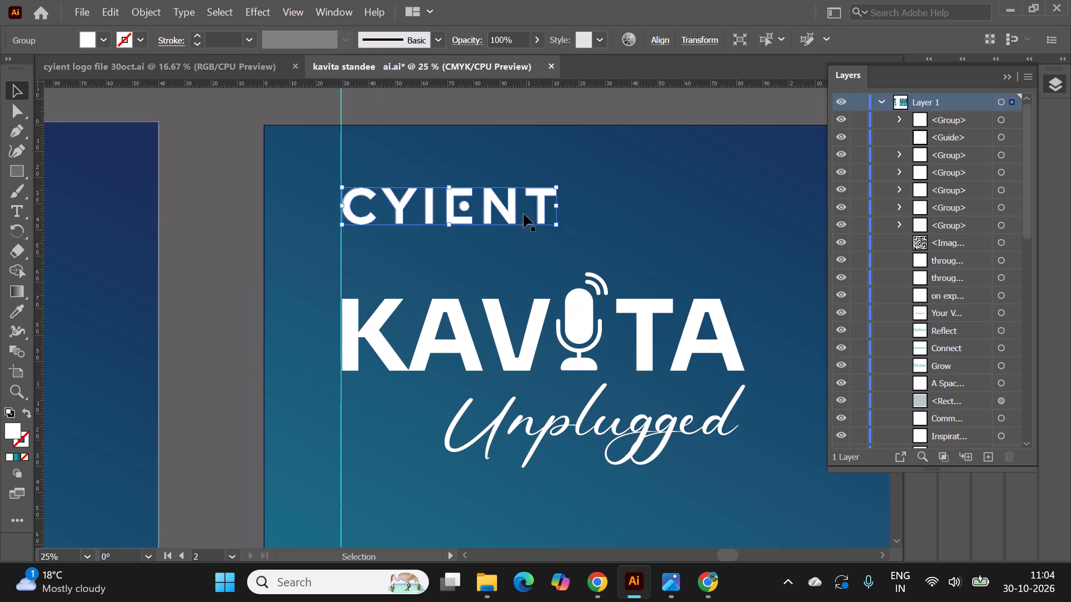
left_click_drag(557, 226, 546, 220, "shift")
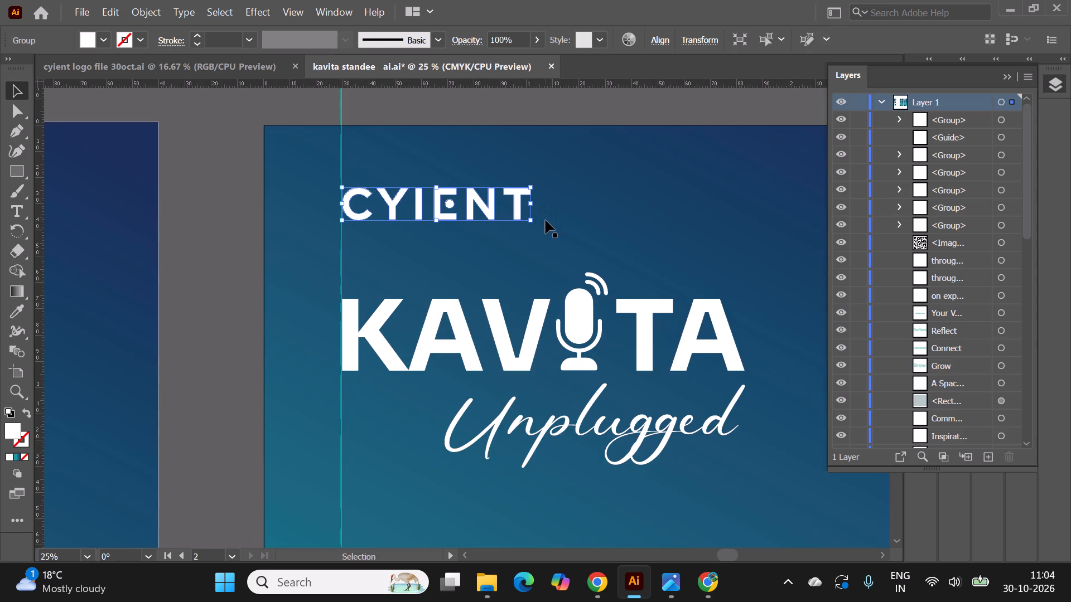
left_click(469, 103)
Nudge the KAVITA Unplugged logo slightly down below the CYIENT logo on the duplicated standee, keeping its K on the vertical guide.
scroll(469, 103, "down", 1, "alt")
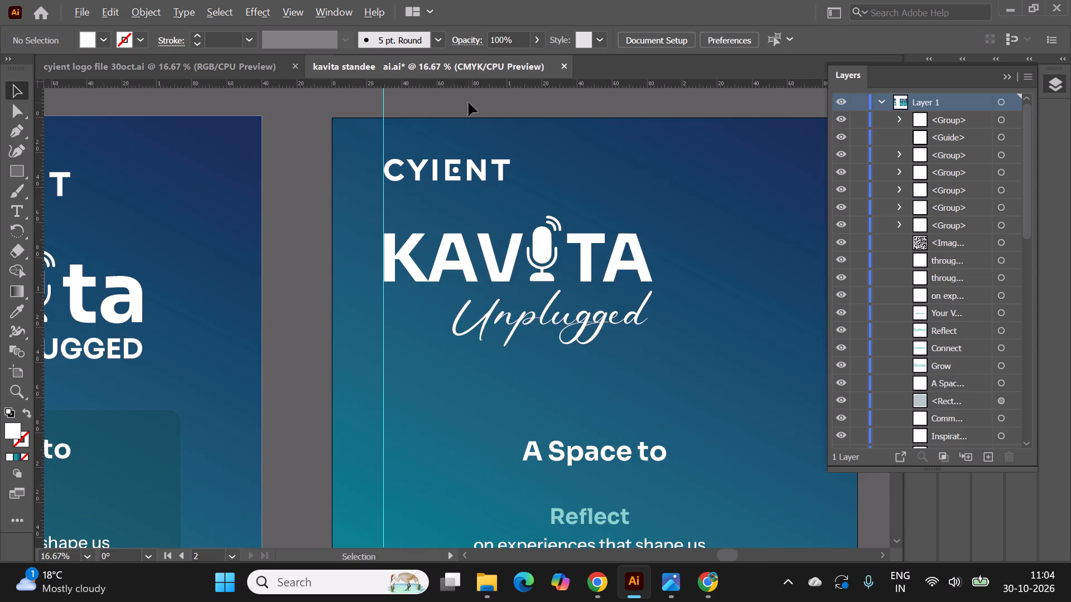
scroll(469, 103, "down", 1, "alt")
left_click(527, 213)
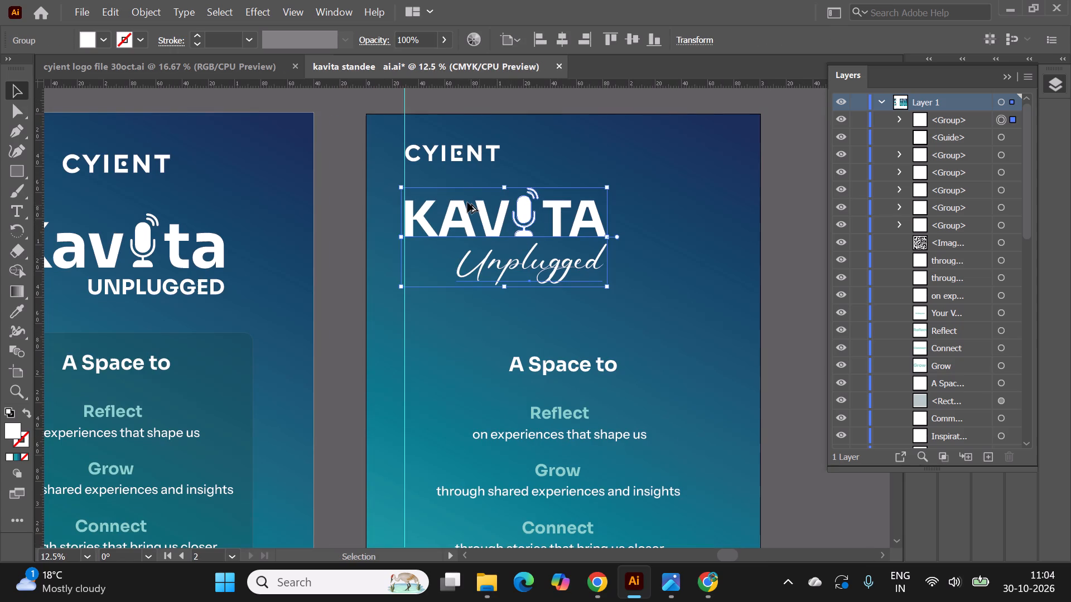
scroll(467, 202, "up", 1, "alt")
scroll(423, 217, "up", 1, "alt")
scroll(379, 229, "up", 1, "alt")
left_click(380, 223)
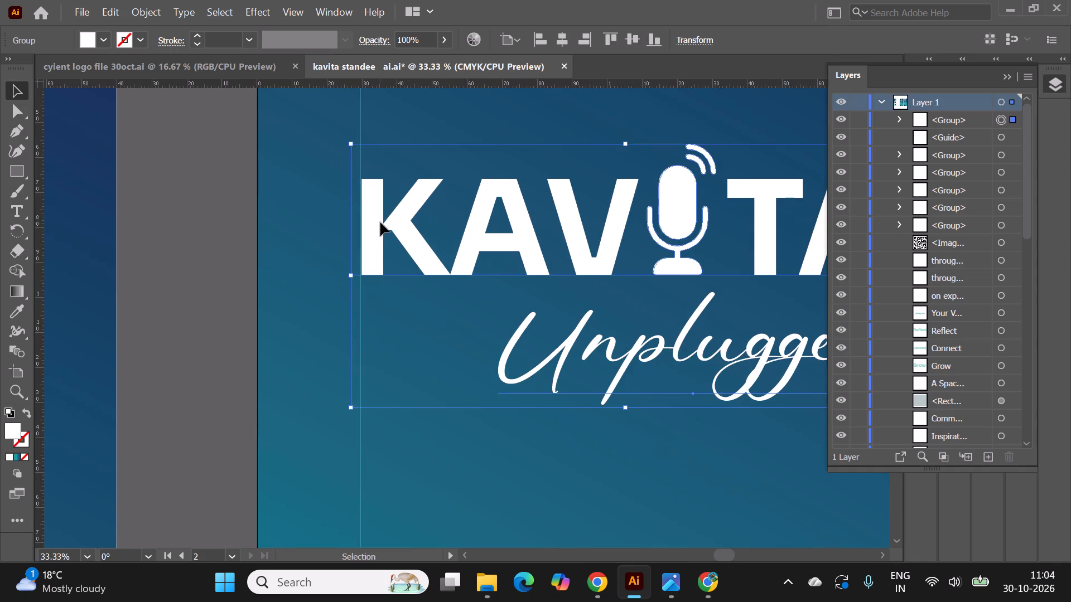
scroll(443, 220, "down", 3, "alt")
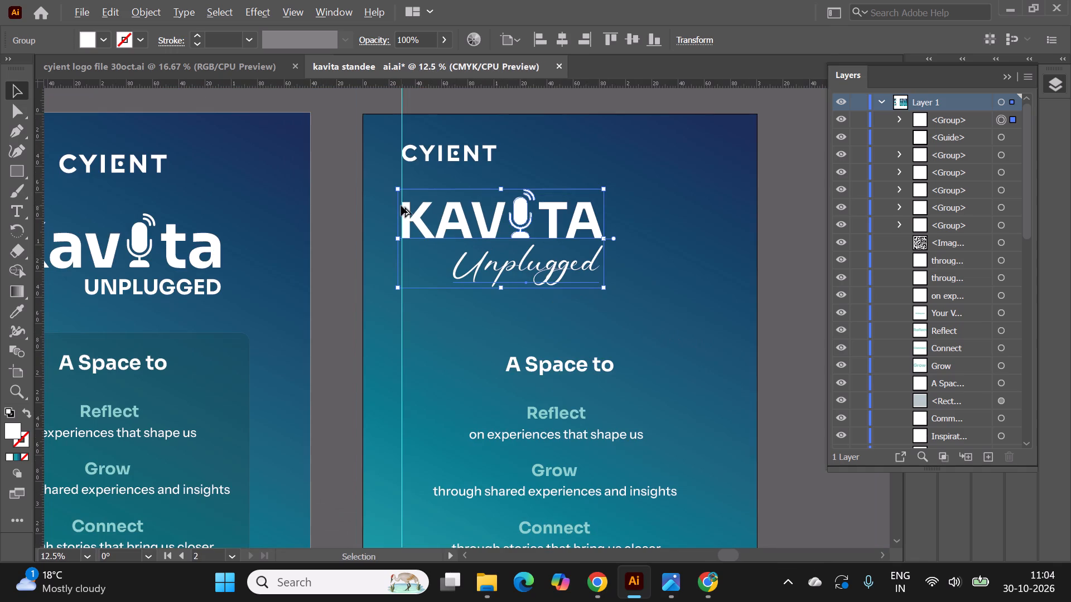
left_click(777, 294)
scroll(479, 161, "down", 1, "alt")
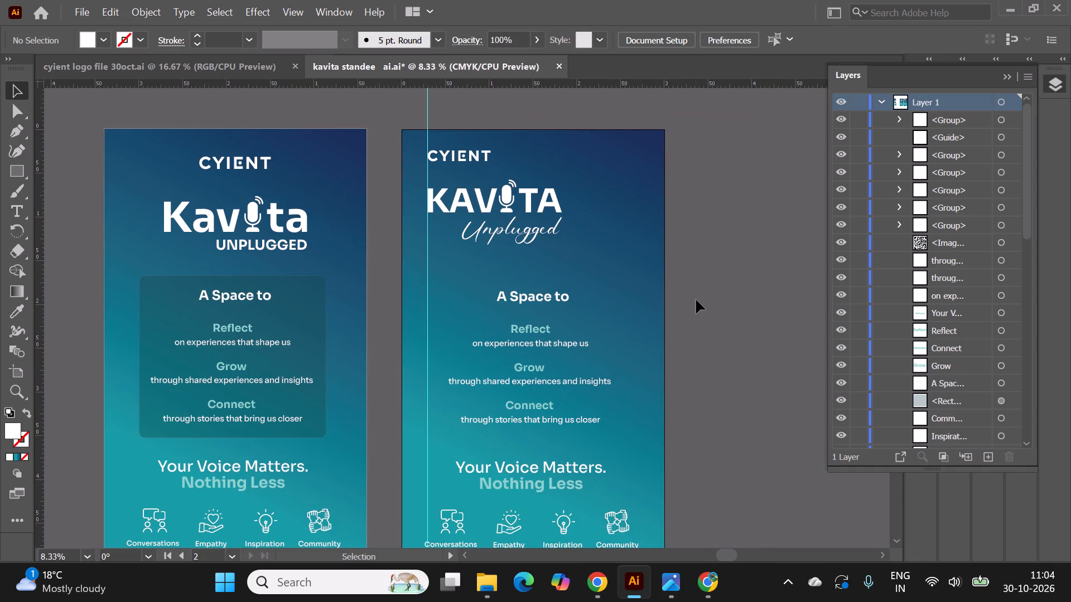
left_click(698, 303)
scroll(504, 193, "up", 2, "alt")
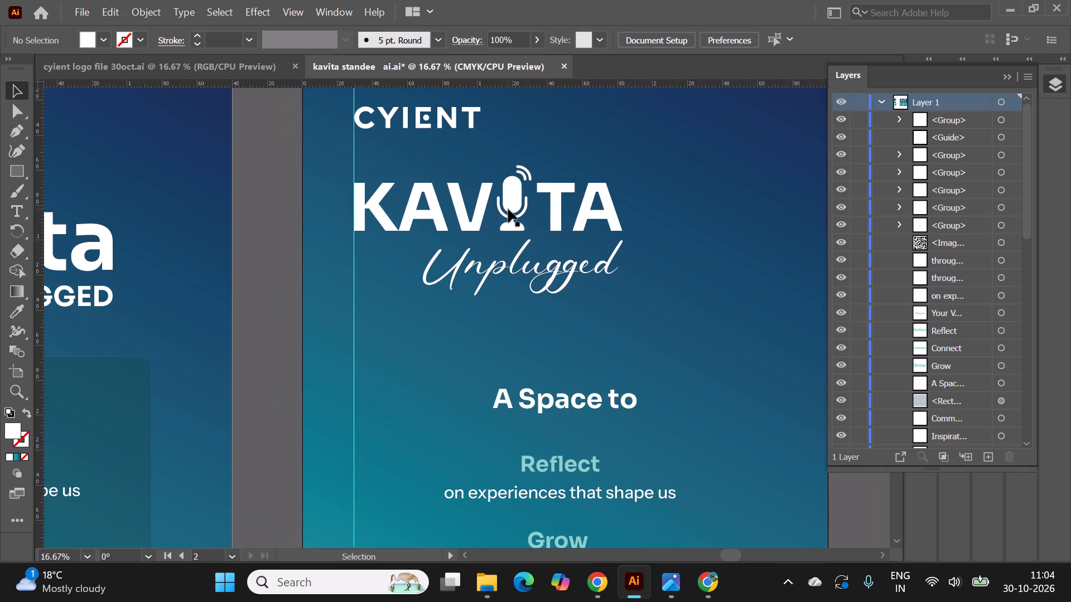
left_click(508, 209)
left_click(512, 196)
scroll(495, 182, "down", 1, "alt")
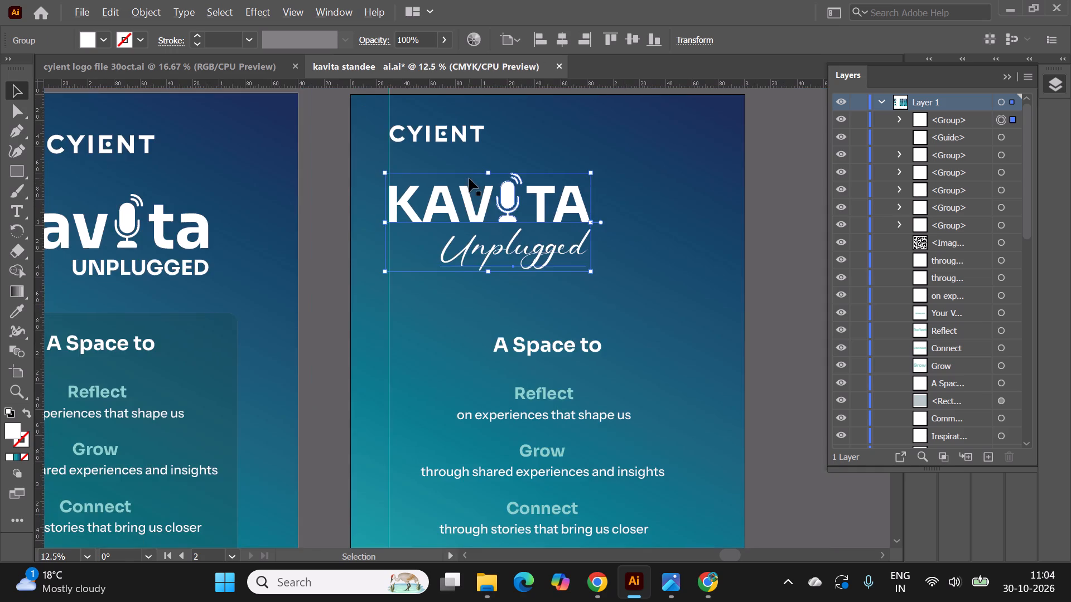
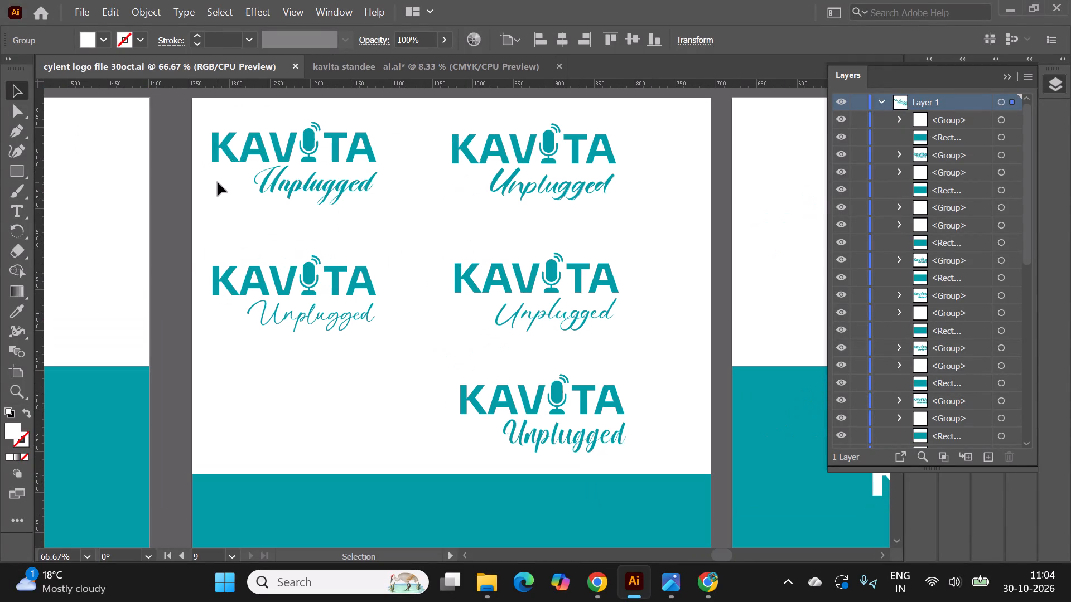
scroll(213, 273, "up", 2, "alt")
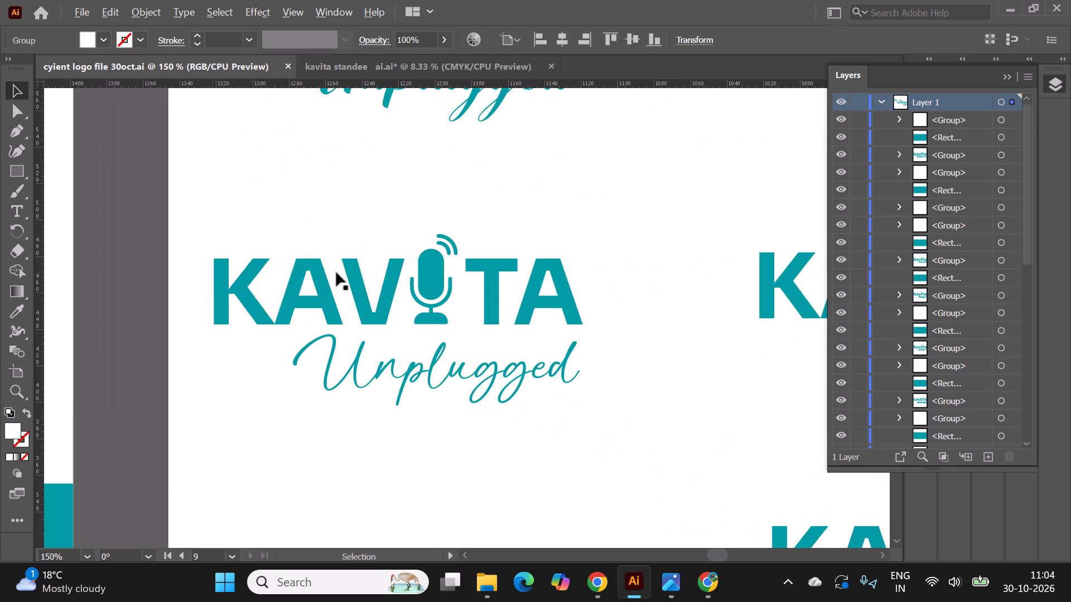
Frame the teal KAVITA Unplugged script variations on artboard 9 and start a screen snip of them.
scroll(611, 269, "down", 1, "alt")
scroll(195, 270, "down", 1, "alt")
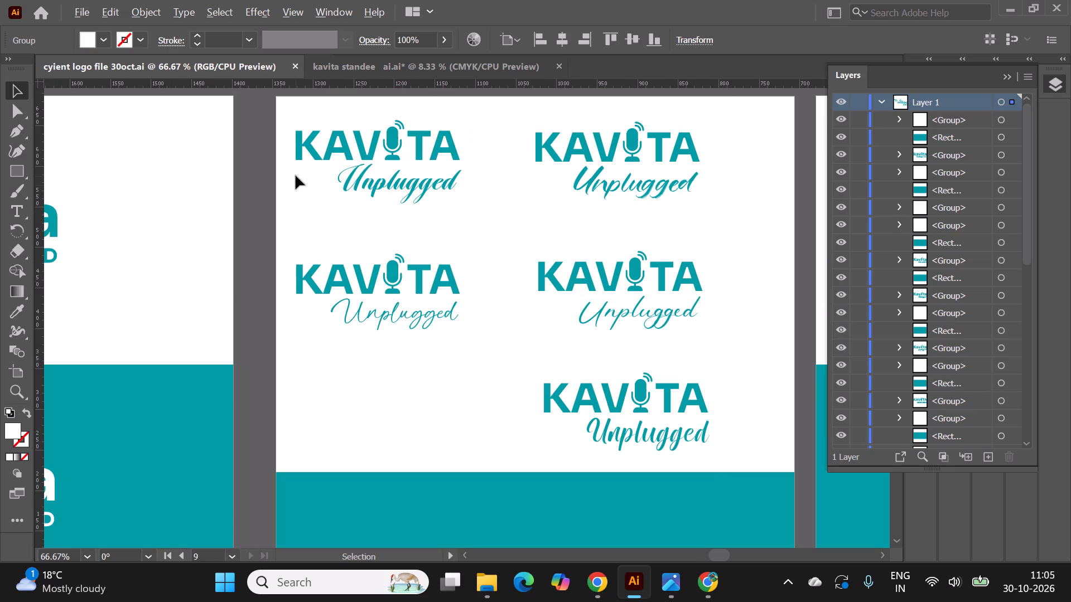
scroll(300, 143, "up", 1, "alt")
scroll(548, 347, "up", 1)
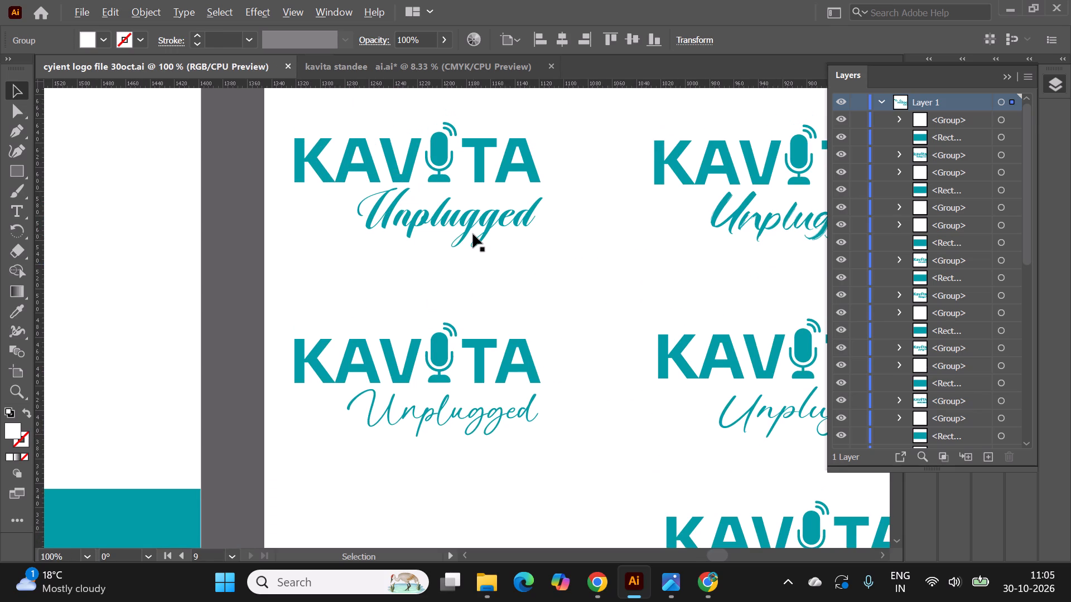
scroll(473, 234, "down", 1, "alt")
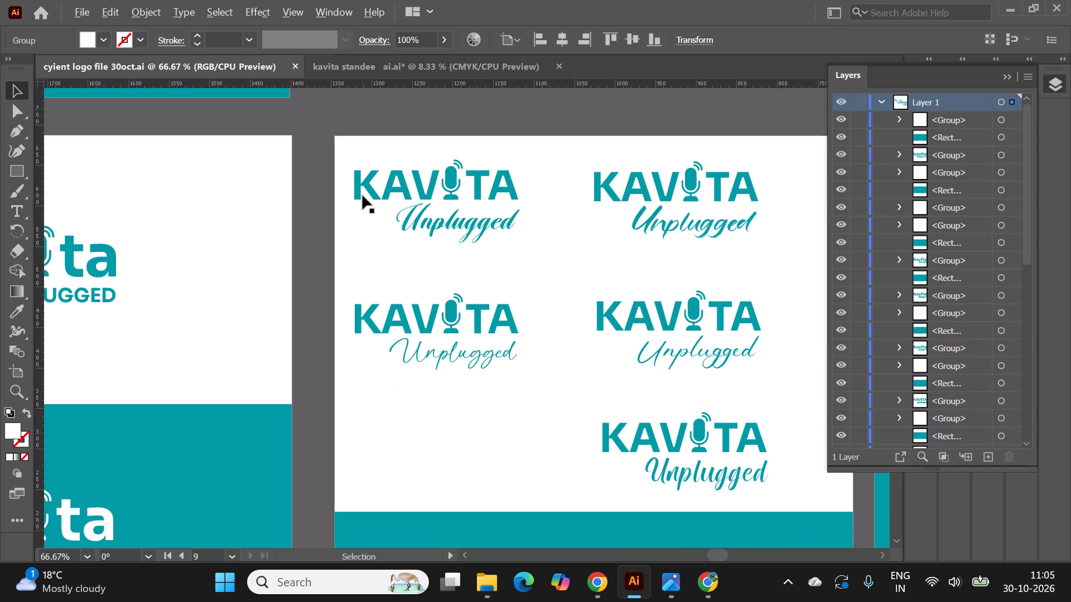
scroll(373, 247, "up", 1, "alt")
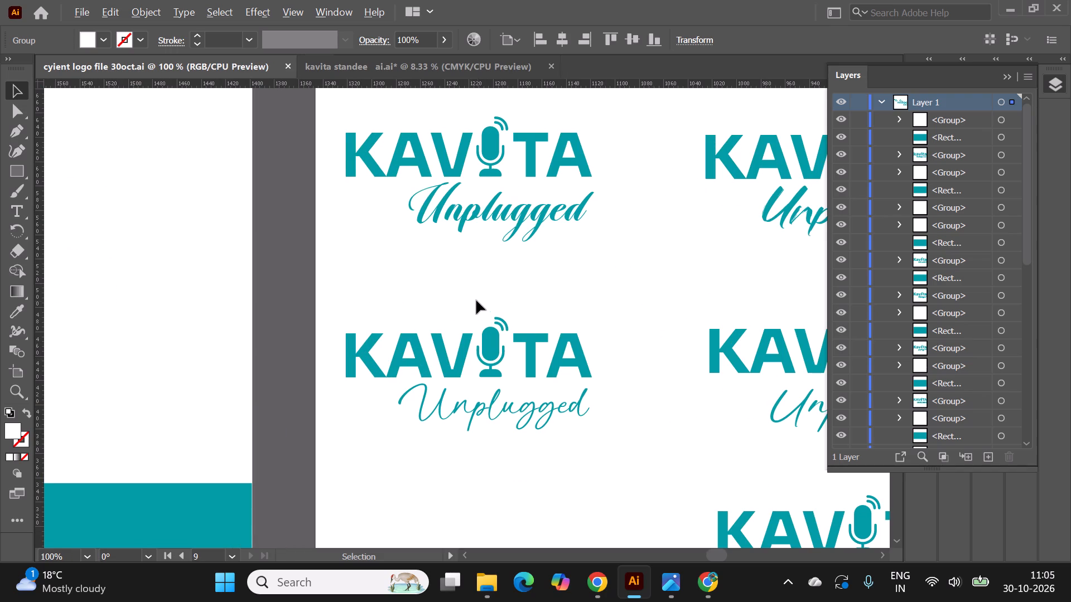
scroll(383, 230, "down", 1, "alt")
scroll(421, 183, "up", 1, "alt")
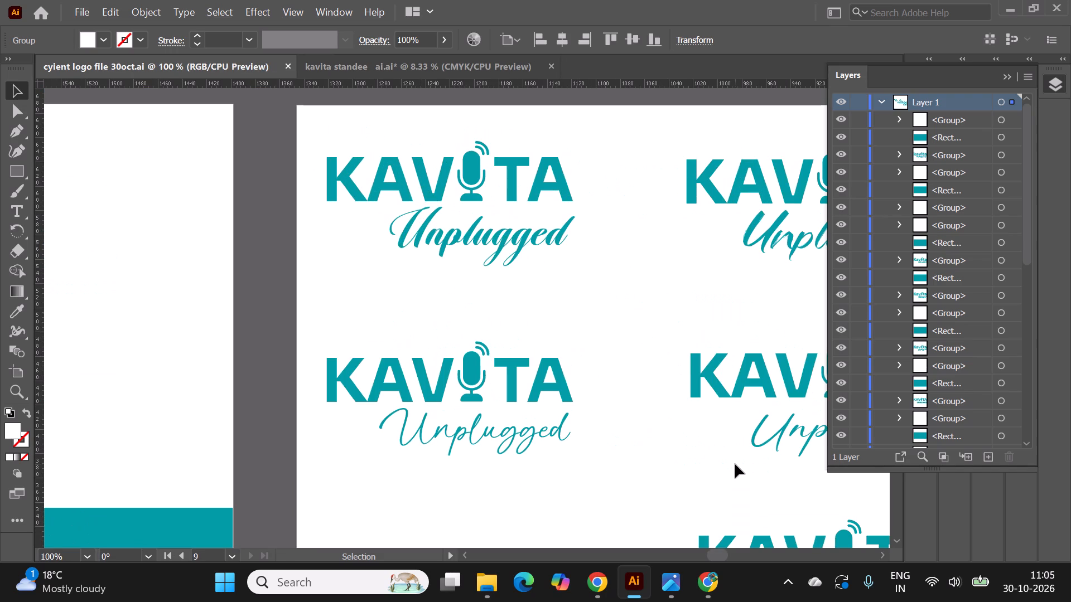
key("Print")
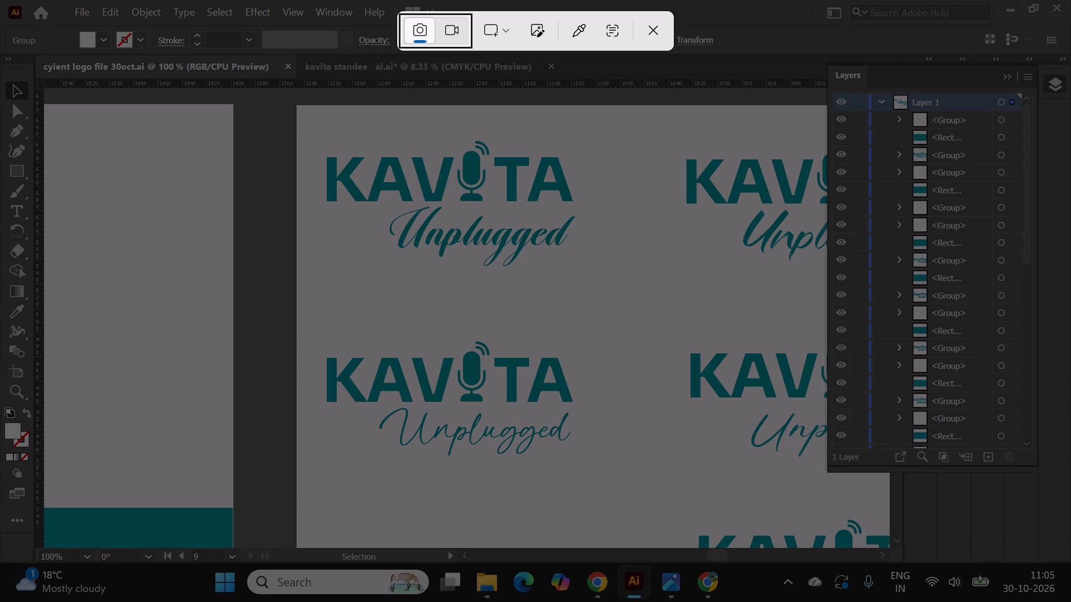
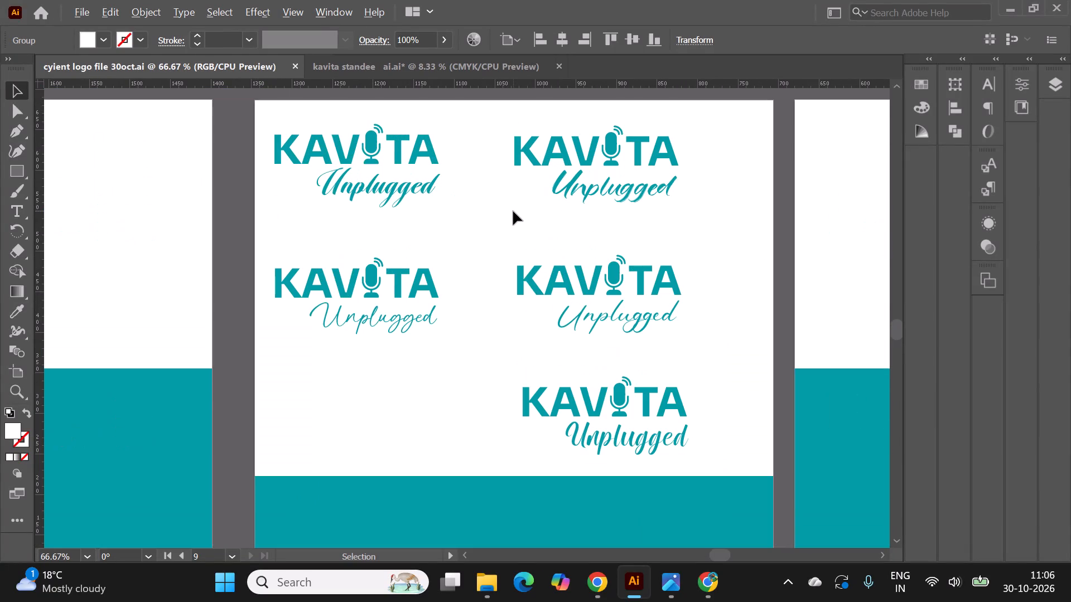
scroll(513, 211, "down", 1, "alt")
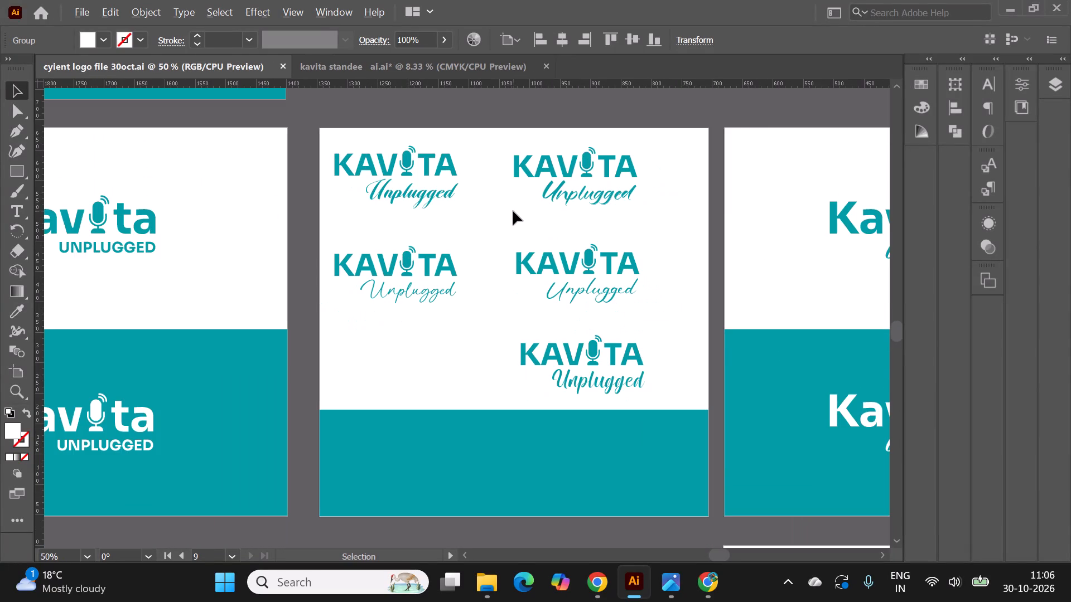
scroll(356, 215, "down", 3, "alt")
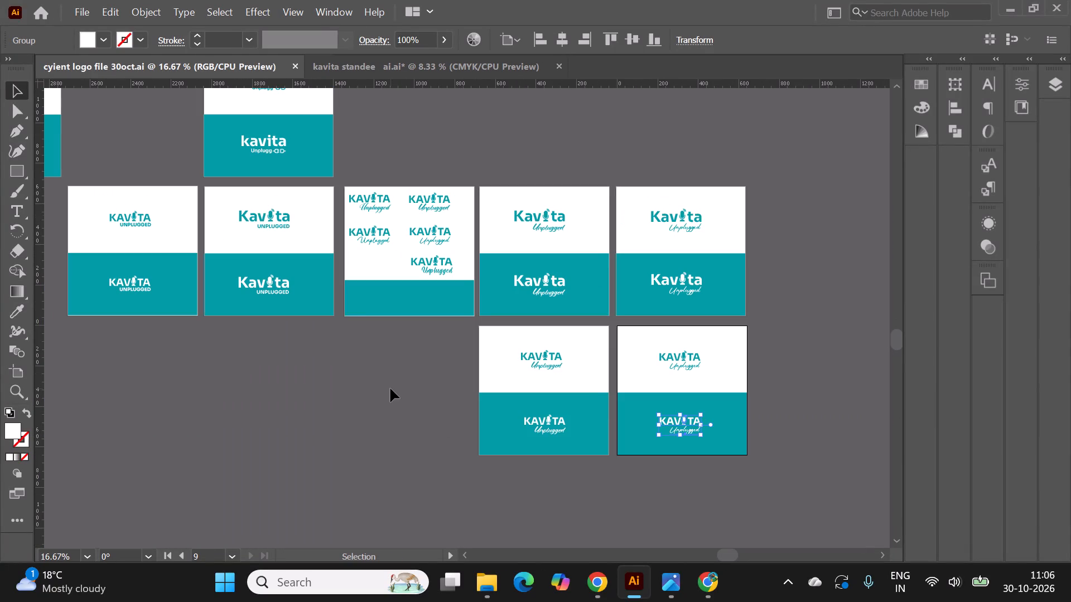
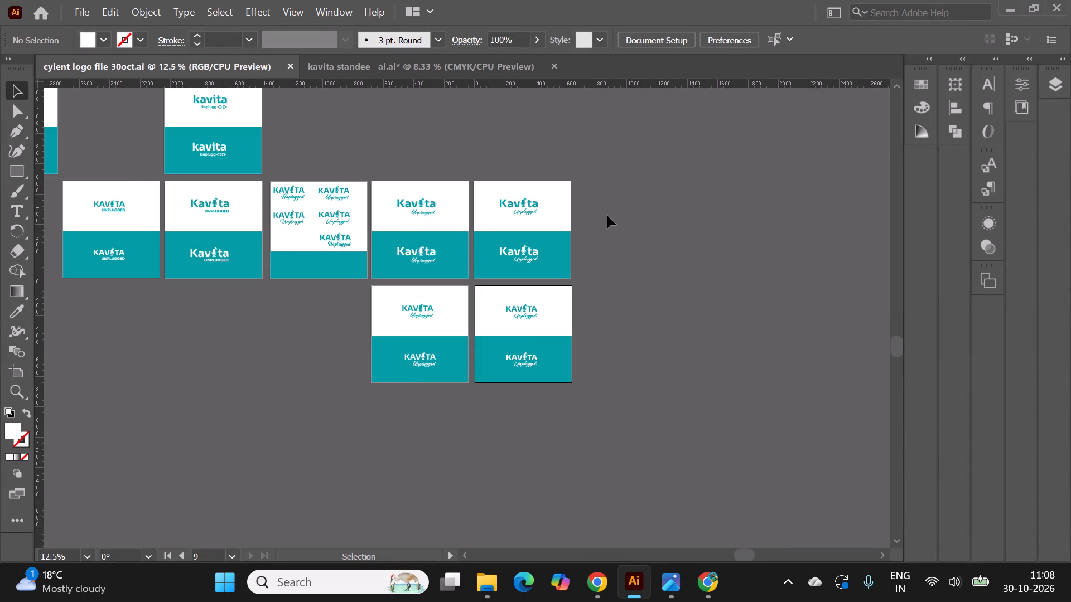
Duplicate artboards 06 and 07 with their title-case Kavita logos into the empty space beside artboard 07, aligned in the same row.
left_click(12, 370)
scroll(583, 259, "up", 1, "alt")
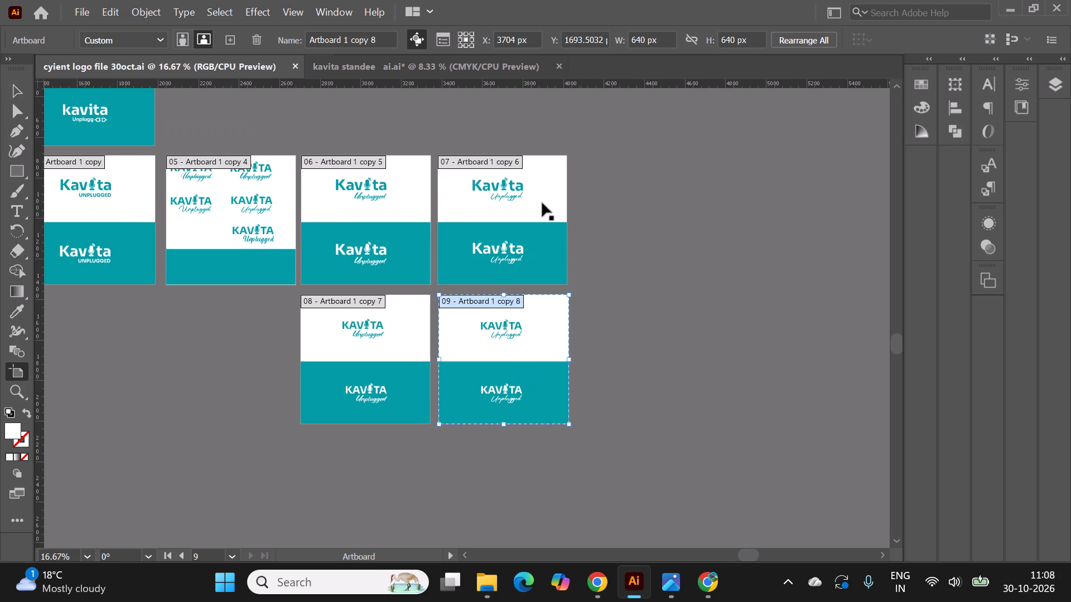
left_click(356, 164)
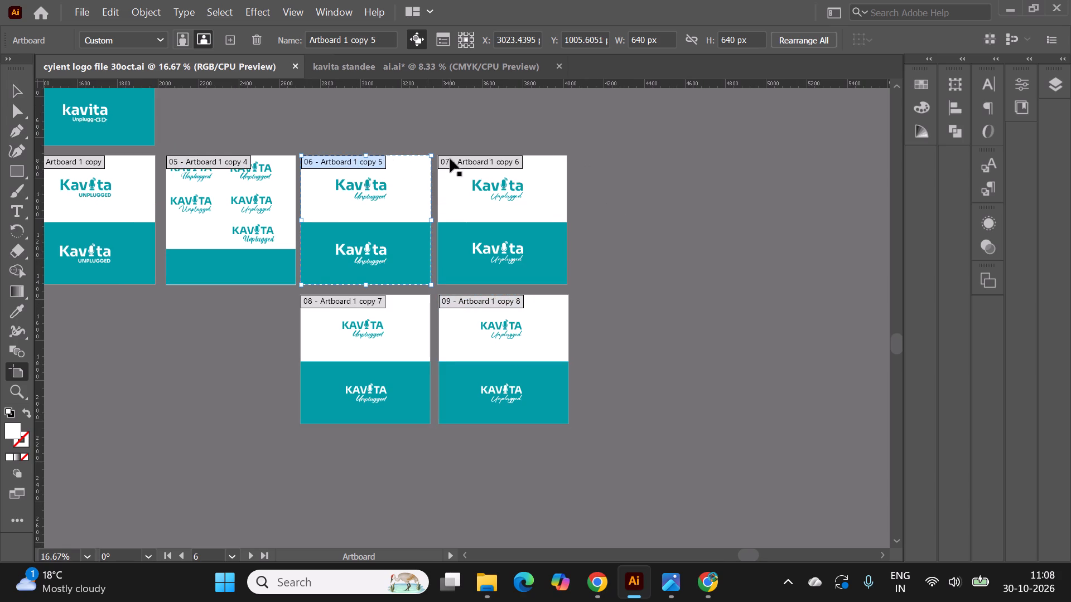
left_click(455, 159, "shift")
left_click_drag(457, 161, 600, 171, "alt")
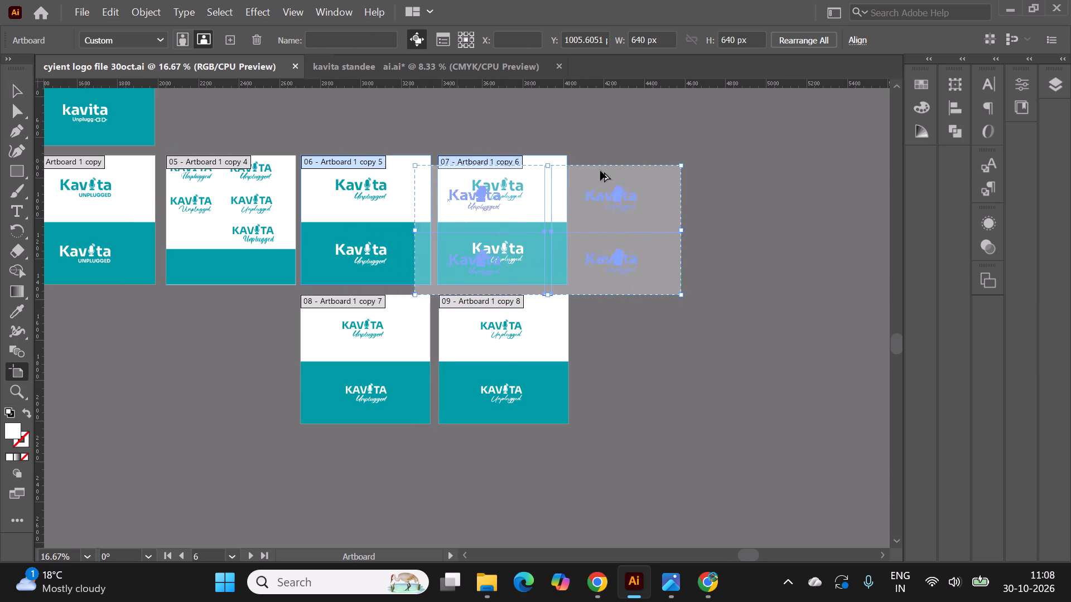
left_click_drag(600, 171, 732, 160, "alt")
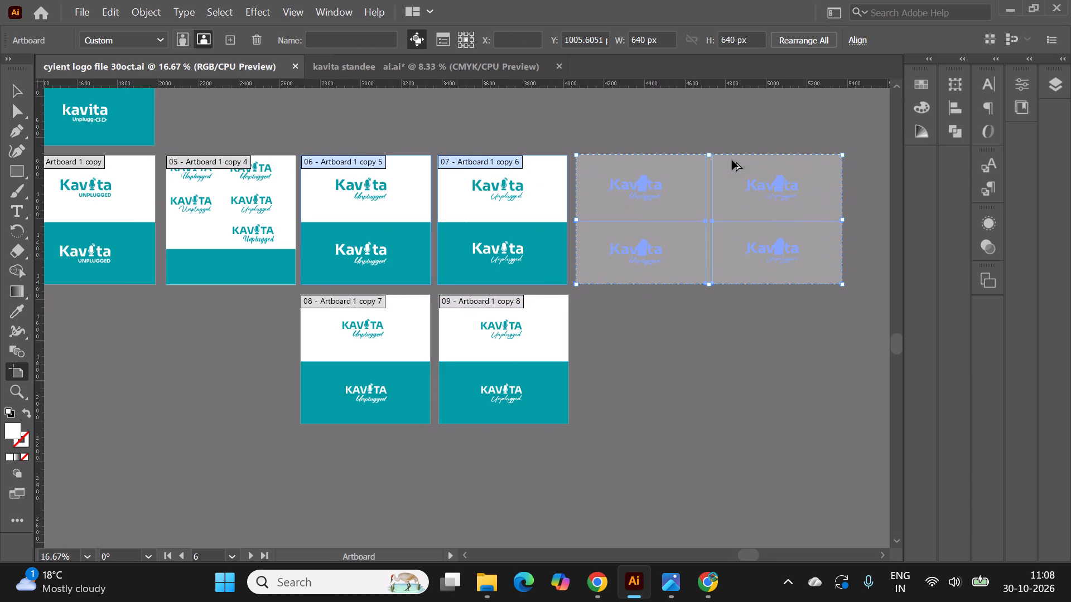
left_click_drag(732, 160, 731, 162, "alt")
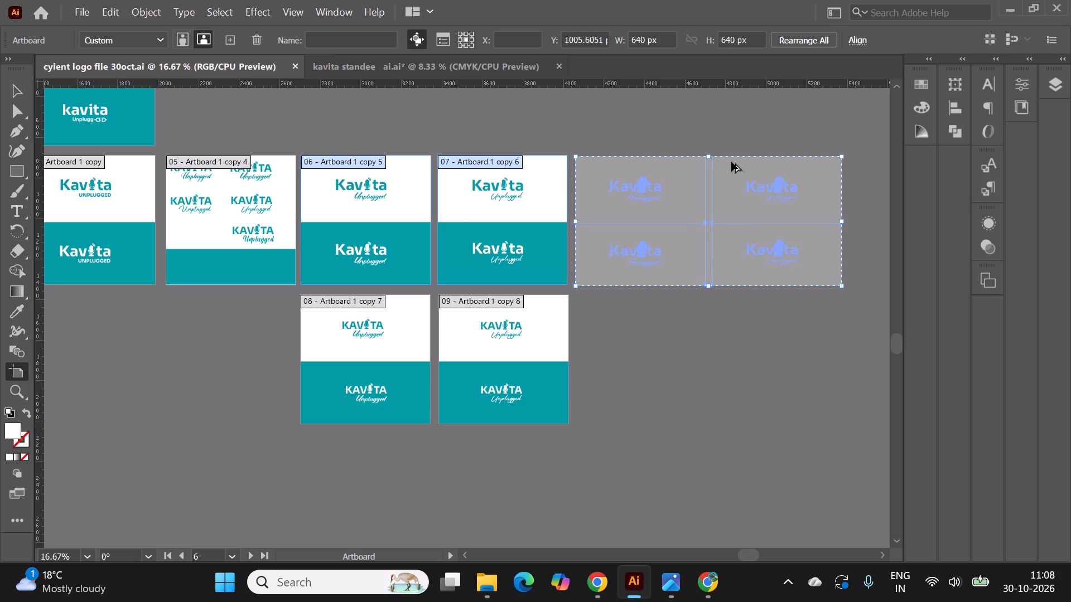
left_click_drag(731, 162, 732, 161, "alt")
Duplicate artboards 08 and 09 with their uppercase KAVITA logos beside artboard 09, directly beneath the copied title-case artboards.
left_click(359, 304)
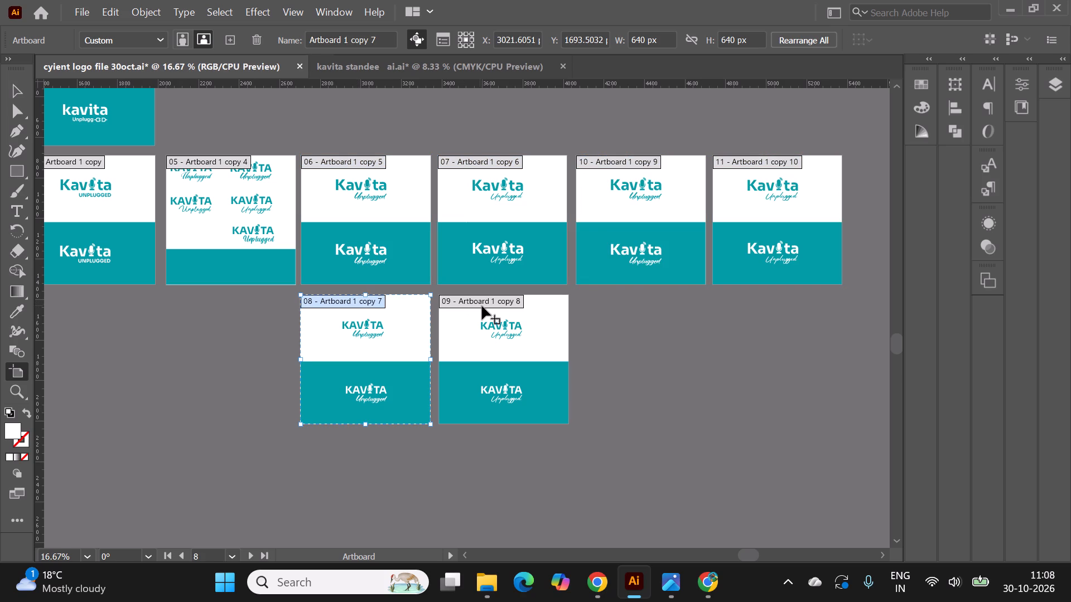
left_click(481, 298, "shift")
left_click_drag(465, 304, 712, 306, "alt")
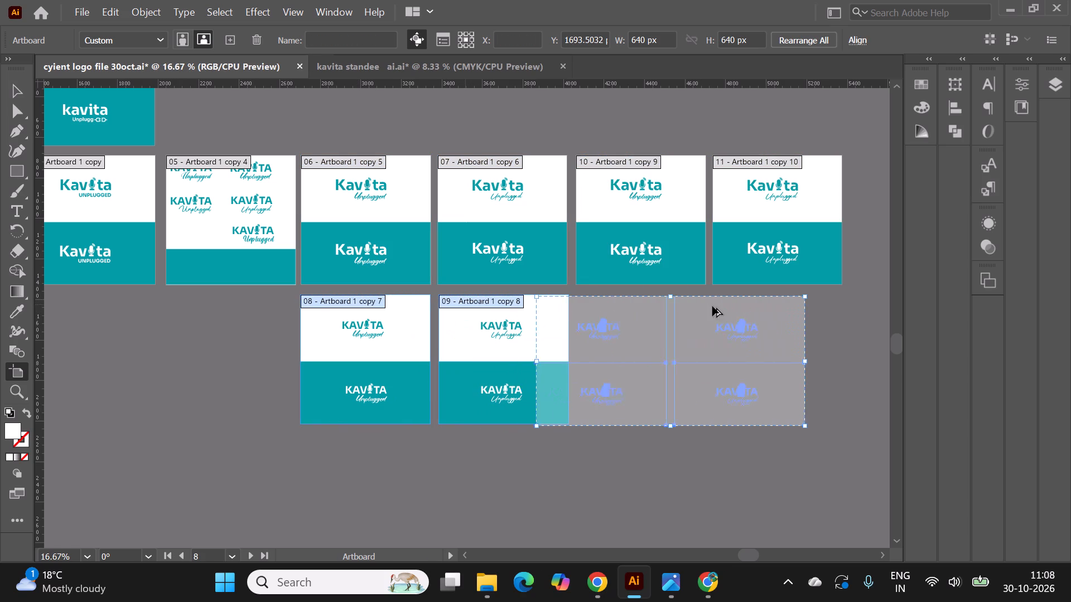
left_click_drag(712, 306, 742, 305, "alt")
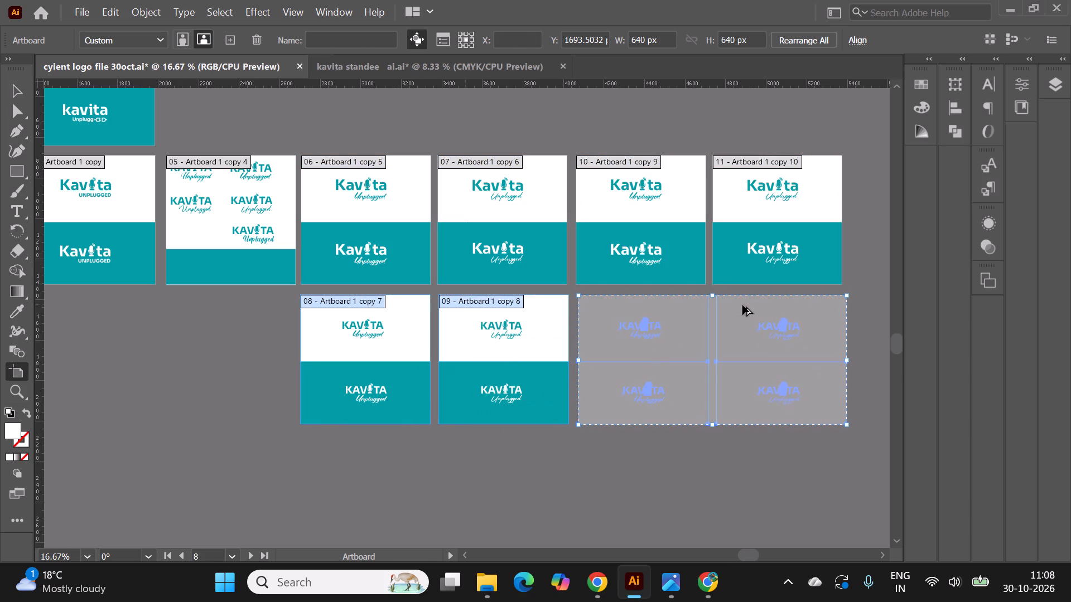
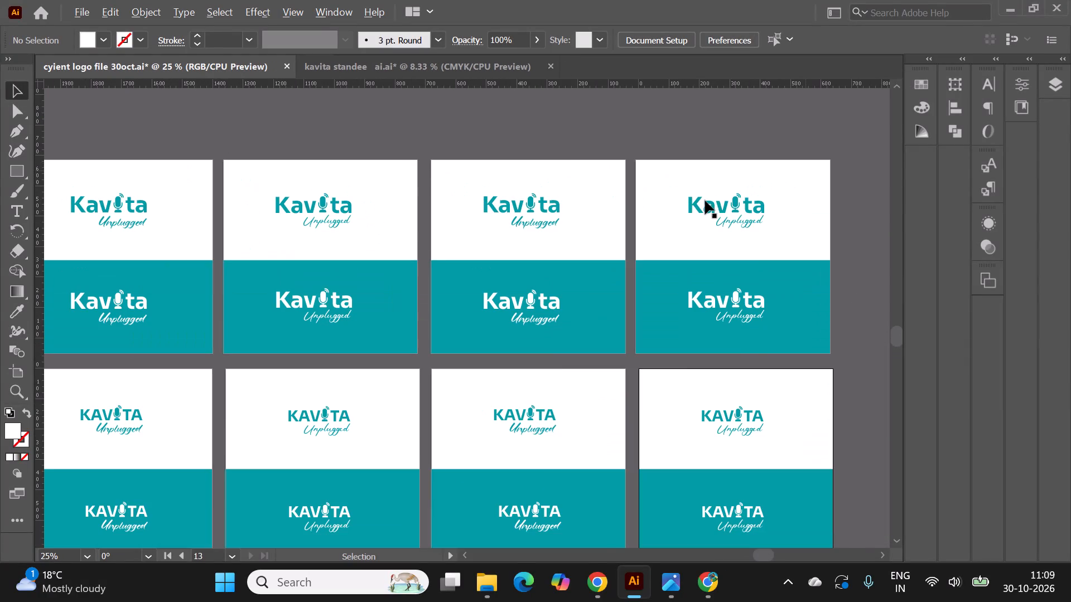
Delete the white title-case Kavita Unplugged logo from the teal half of artboard 10, the first copied title-case artboard.
scroll(705, 201, "up", 1)
scroll(466, 210, "up", 1)
left_click(477, 241)
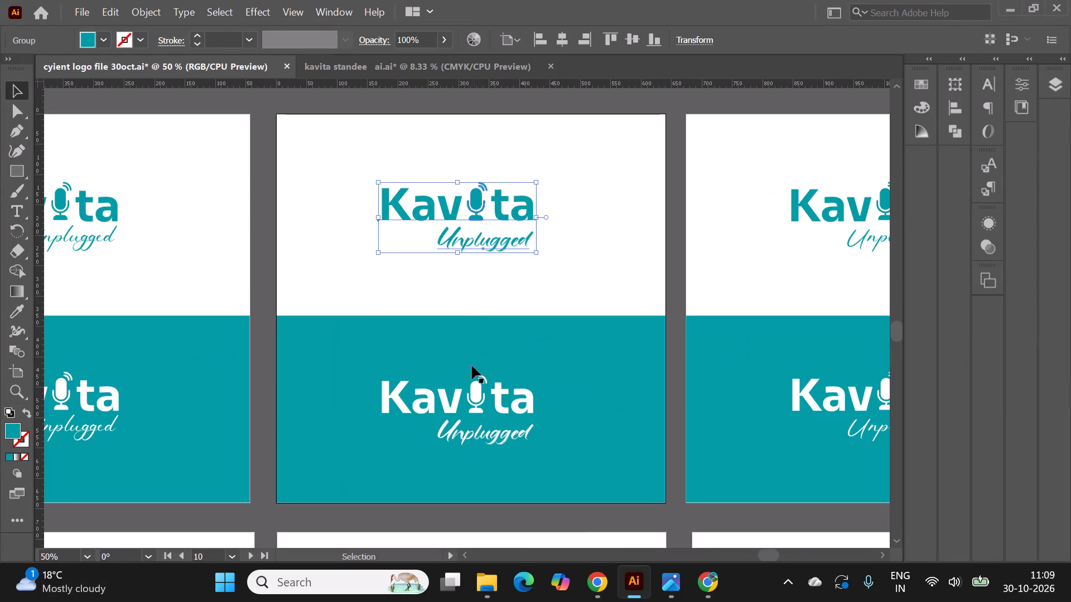
left_click(471, 395)
key("Delete")
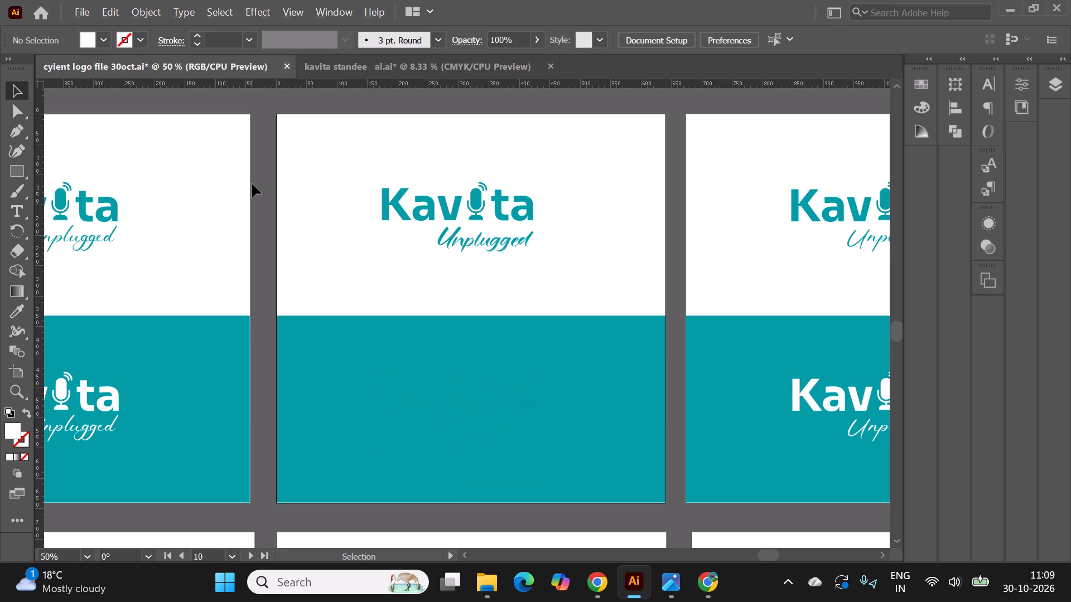
Select the white title-case Kavita Unplugged logo on the teal half of artboard 11.
scroll(252, 184, "down", 1, "alt")
left_click(633, 329)
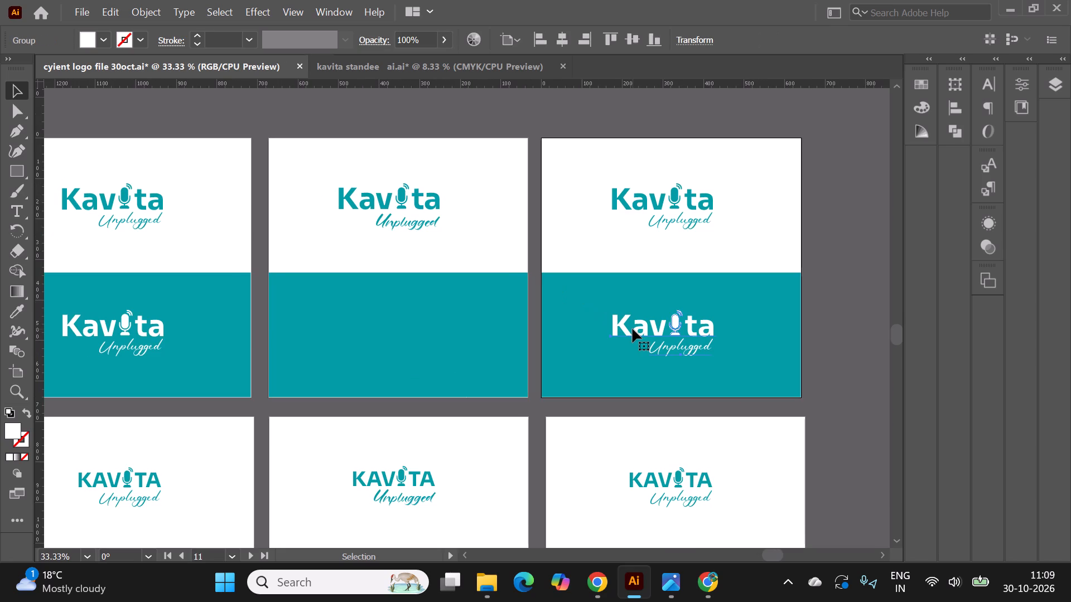
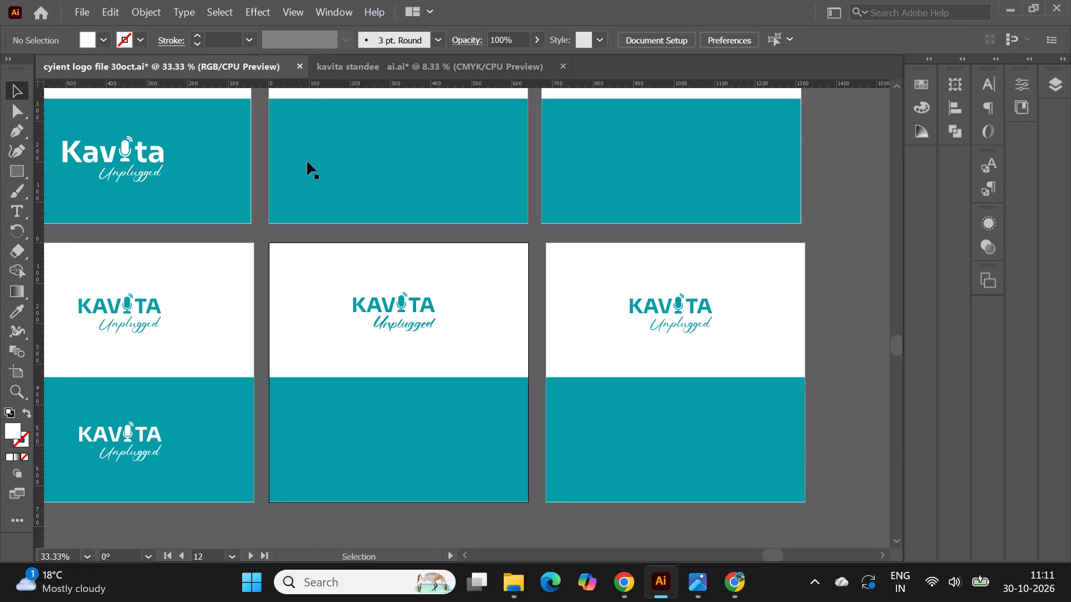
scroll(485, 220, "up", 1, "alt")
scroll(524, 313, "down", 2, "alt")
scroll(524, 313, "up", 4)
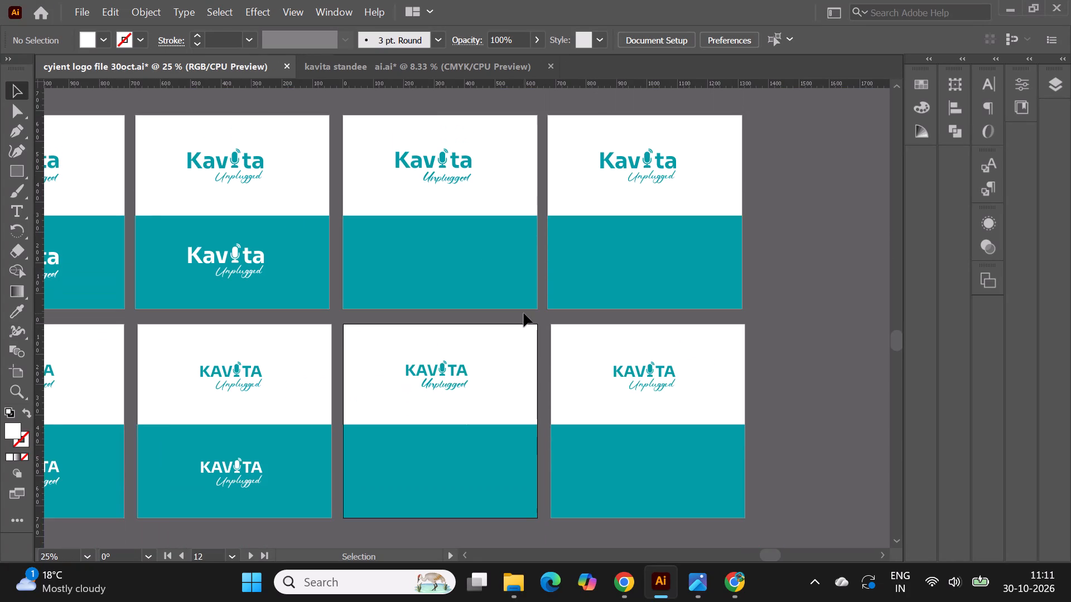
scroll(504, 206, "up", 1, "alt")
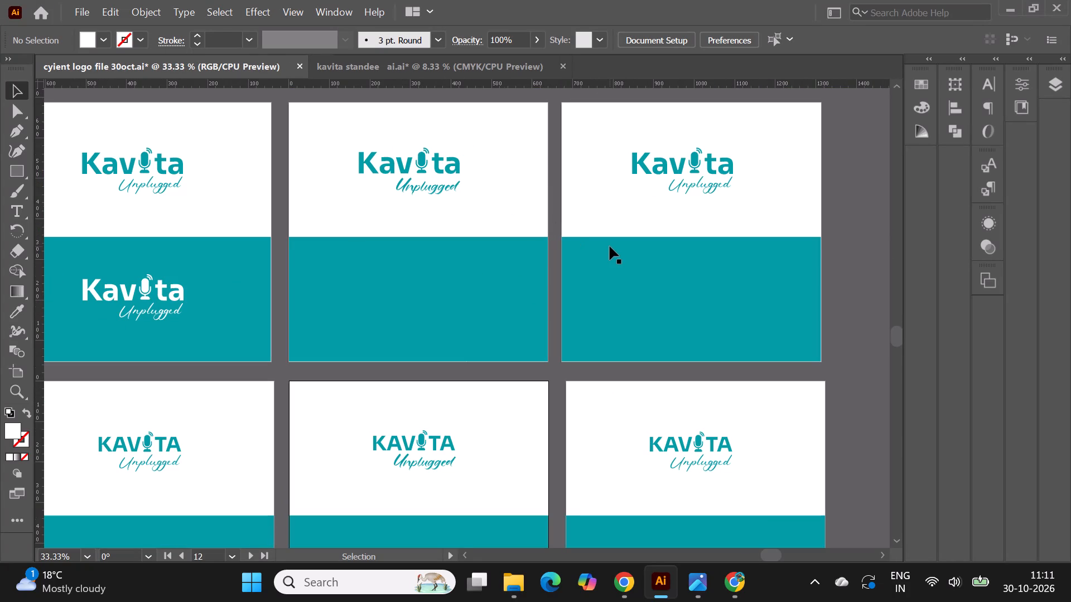
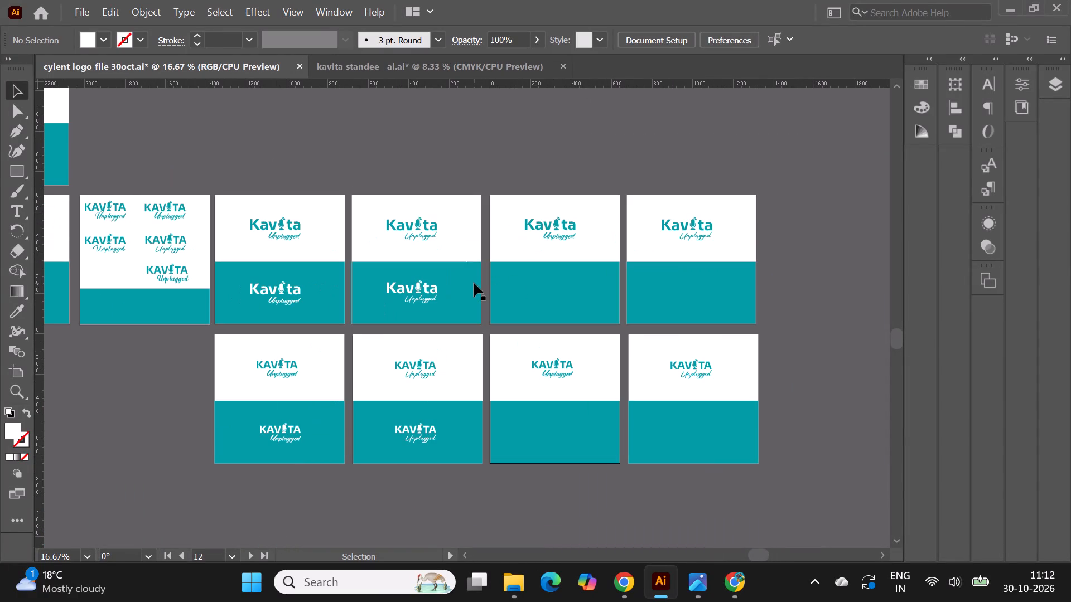
Look over the Kavita Unplugged logo variations across the two rows of artboards.
scroll(474, 283, "up", 1)
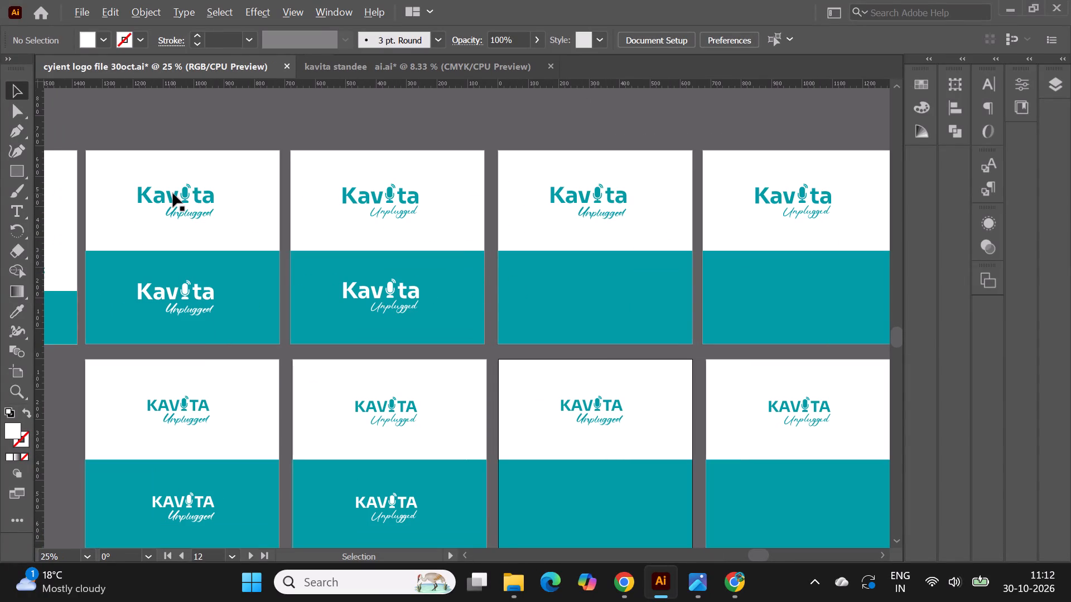
scroll(384, 198, "up", 1)
scroll(162, 156, "down", 1)
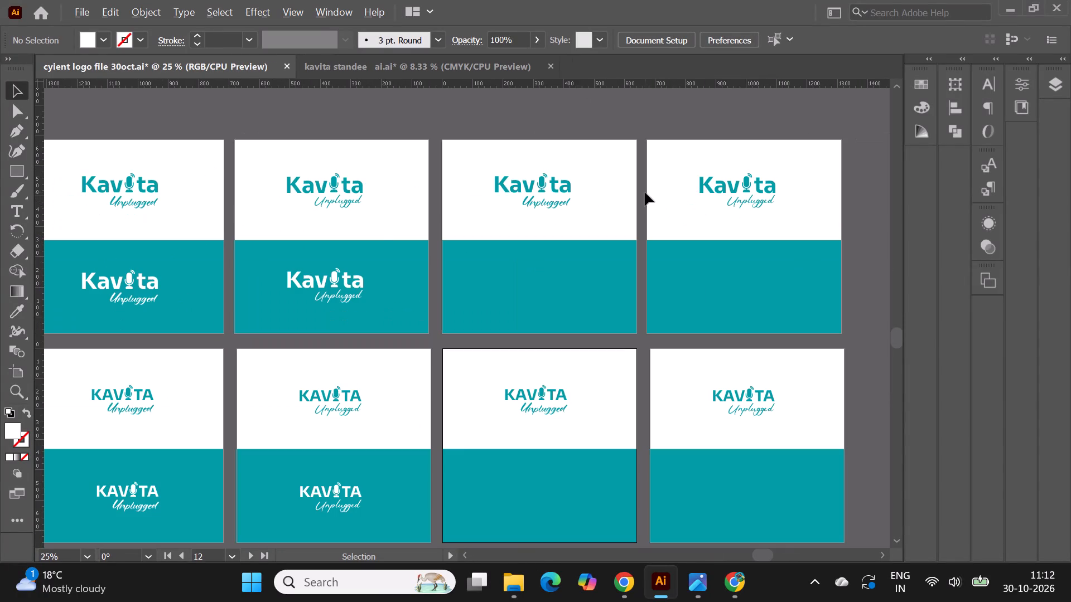
scroll(645, 192, "up", 2)
scroll(645, 192, "down", 3)
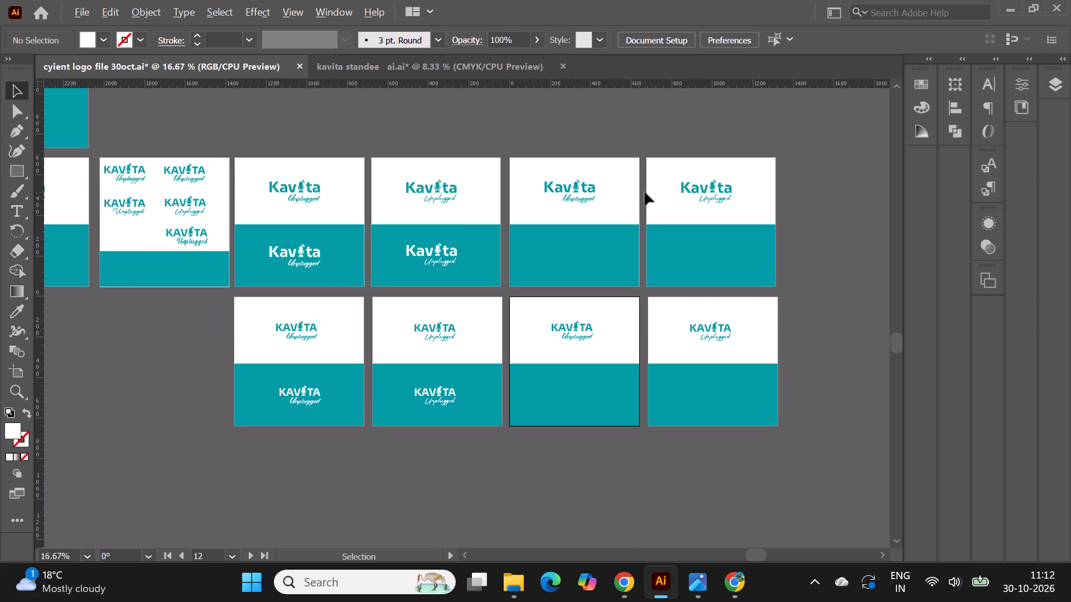
Place vertical guides at the right edge of the mixed-case Kavita logo on artboard 10 and at the start of its Unplugged tagline.
scroll(604, 216, "up", 1)
scroll(552, 180, "up", 1)
scroll(562, 128, "up", 1)
scroll(616, 199, "up", 1)
scroll(616, 212, "up", 1, "alt")
left_click(659, 235)
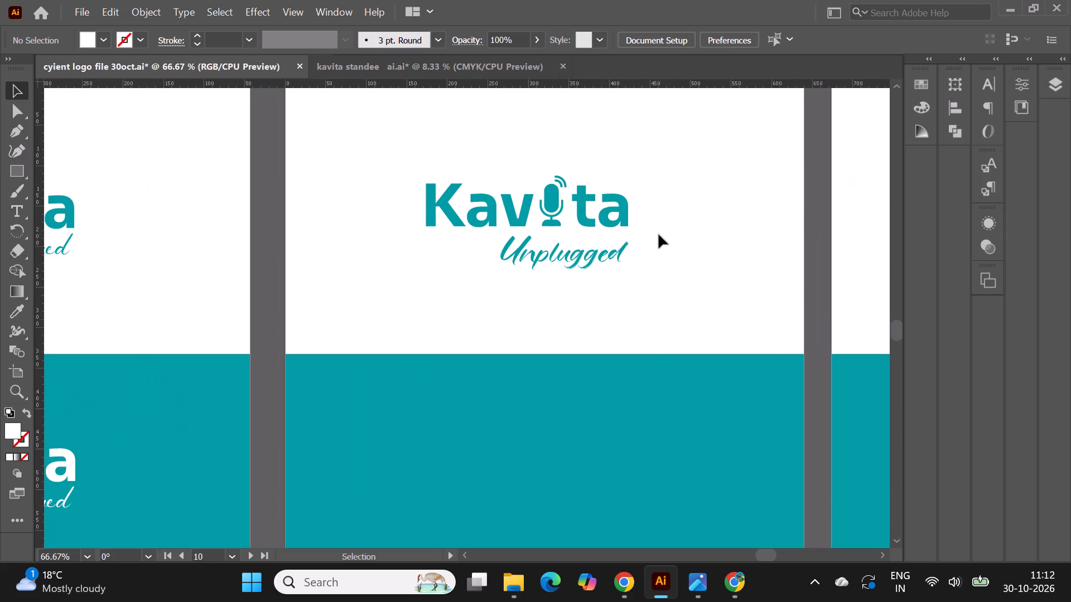
scroll(618, 234, "up", 2, "alt")
left_click_drag(42, 284, 183, 295)
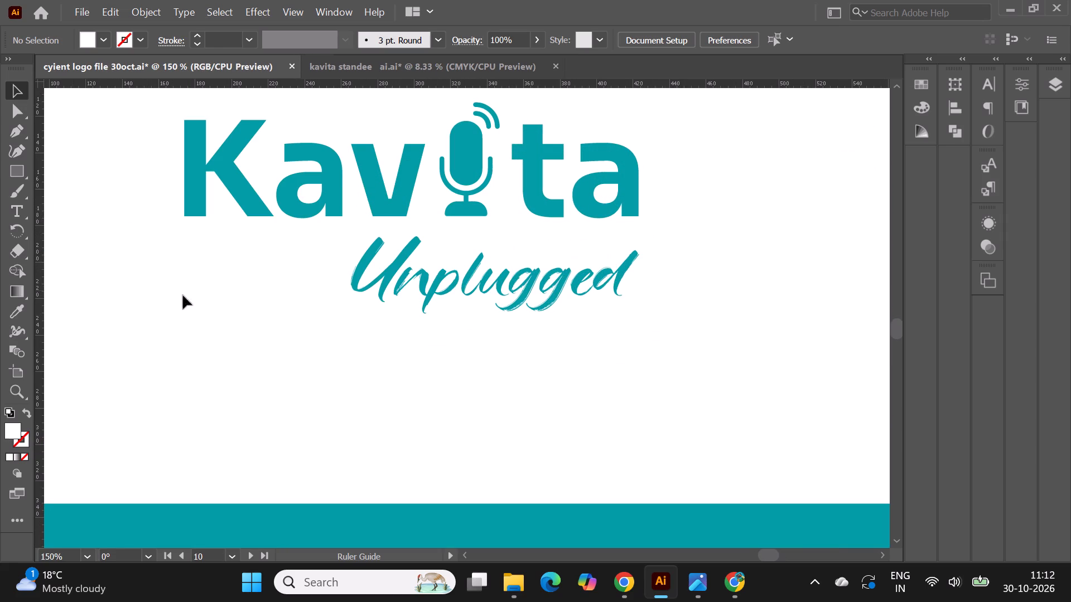
left_click_drag(183, 295, 638, 285)
left_click_drag(41, 305, 308, 309)
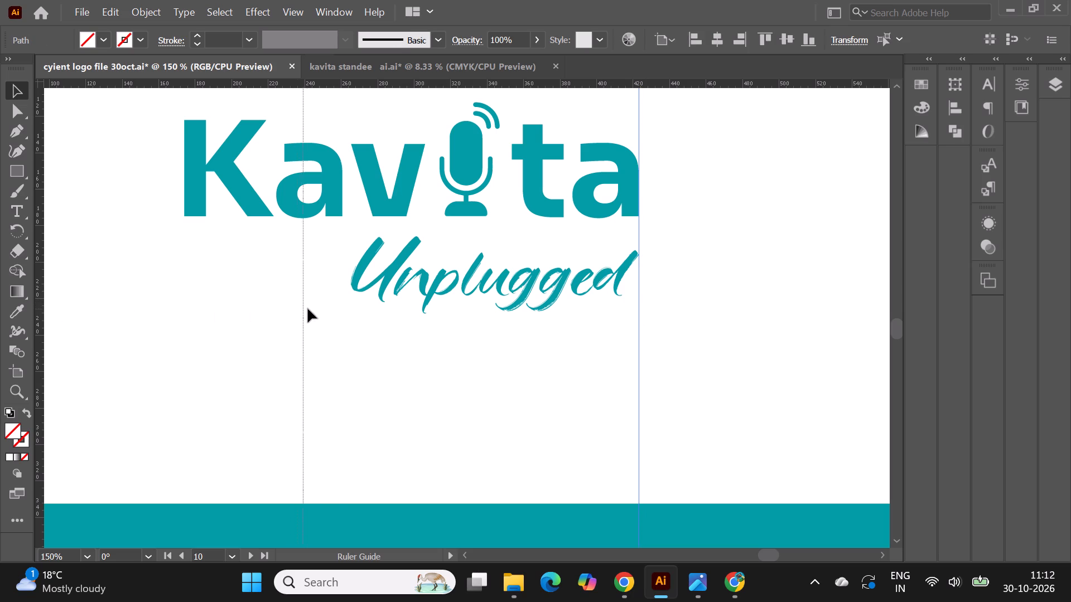
left_click_drag(308, 309, 350, 322)
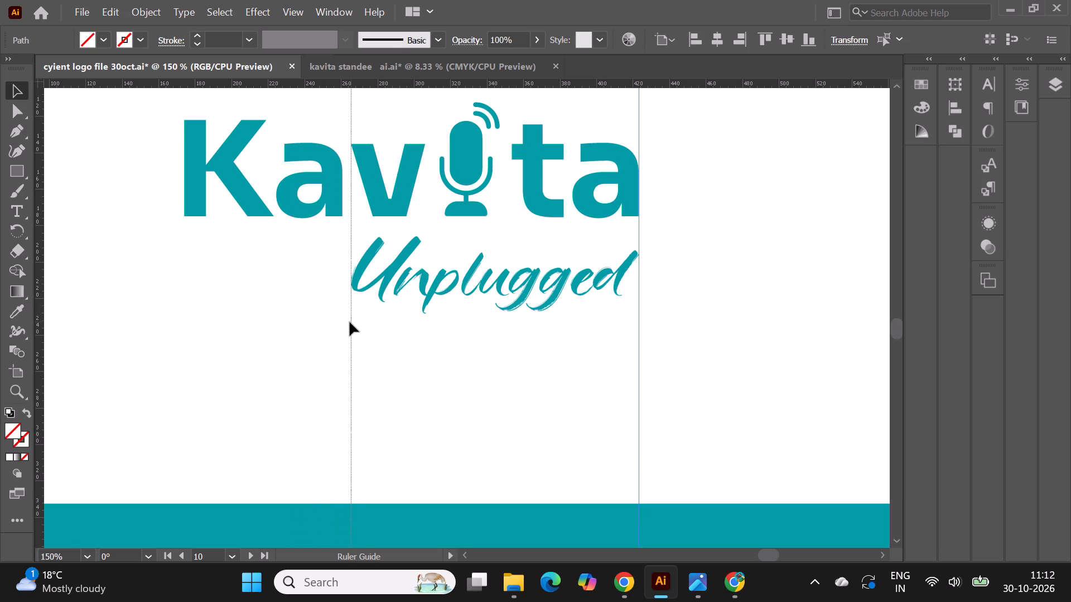
left_click_drag(350, 322, 351, 324)
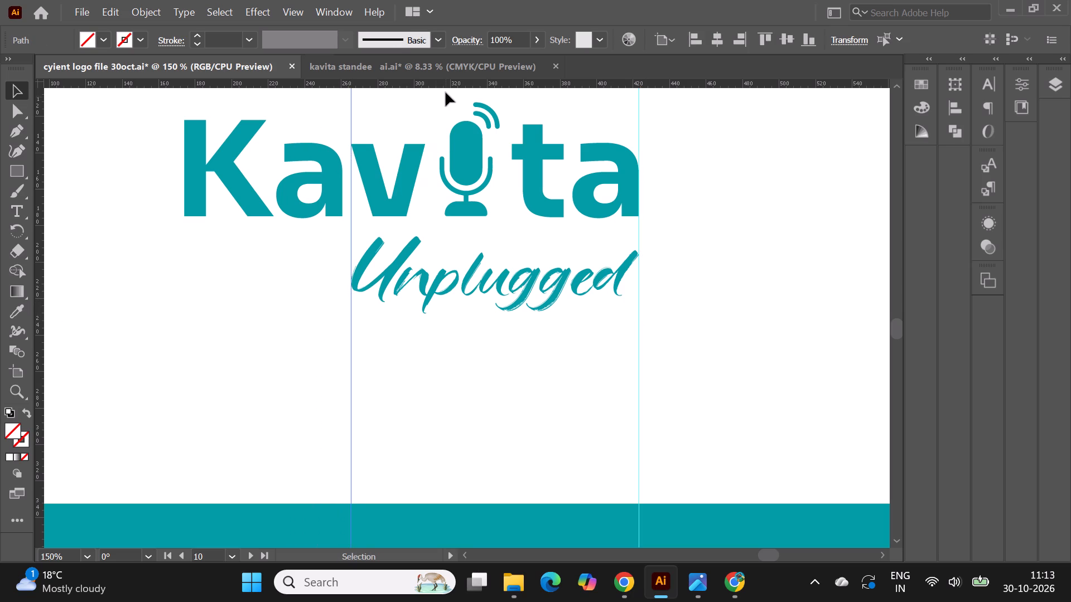
Place a horizontal guide along the baseline of the Unplugged tagline.
left_click_drag(446, 86, 446, 292)
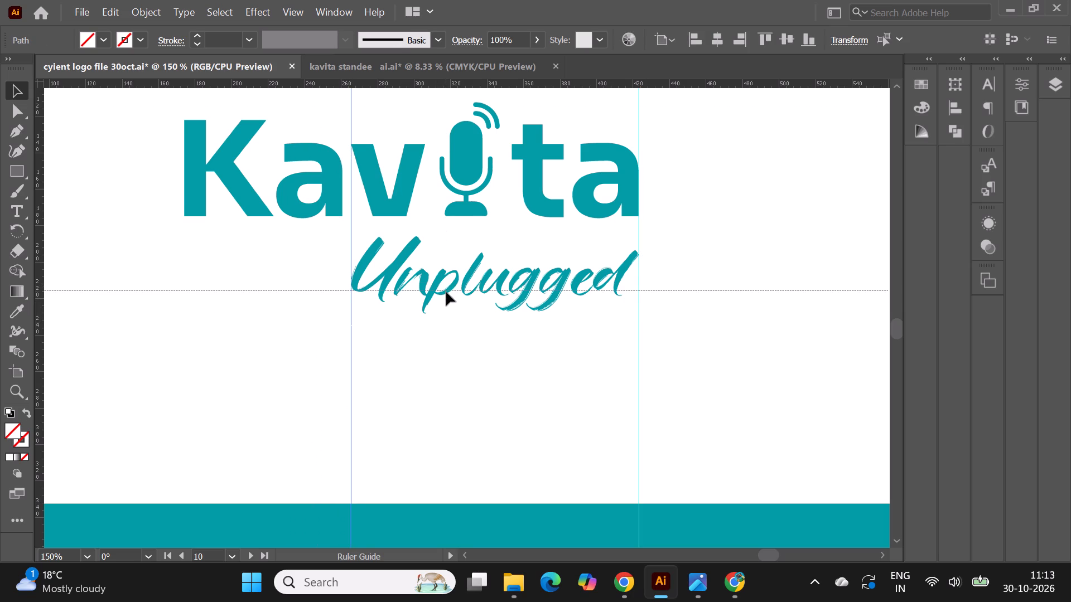
left_click_drag(446, 292, 450, 292)
scroll(670, 325, "down", 1, "alt")
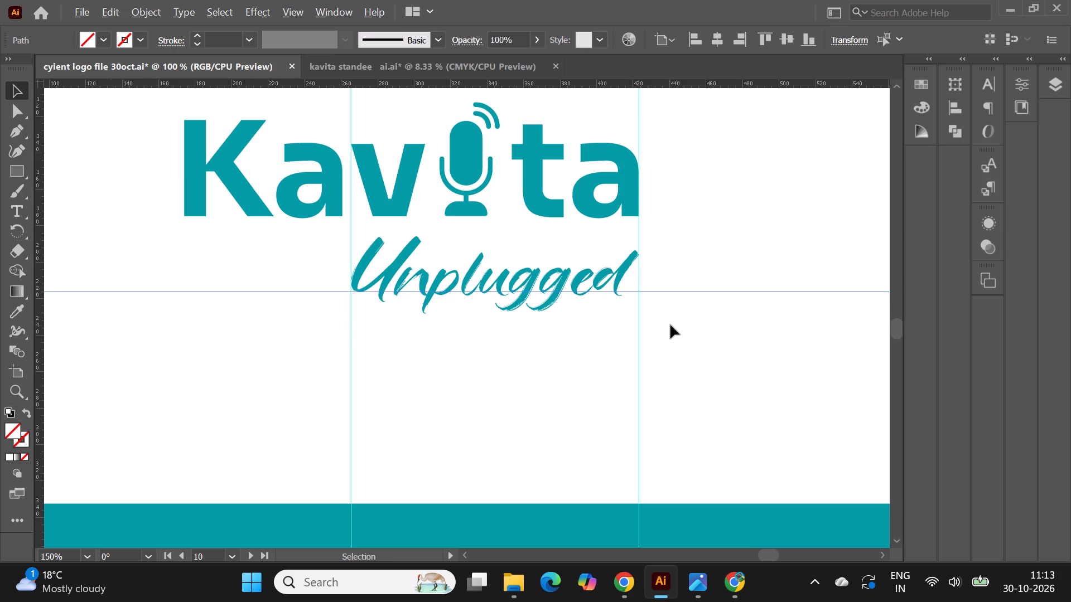
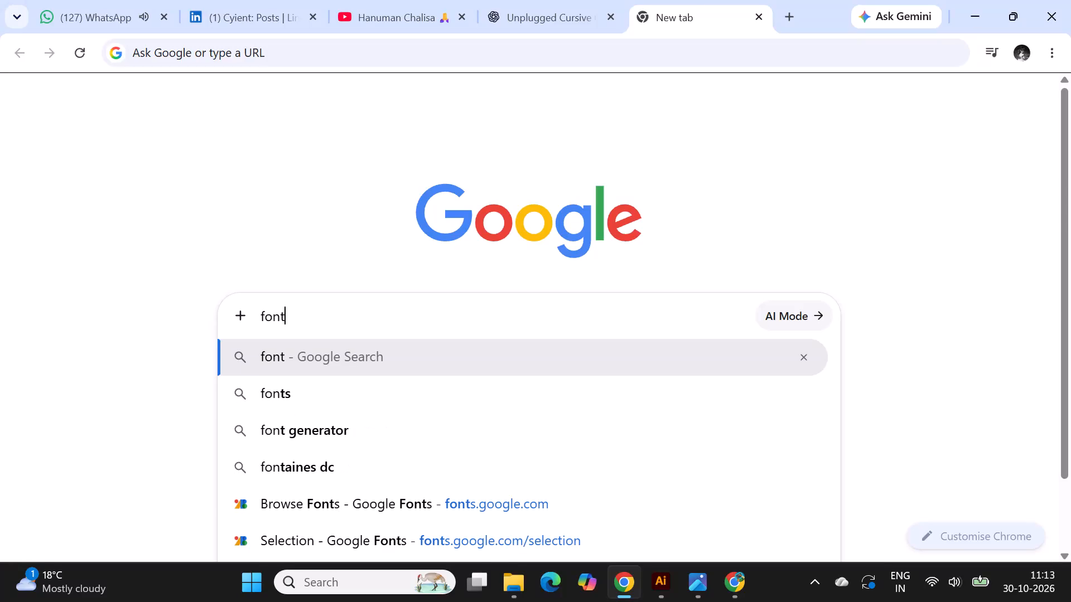
Search Google for "font download" in the new browser tab.
key("space")
type("downloa")
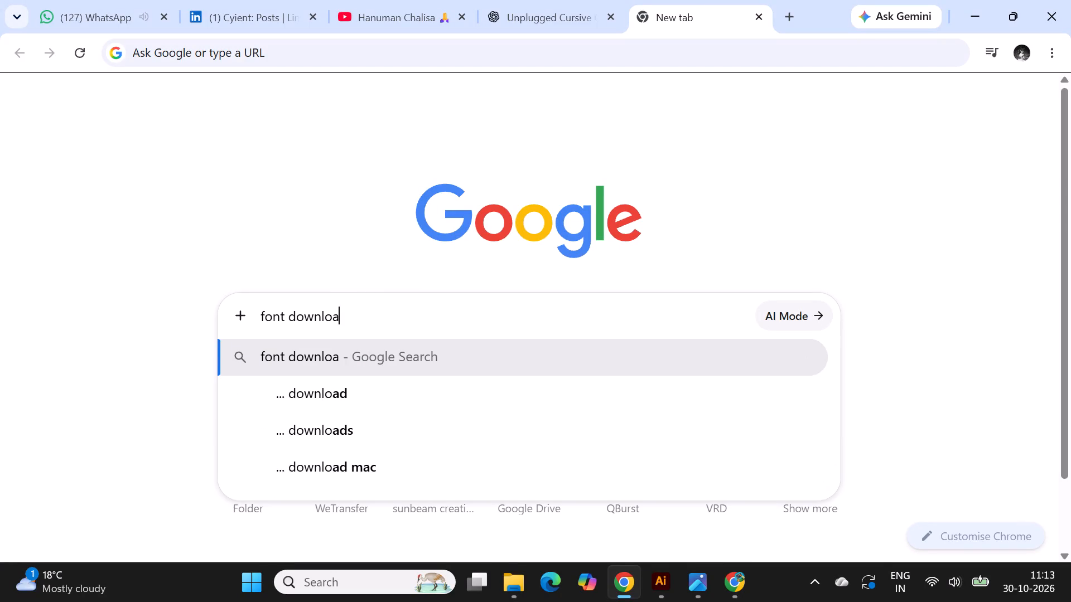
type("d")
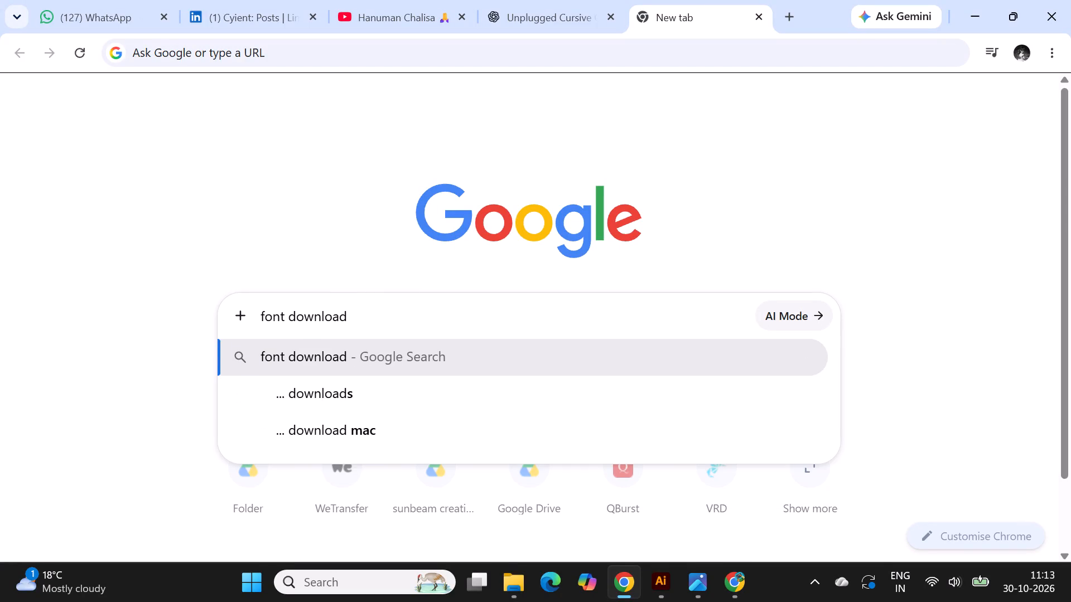
Submit the Google search for "font download".
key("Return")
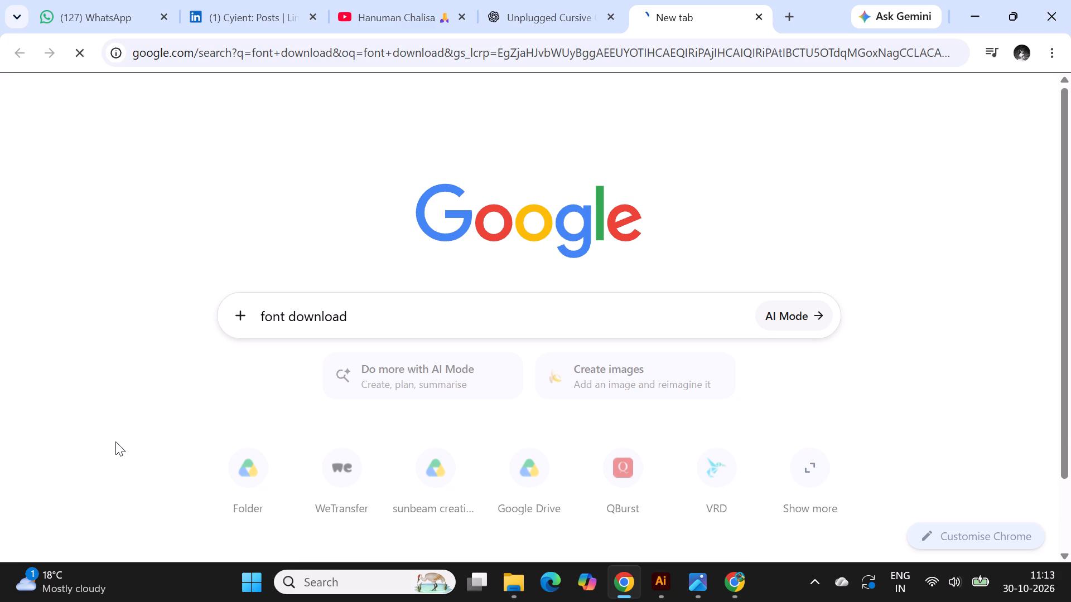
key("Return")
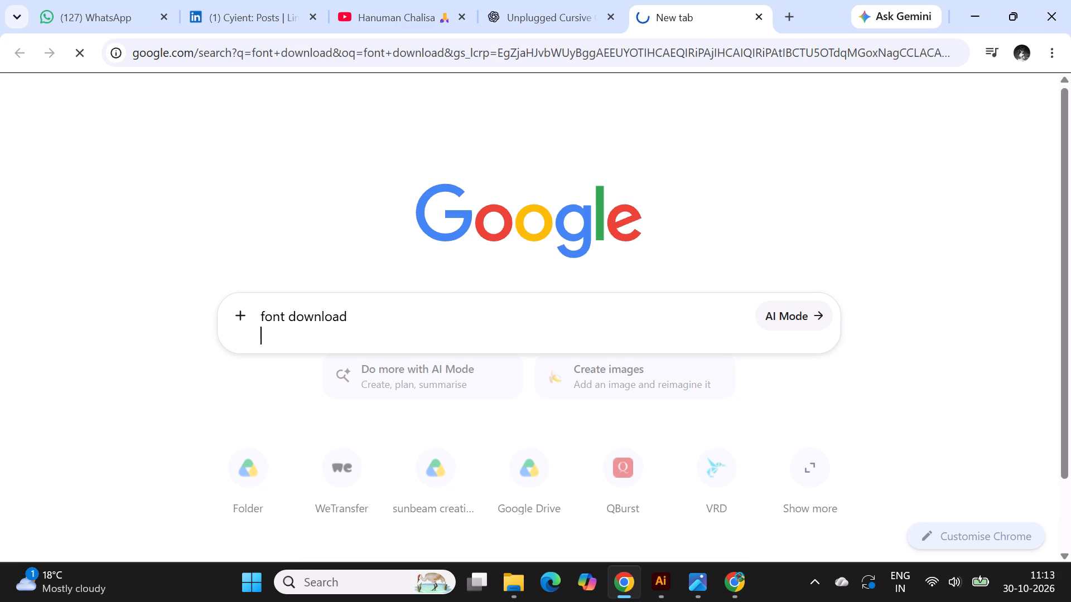
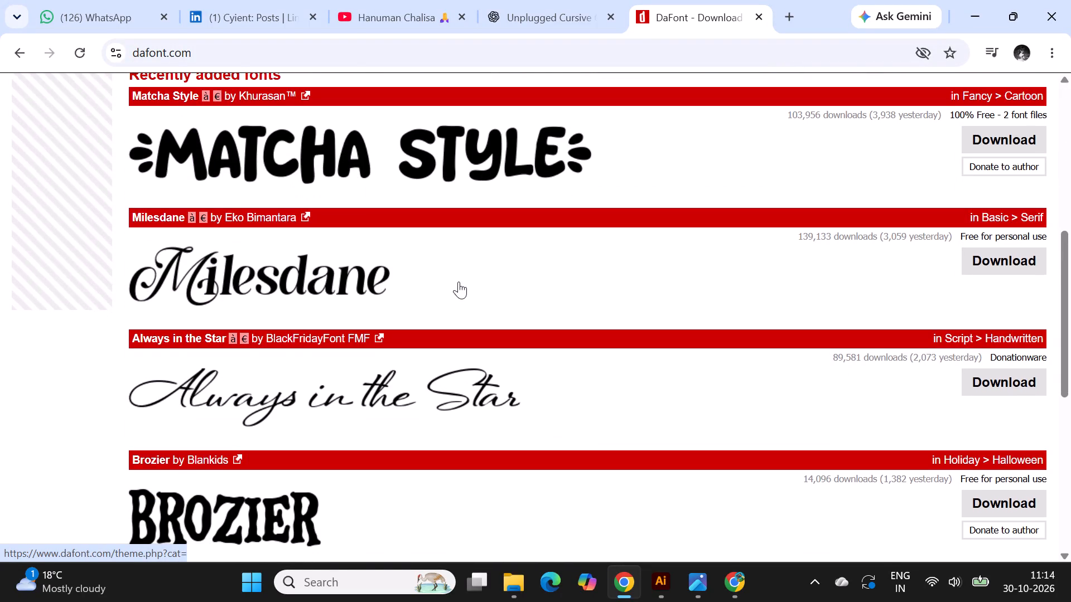
Search the DaFont site for "Unplugged".
scroll(459, 281, "up", 7)
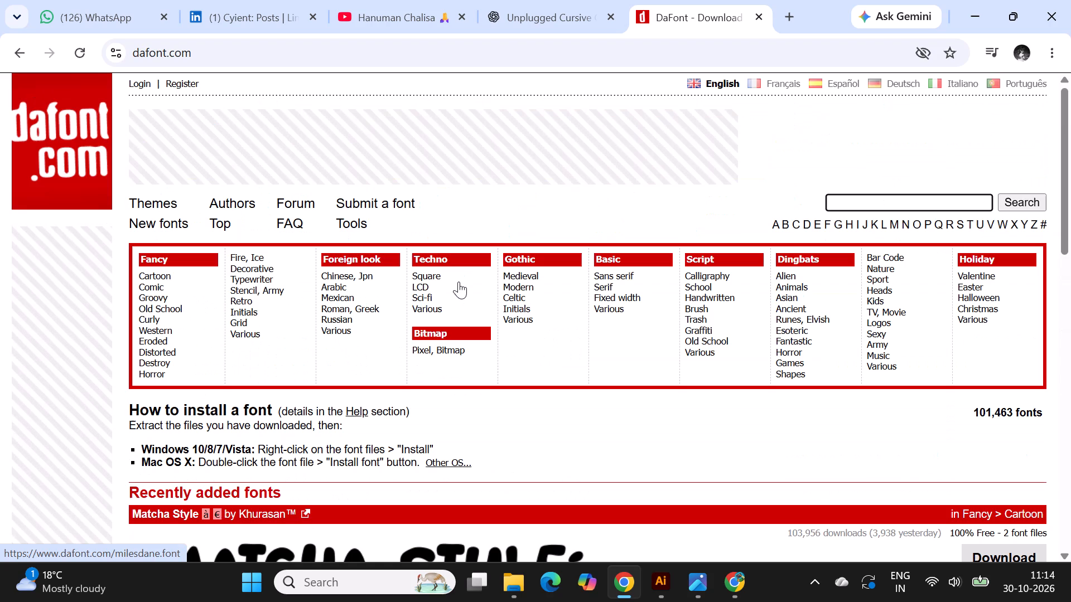
scroll(459, 281, "up", 4)
left_click(857, 198)
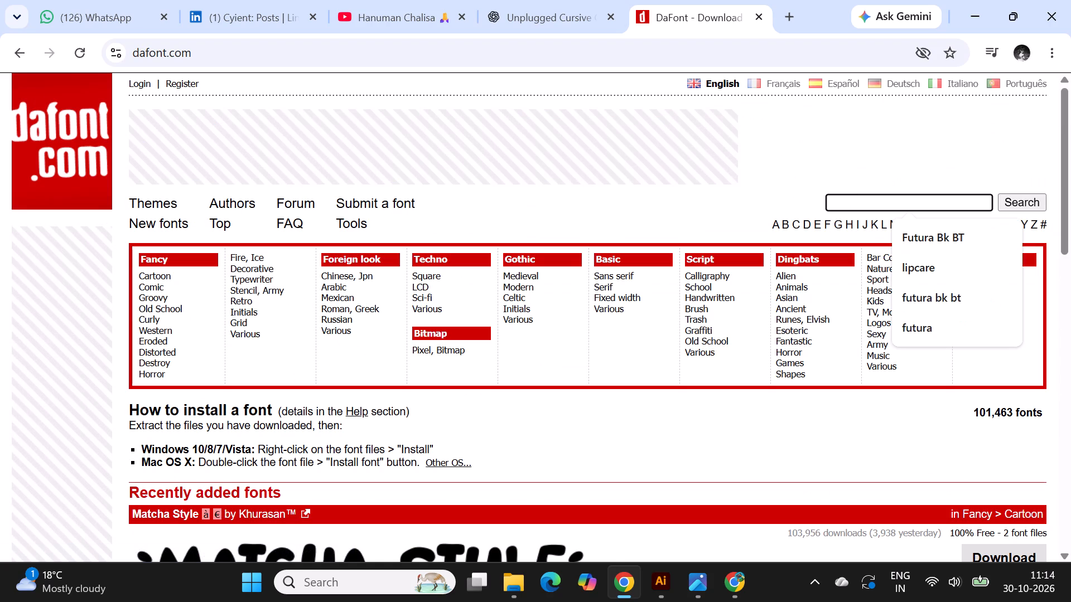
type("nplud")
key("BackSpace")
type("gged")
key("space")
key("Return")
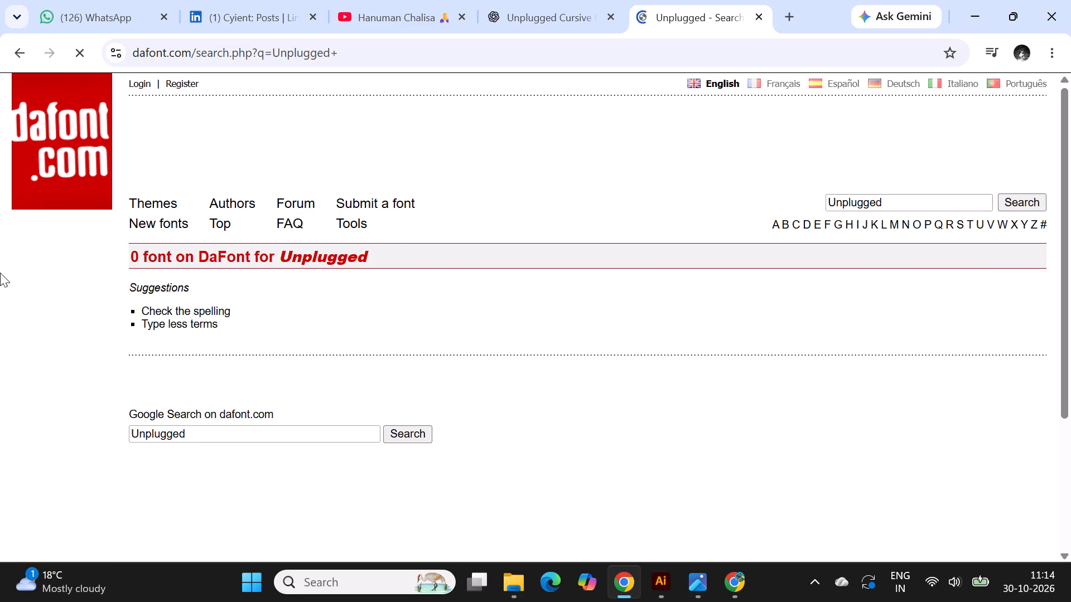
Return to the DaFont home page and open the full list of new fonts.
left_click(19, 49)
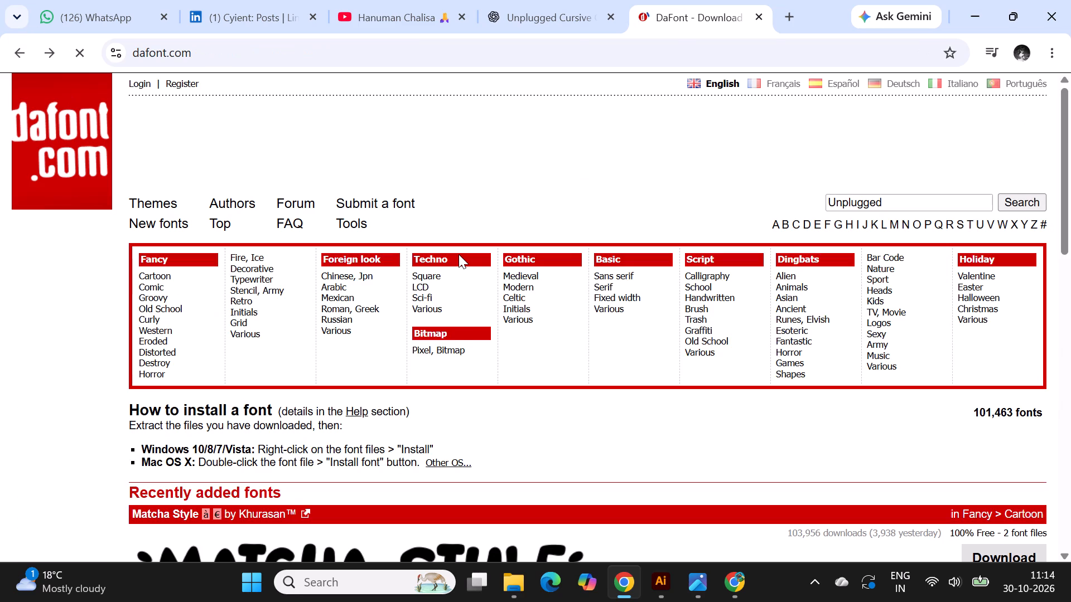
scroll(459, 254, "down", 4)
scroll(193, 234, "up", 6)
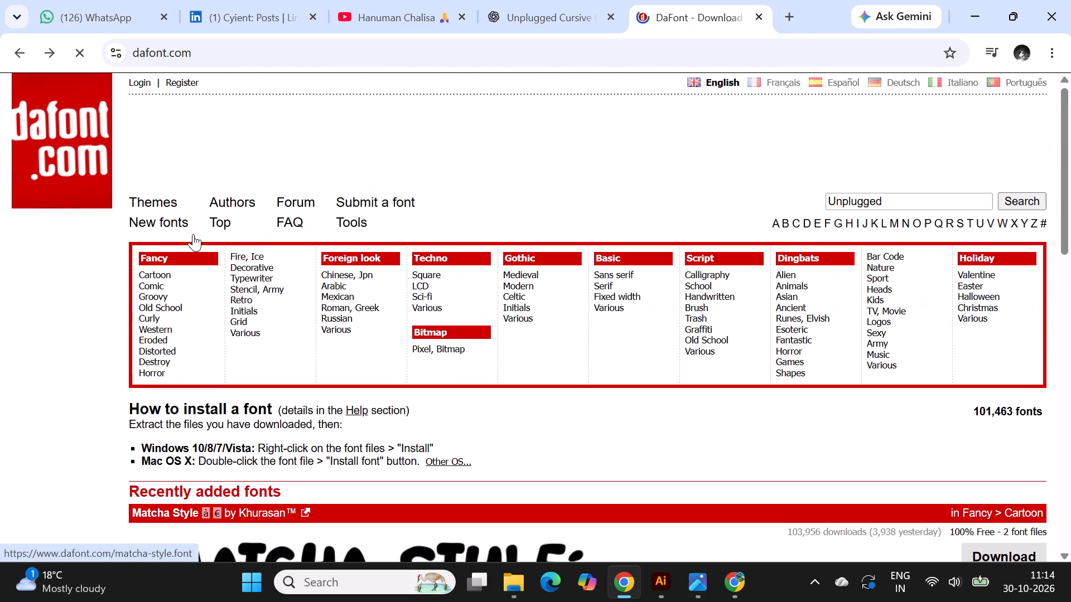
left_click(221, 147)
scroll(221, 147, "down", 2)
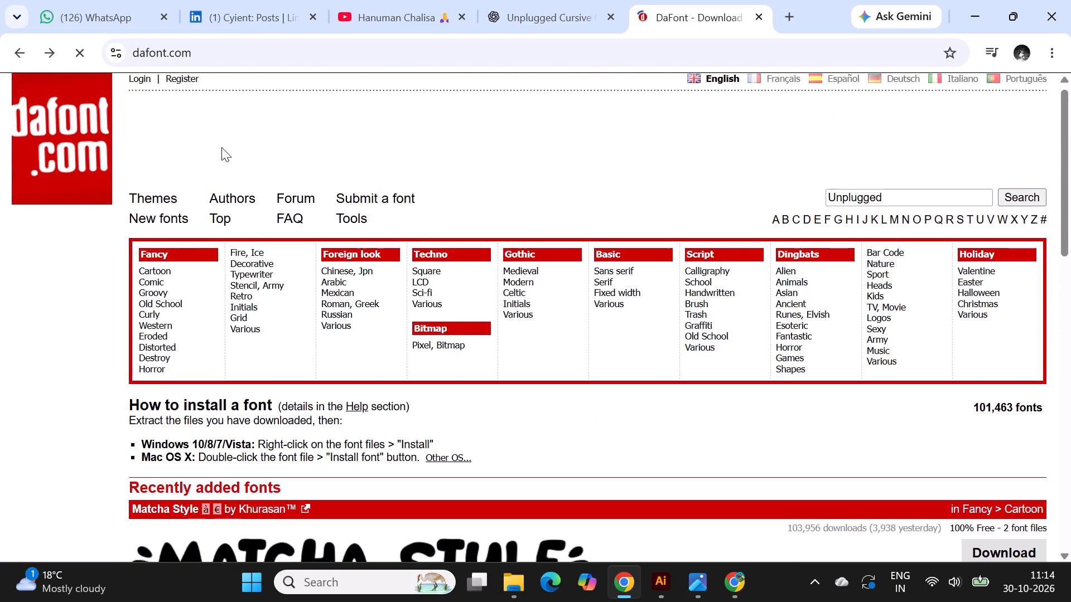
scroll(221, 147, "down", 10)
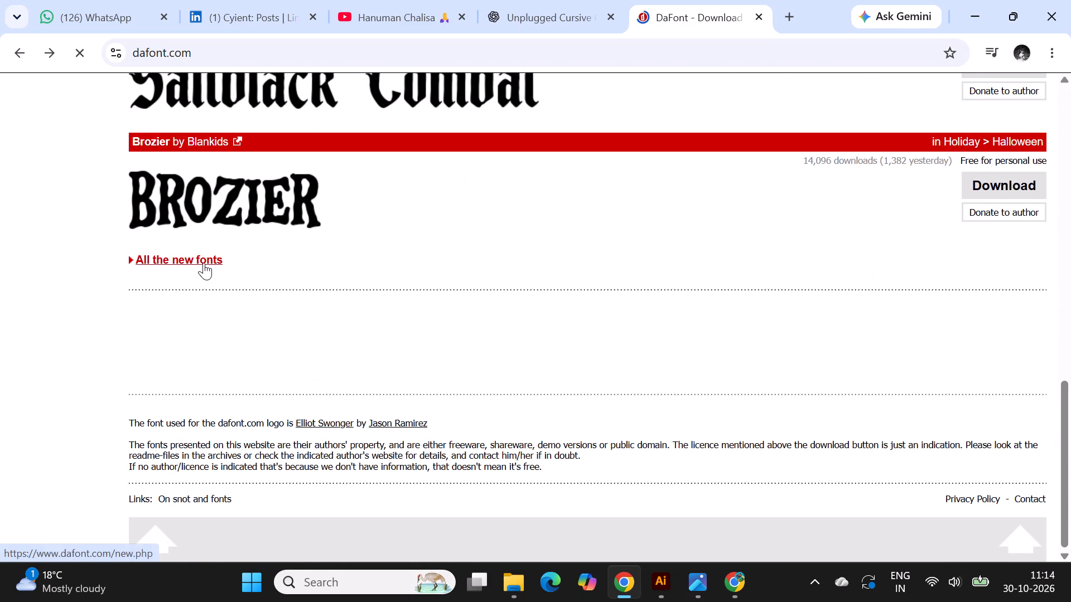
left_click(204, 263)
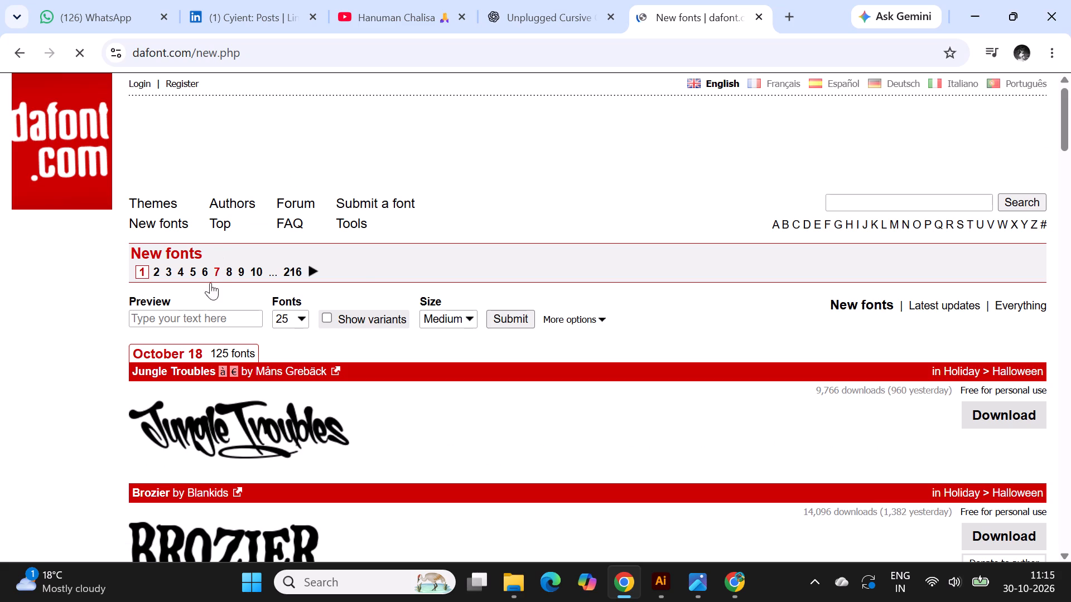
Set the preview text of the new fonts list to "Unplugged".
left_click(197, 319)
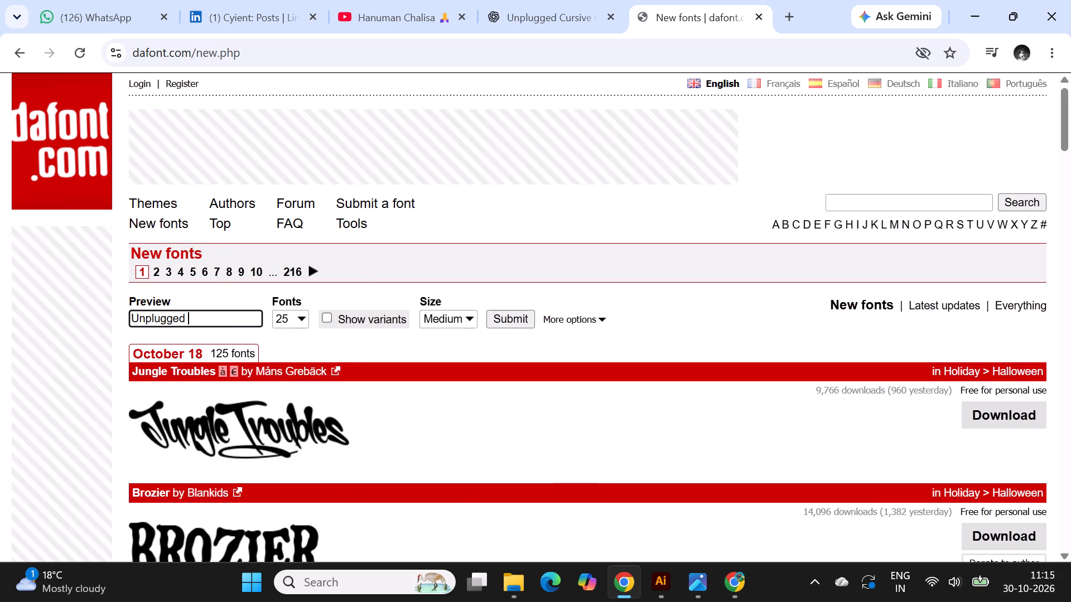
key("Return")
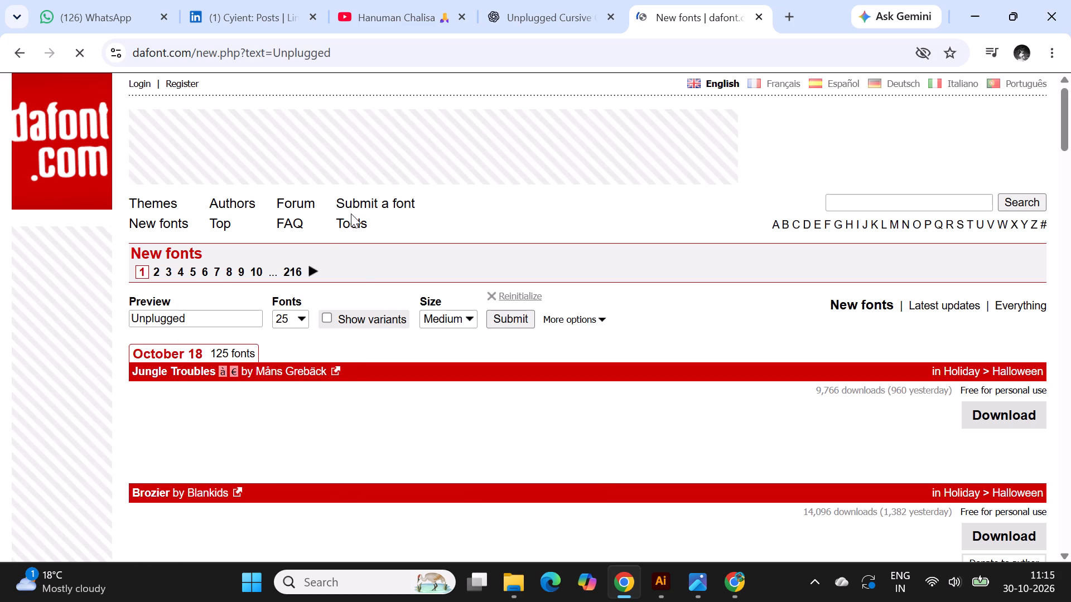
Examine the "Unplugged" previews through the first page of new fonts and the start of page 2 for a suitable logo font.
scroll(323, 229, "down", 2)
scroll(323, 229, "up", 2)
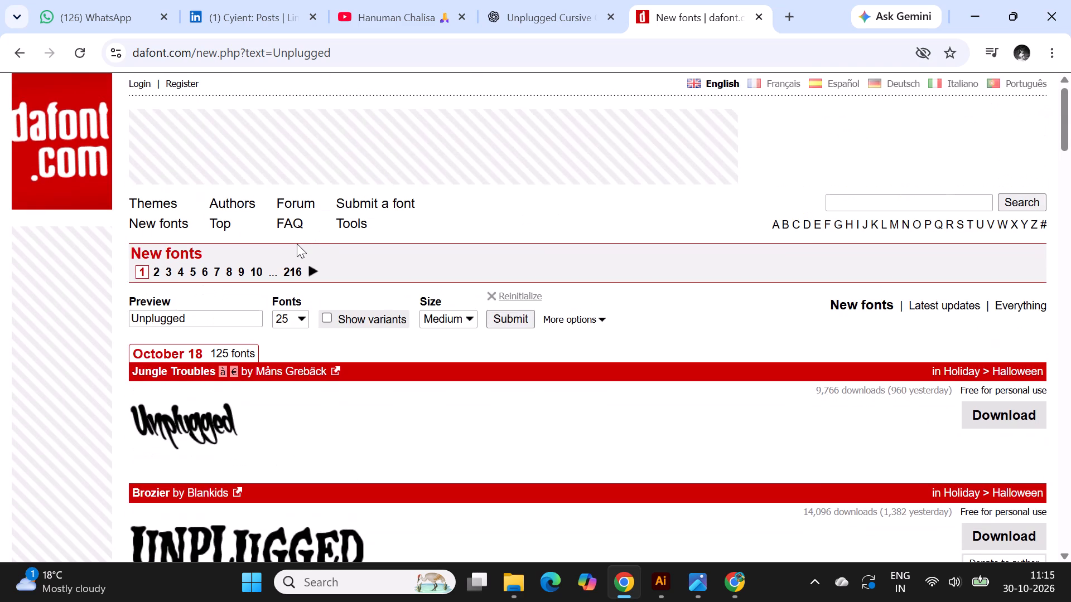
scroll(321, 226, "down", 17)
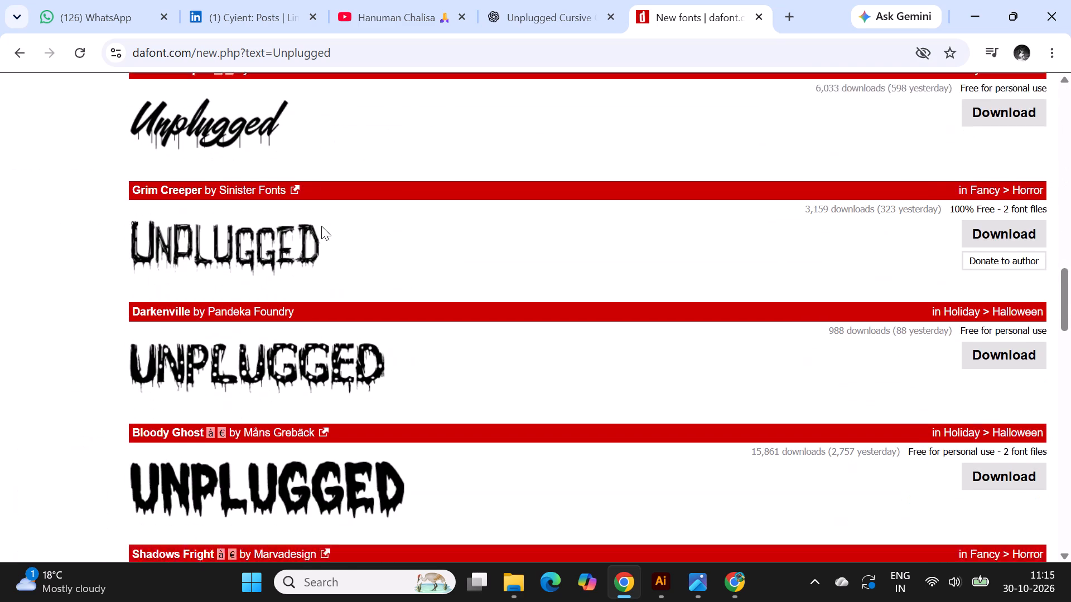
scroll(321, 226, "down", 9)
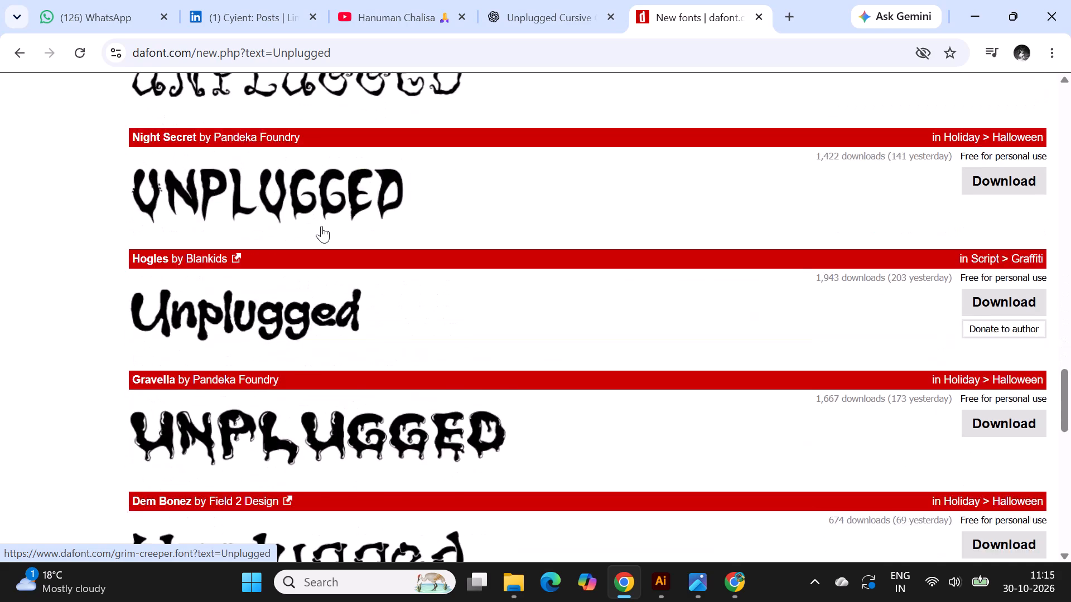
scroll(321, 226, "down", 19)
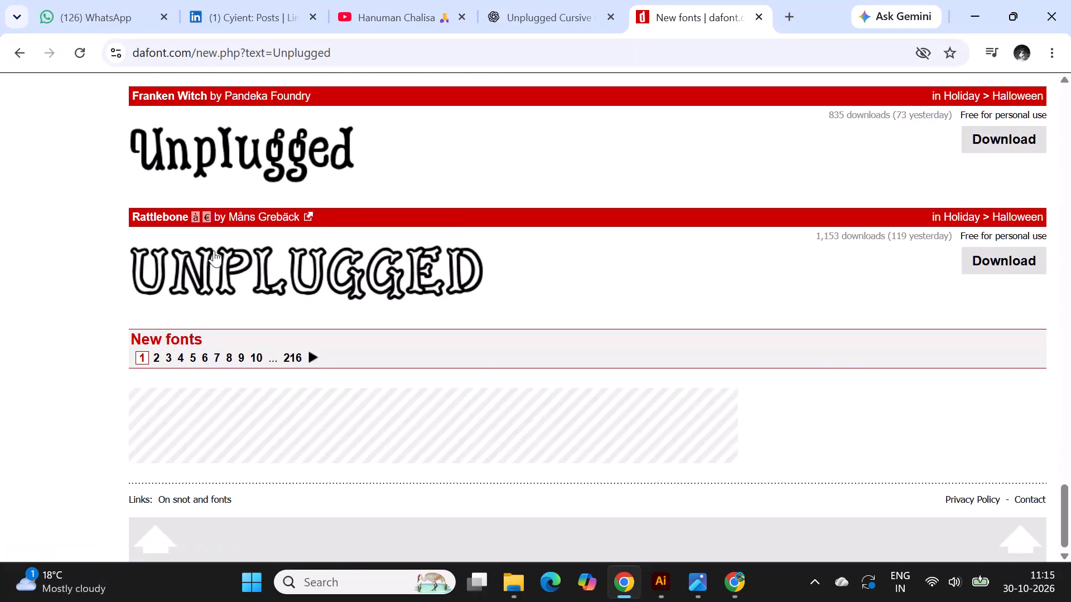
left_click(159, 353)
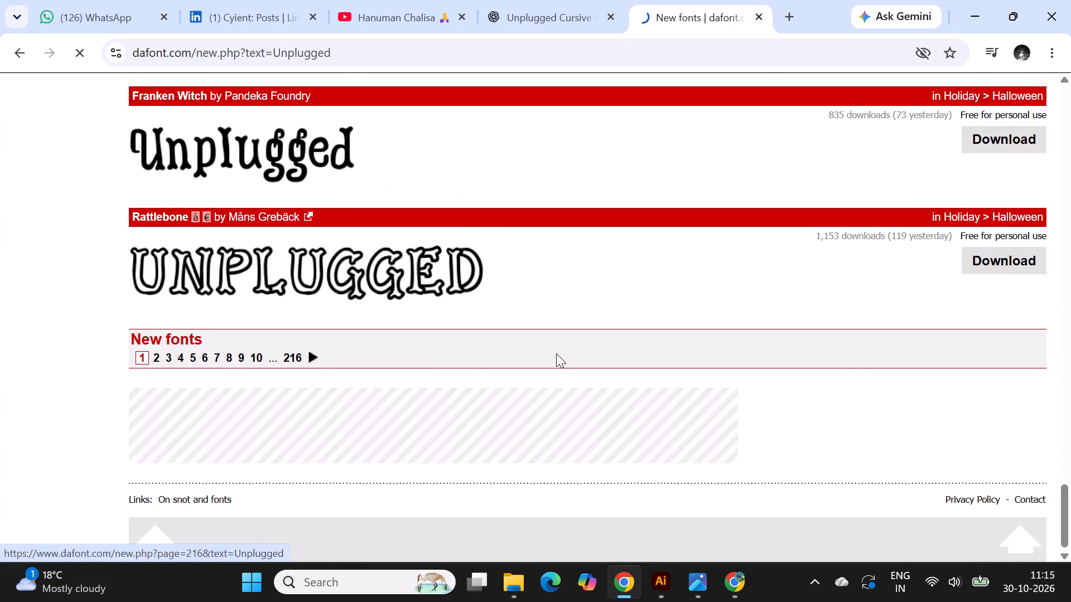
scroll(556, 353, "down", 2)
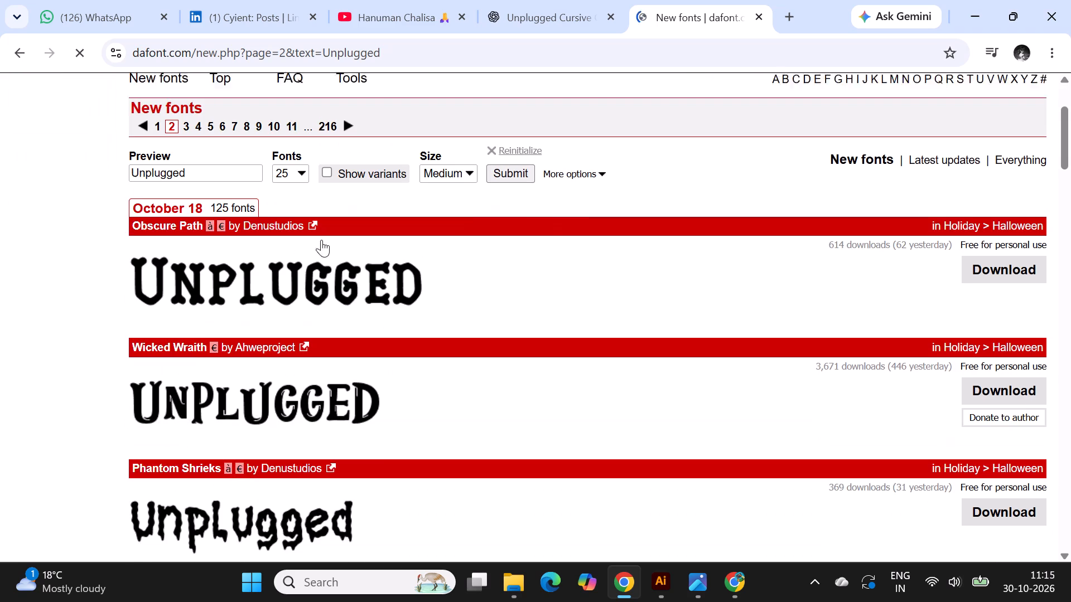
Go back from the new fonts list to the DaFont home page.
left_click(9, 46)
left_click(11, 47)
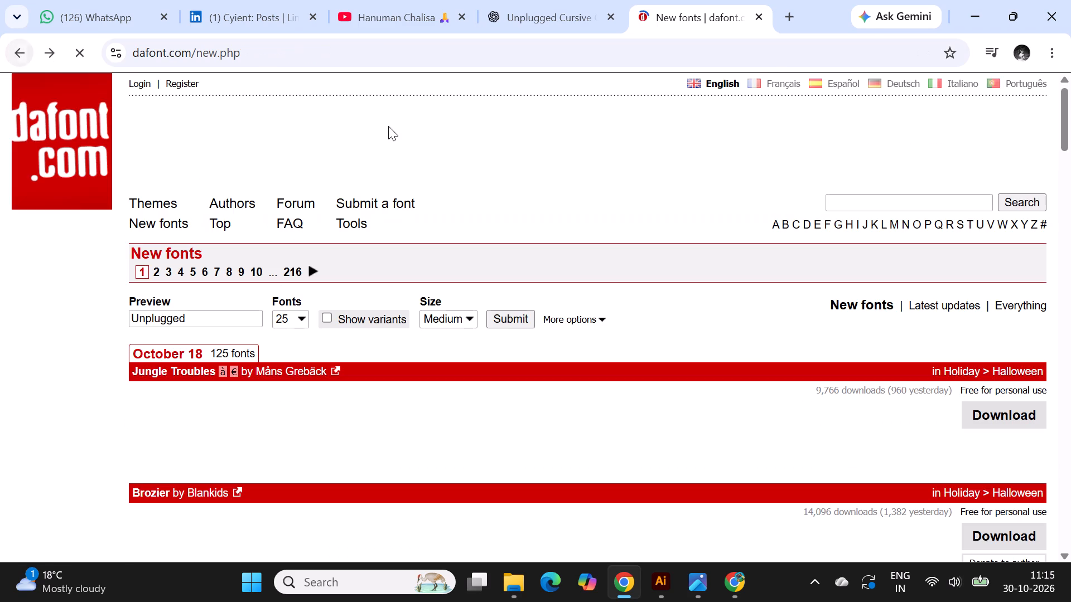
left_click(15, 53)
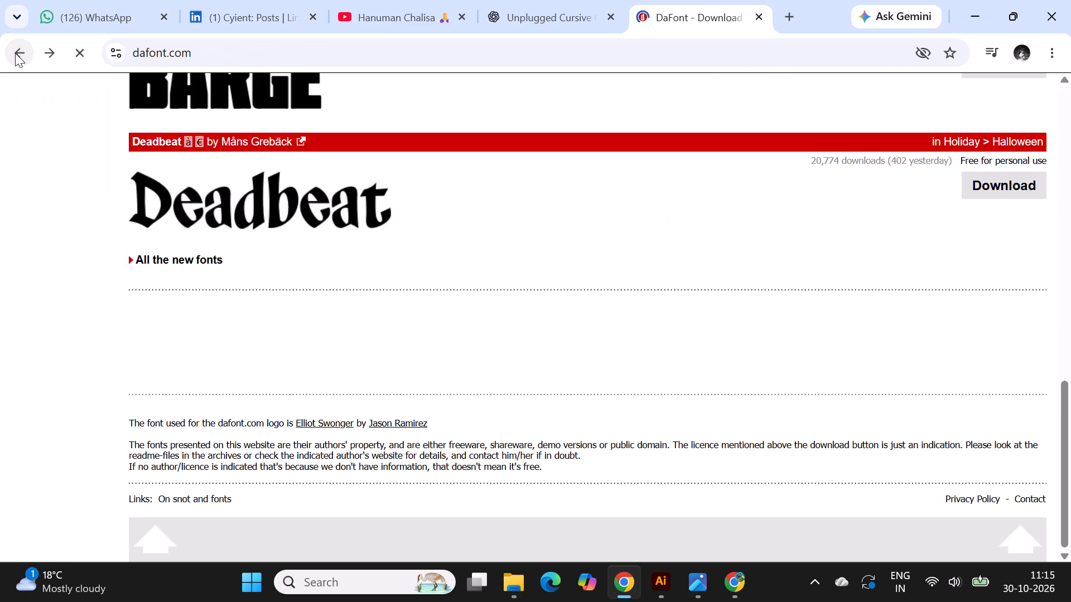
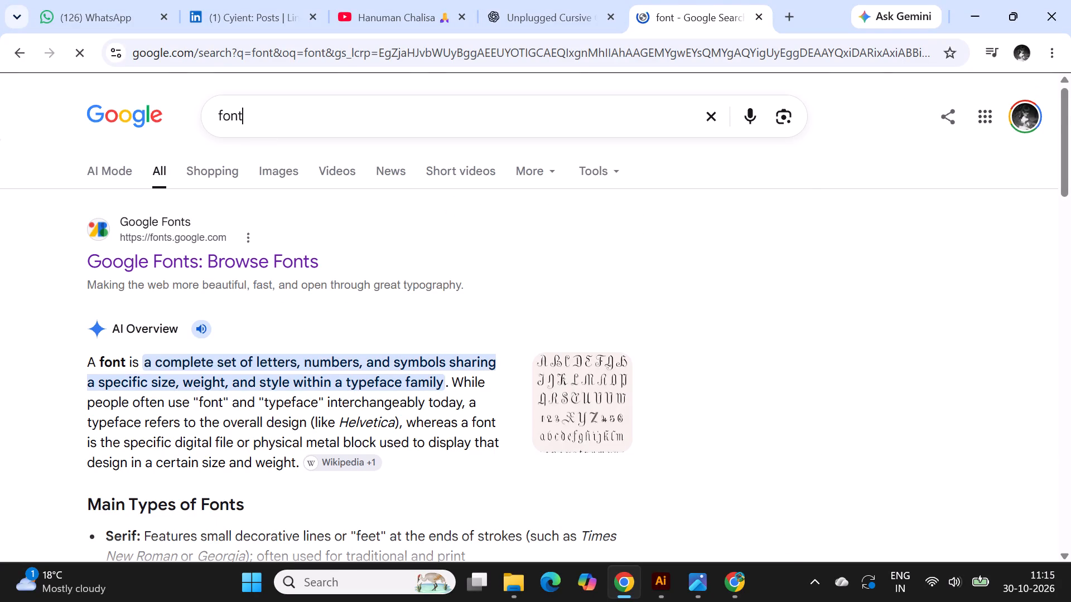
Search Google for "font download" and open the 1001 Fonts site from the results.
key("space")
type("download")
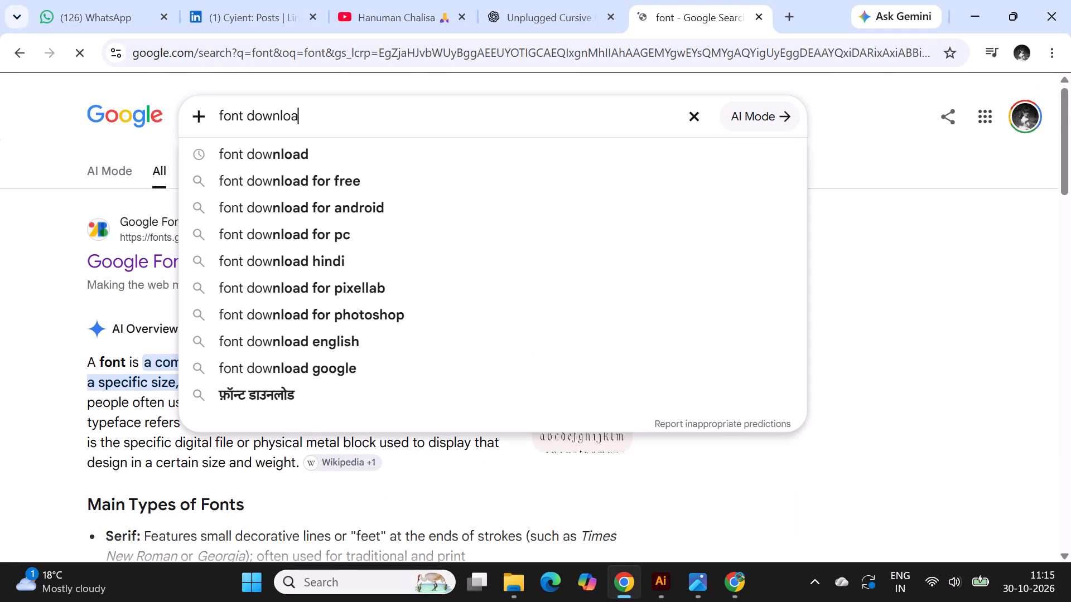
key("space")
key("Return")
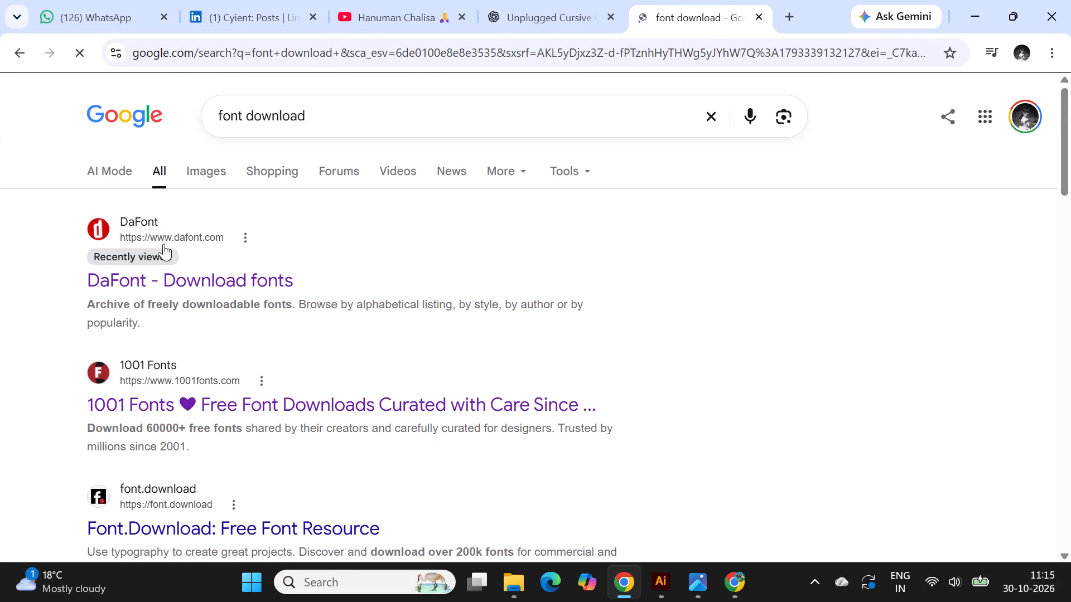
scroll(171, 264, "down", 2)
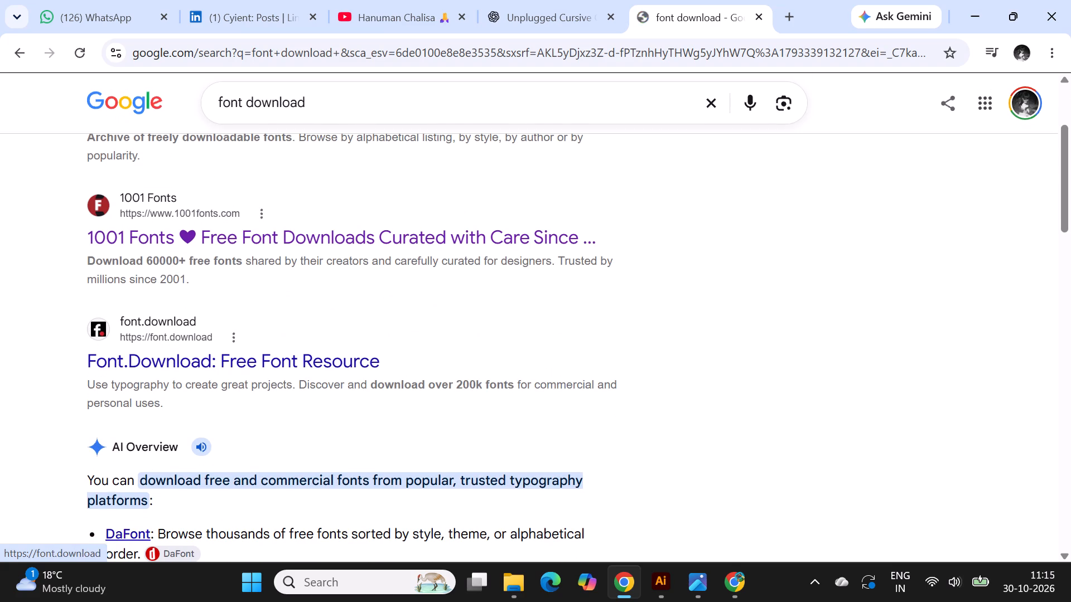
left_click(141, 202)
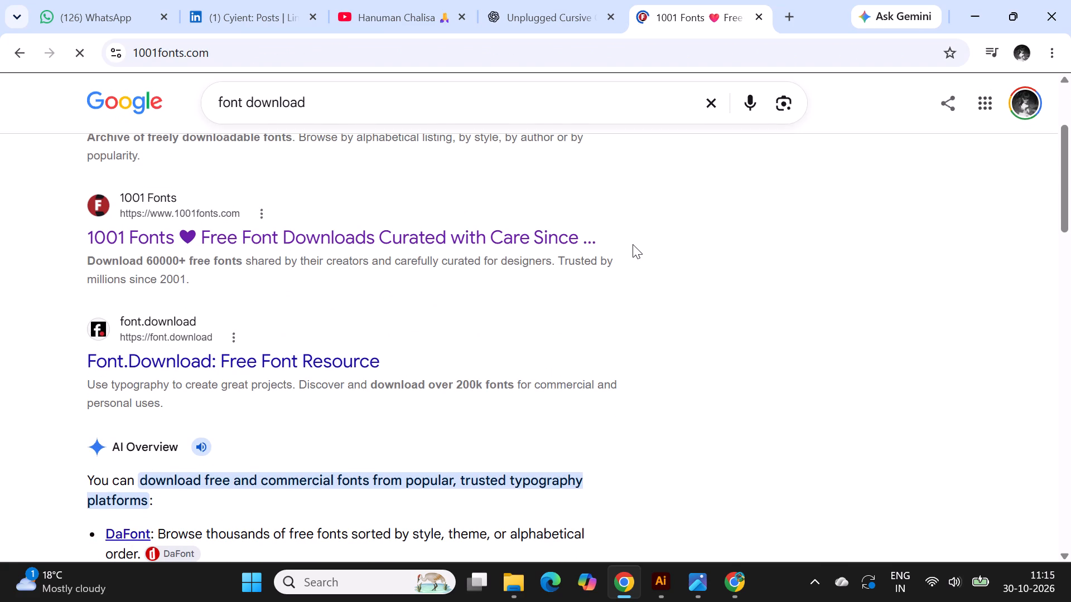
Look over the font list on the 1001 Fonts home page.
scroll(214, 314, "down", 5)
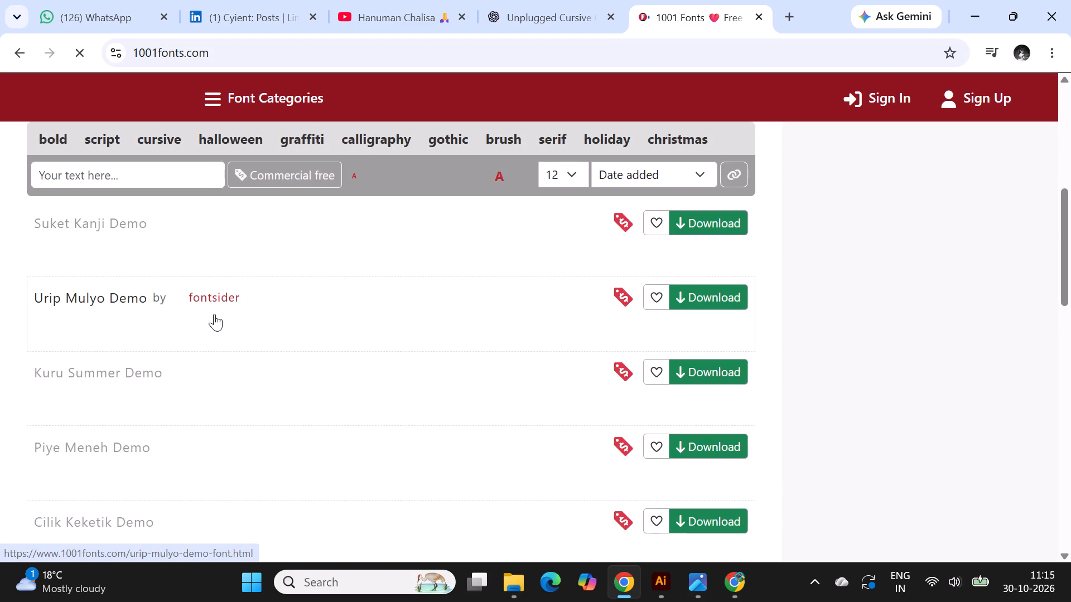
scroll(214, 314, "up", 2)
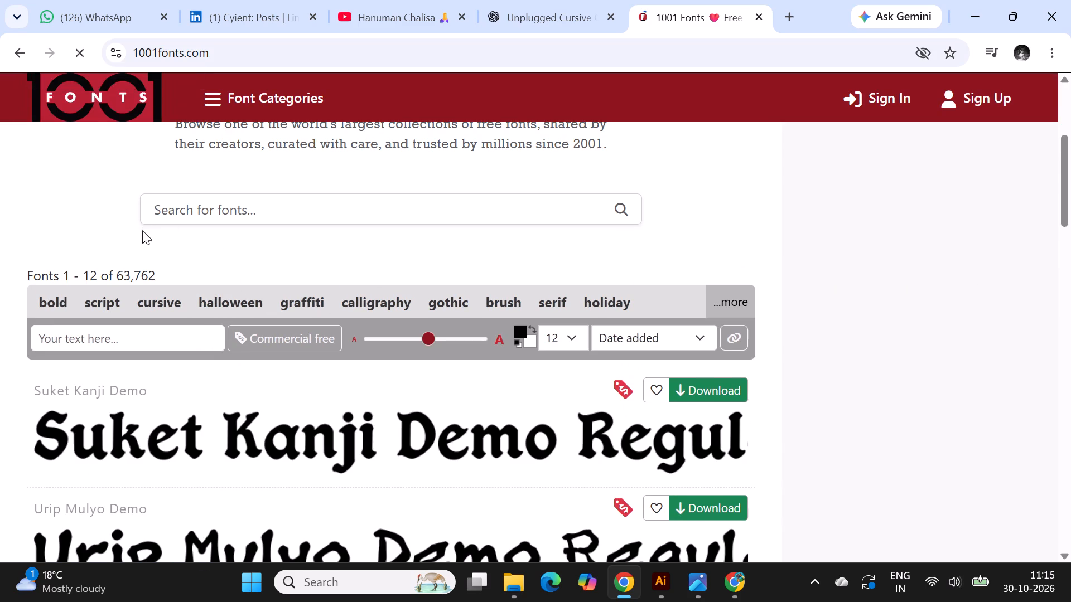
Enter "Unplugged" as the font preview text and open the cursive fonts category.
left_click(93, 338)
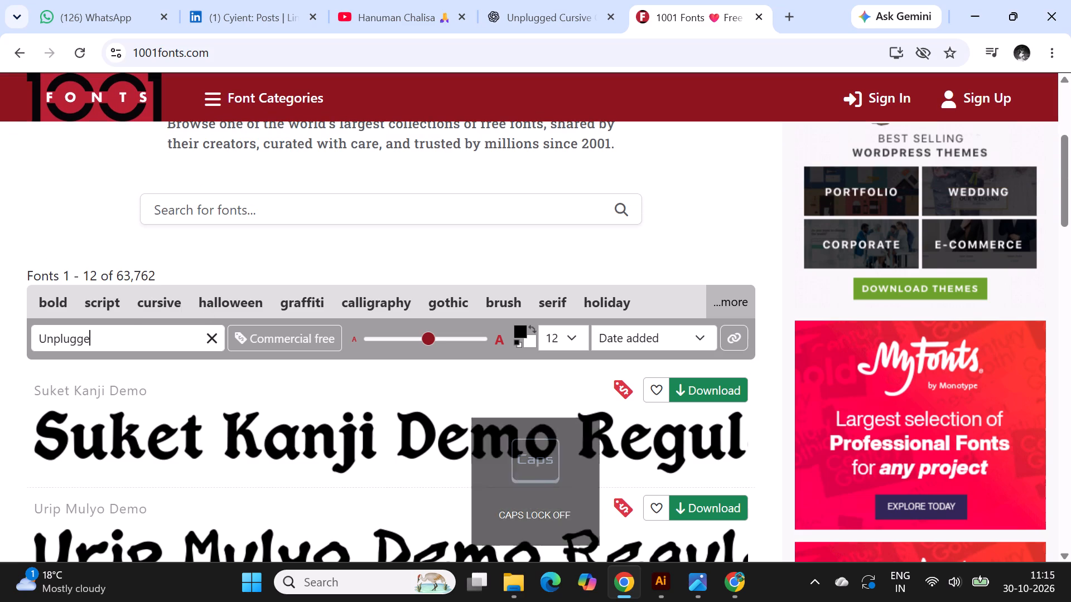
left_click(158, 303)
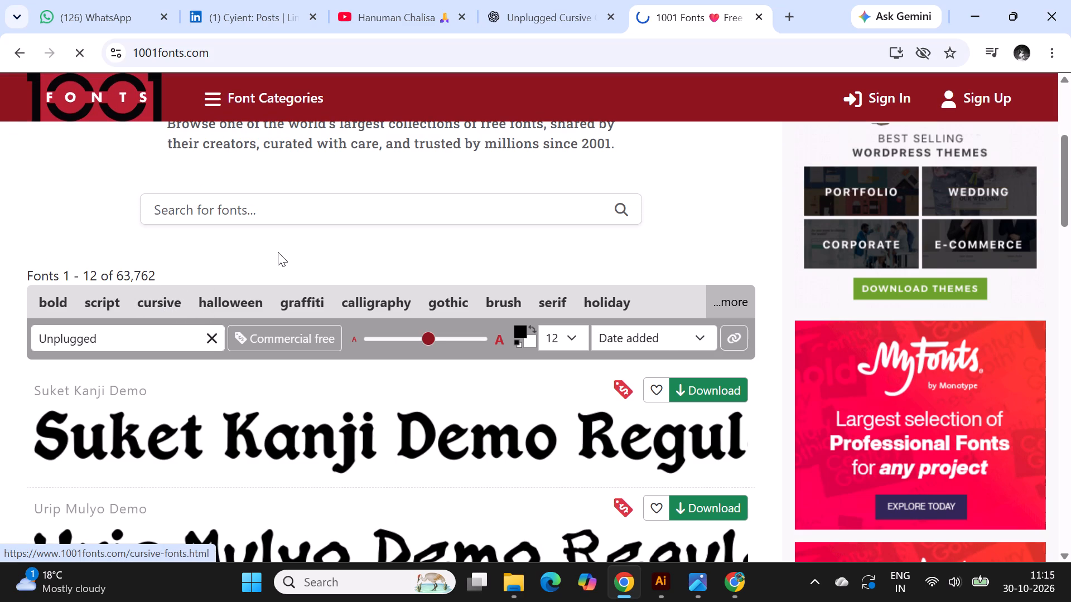
scroll(278, 252, "down", 4)
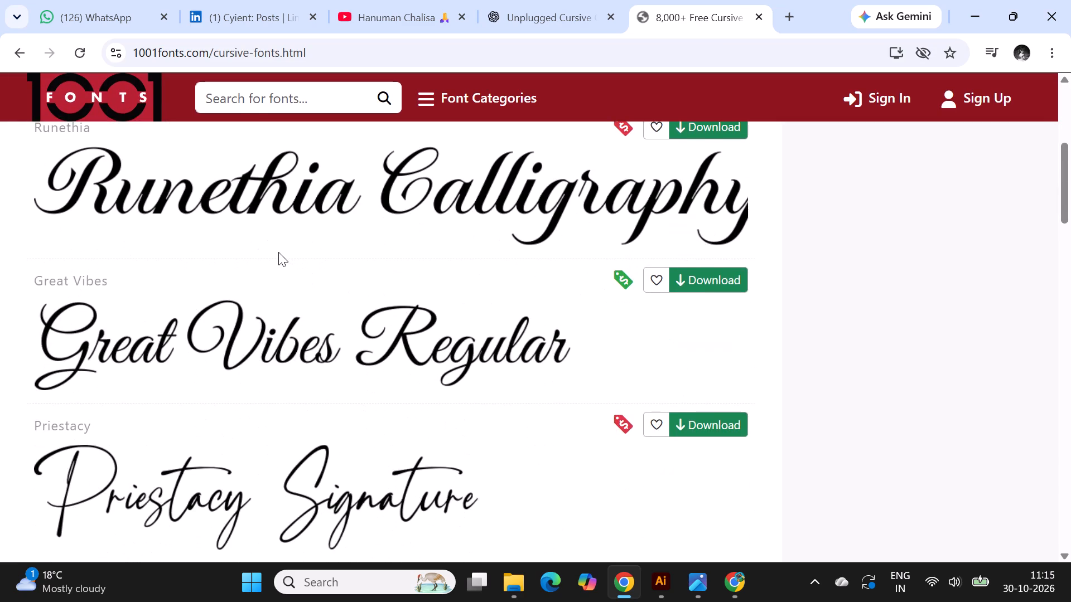
Set the cursive fonts' preview text to "Unplugged" and compare the first samples, from Runethia to Armelie, for the logo lettering.
scroll(274, 340, "up", 3)
left_click(143, 326)
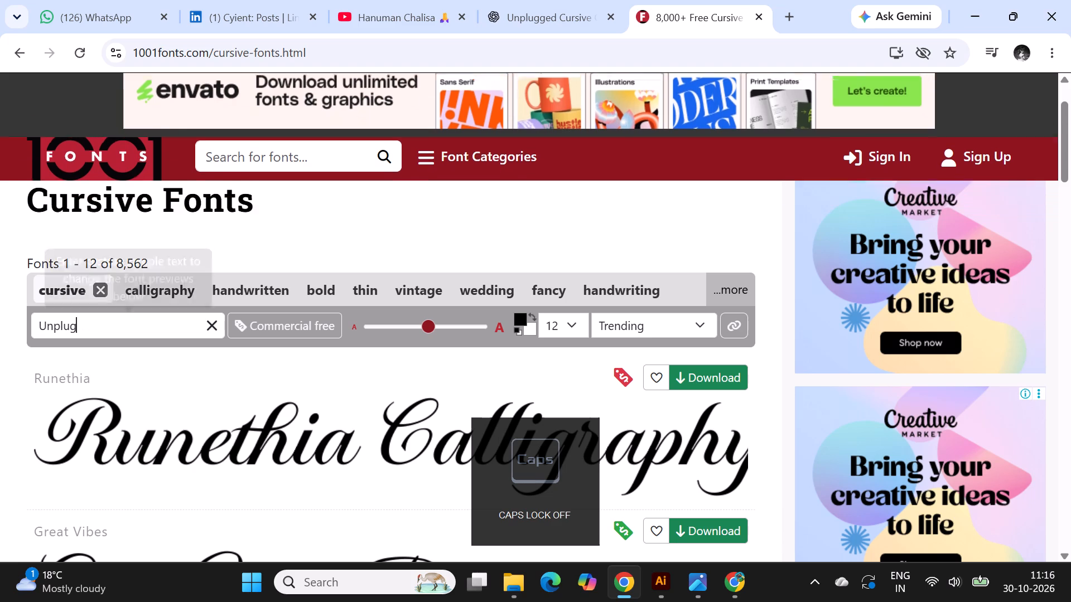
key("Return")
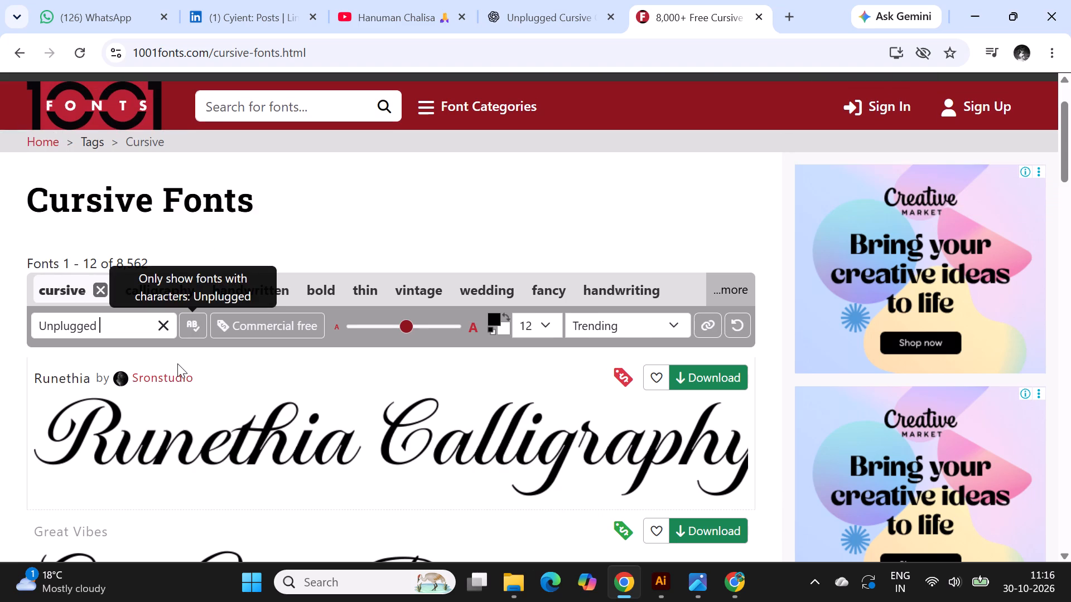
scroll(300, 273, "down", 3)
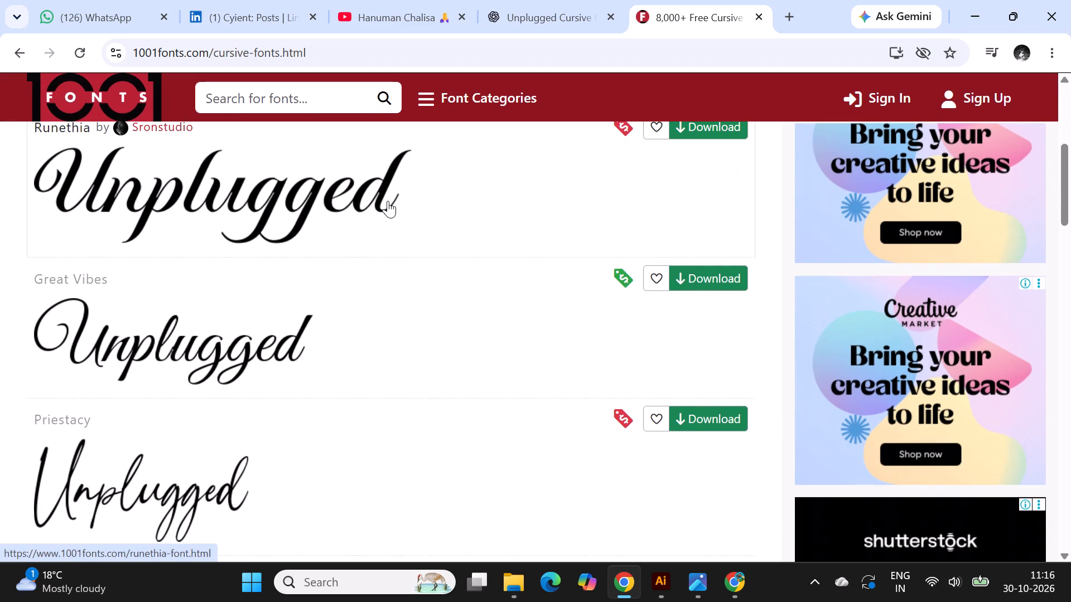
scroll(388, 201, "down", 3)
scroll(388, 201, "up", 2)
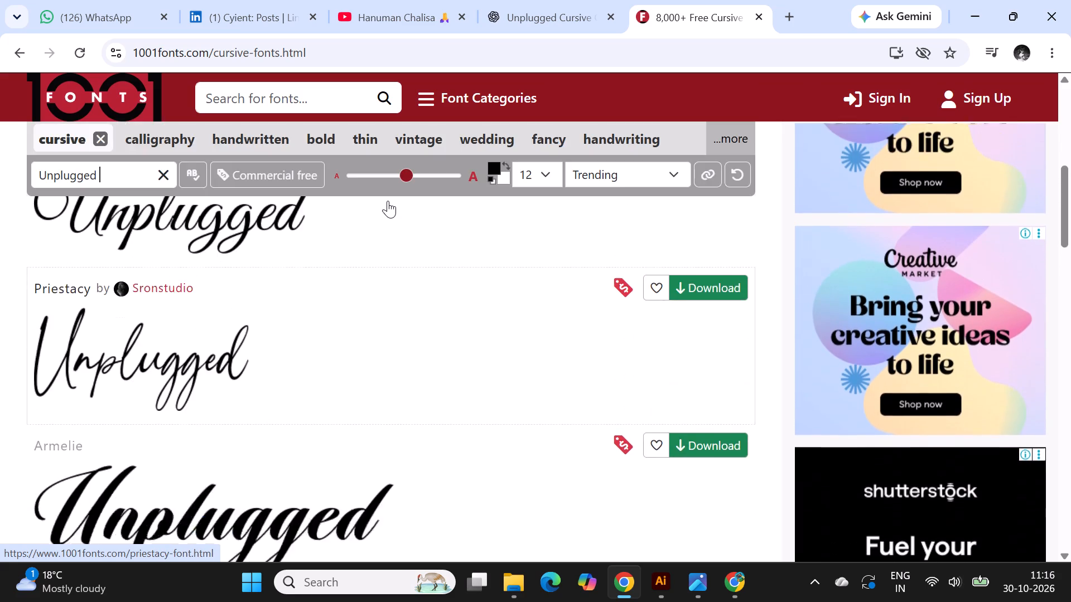
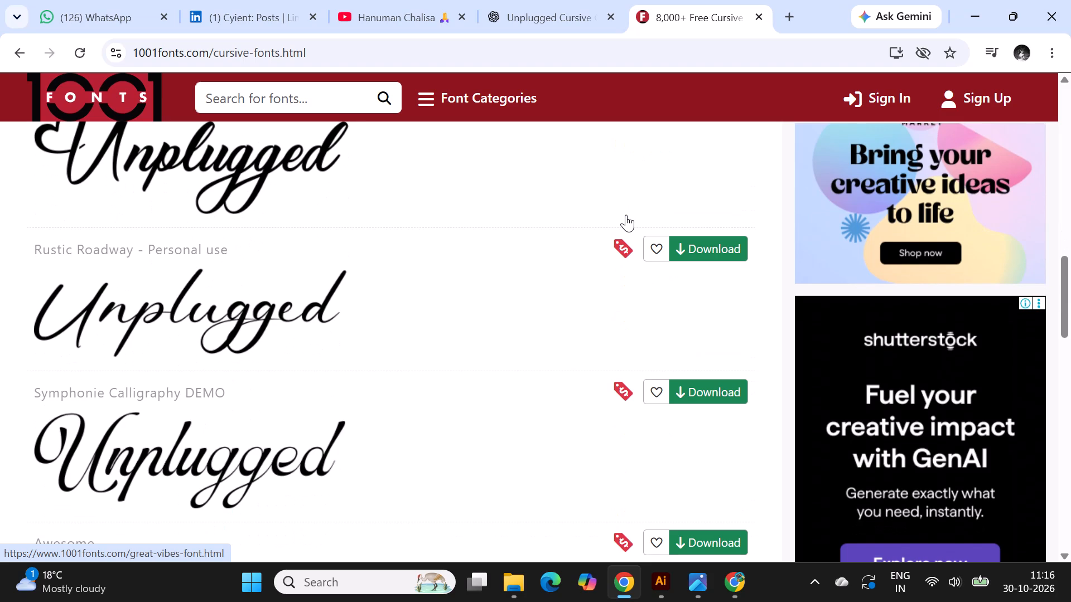
Look through the rest of the first page of cursive "Unplugged" previews and the start of page 2.
scroll(626, 215, "down", 2)
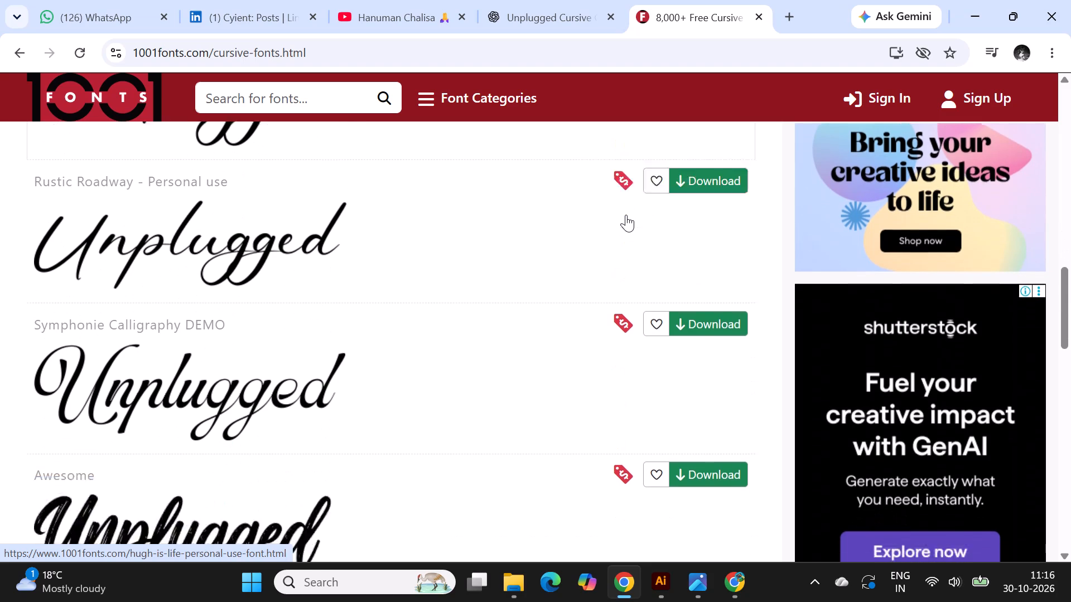
scroll(626, 215, "down", 7)
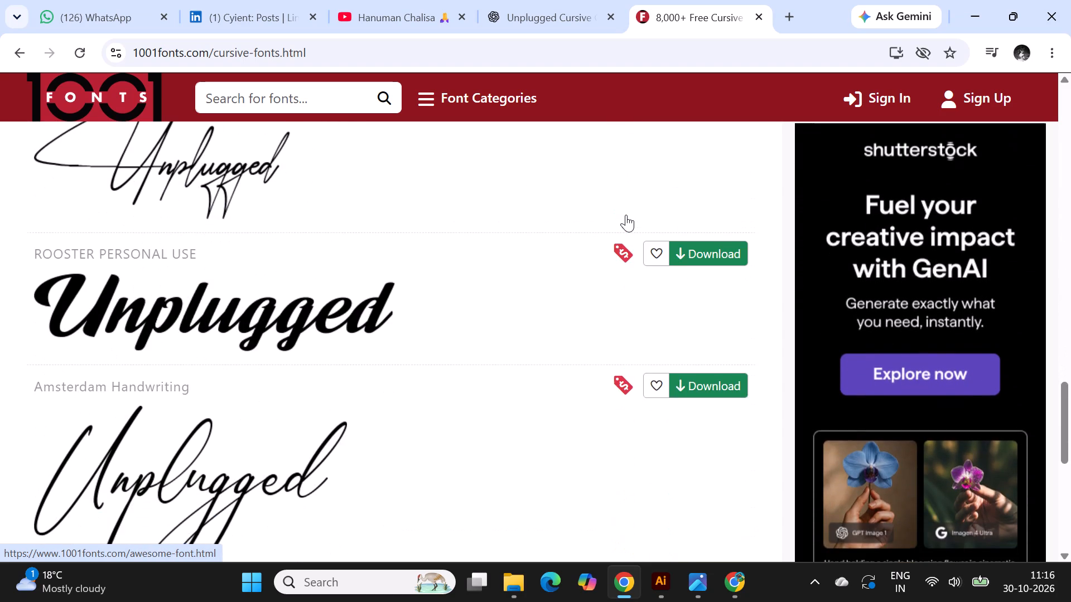
scroll(626, 215, "down", 2)
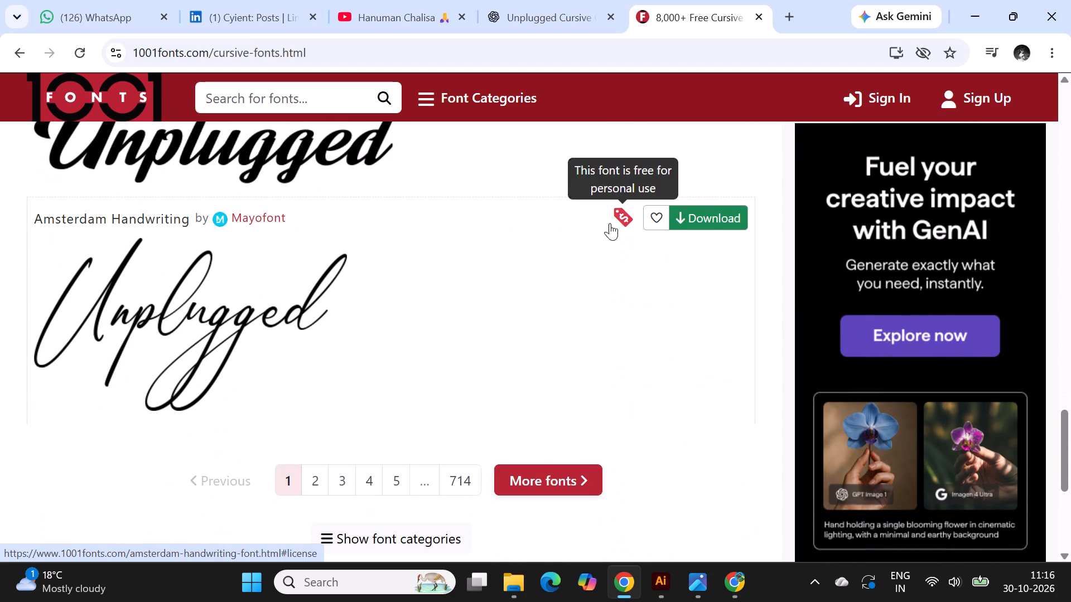
left_click(316, 483)
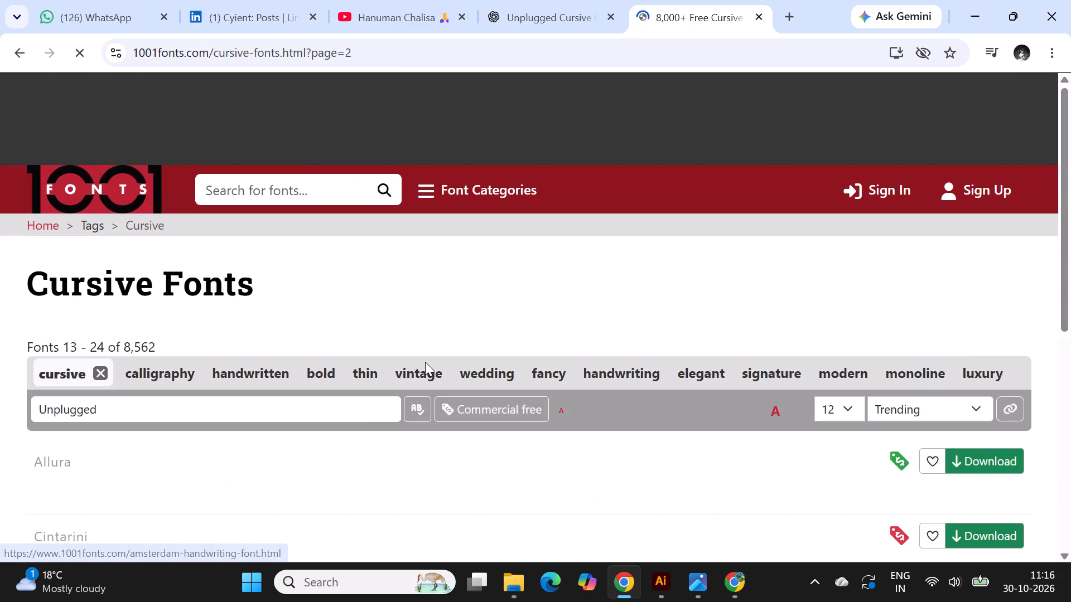
scroll(298, 309, "down", 3)
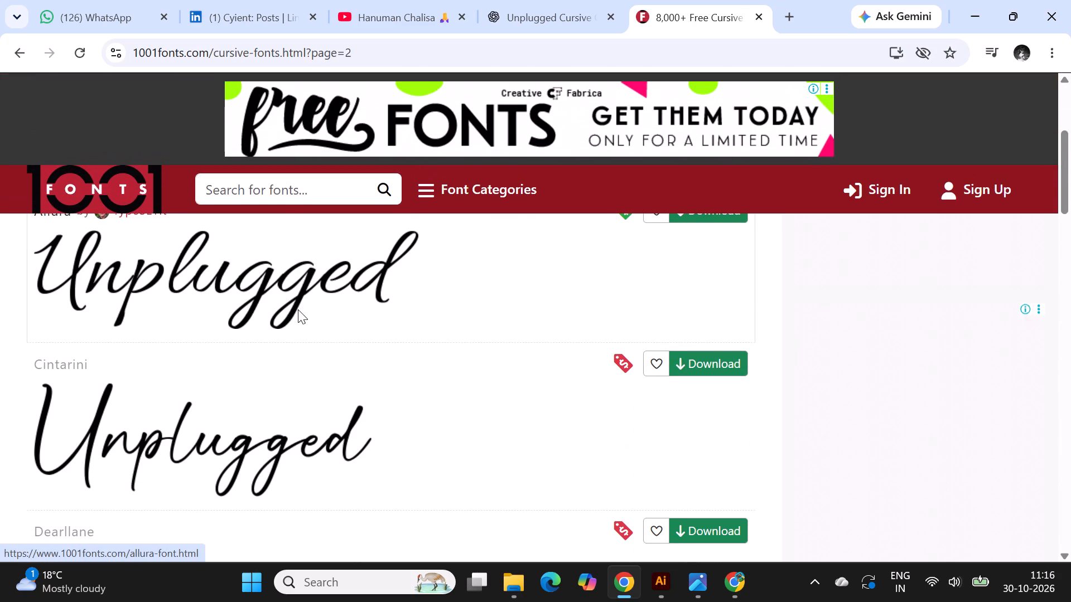
scroll(298, 309, "down", 1)
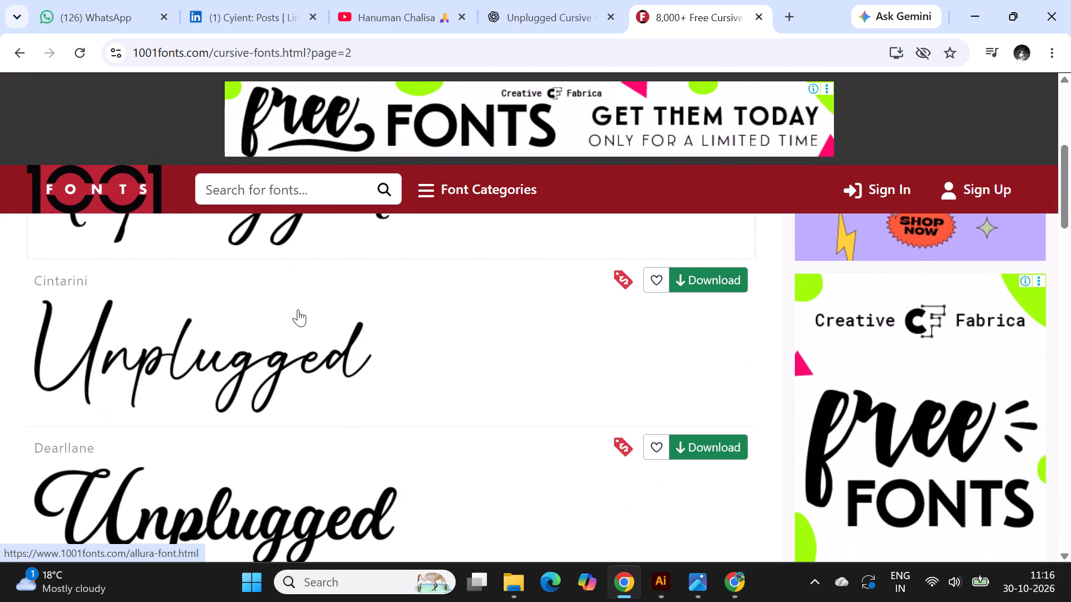
Switch to Illustrator and examine the artboard of KAVITA logo variants with different script "Unplugged" taglines.
left_click(664, 584)
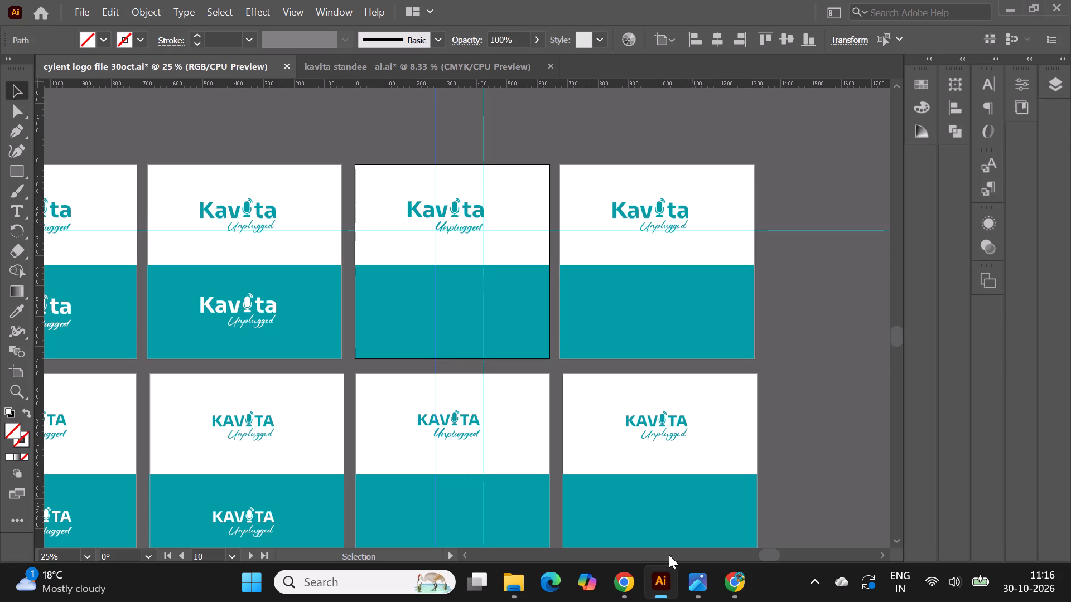
scroll(799, 231, "down", 3, "alt")
scroll(397, 215, "up", 1, "alt")
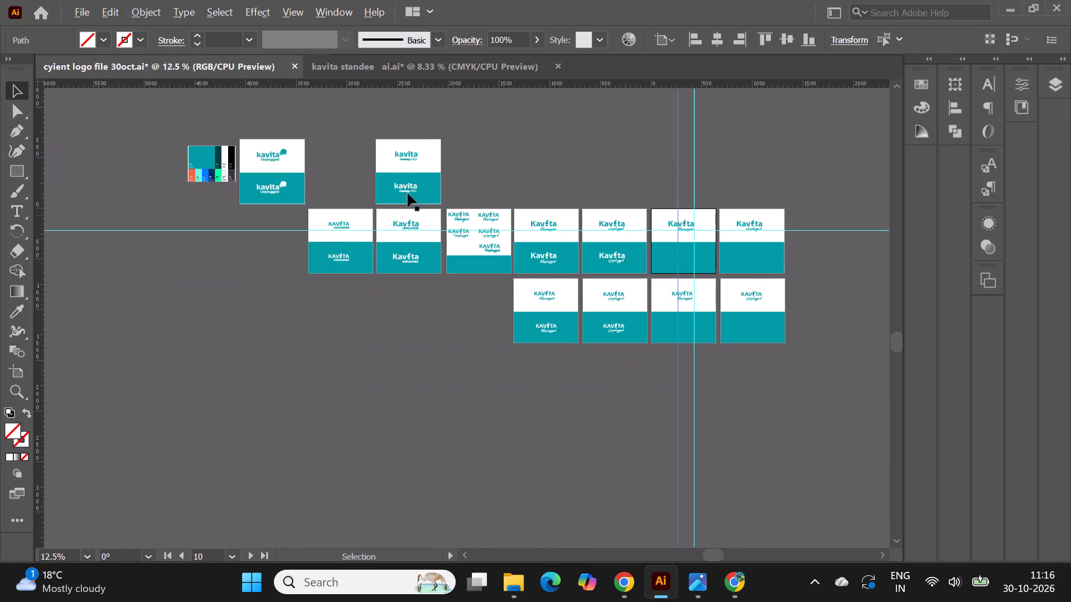
scroll(411, 145, "up", 2, "alt")
scroll(259, 160, "down", 1, "alt")
scroll(566, 263, "up", 2, "alt")
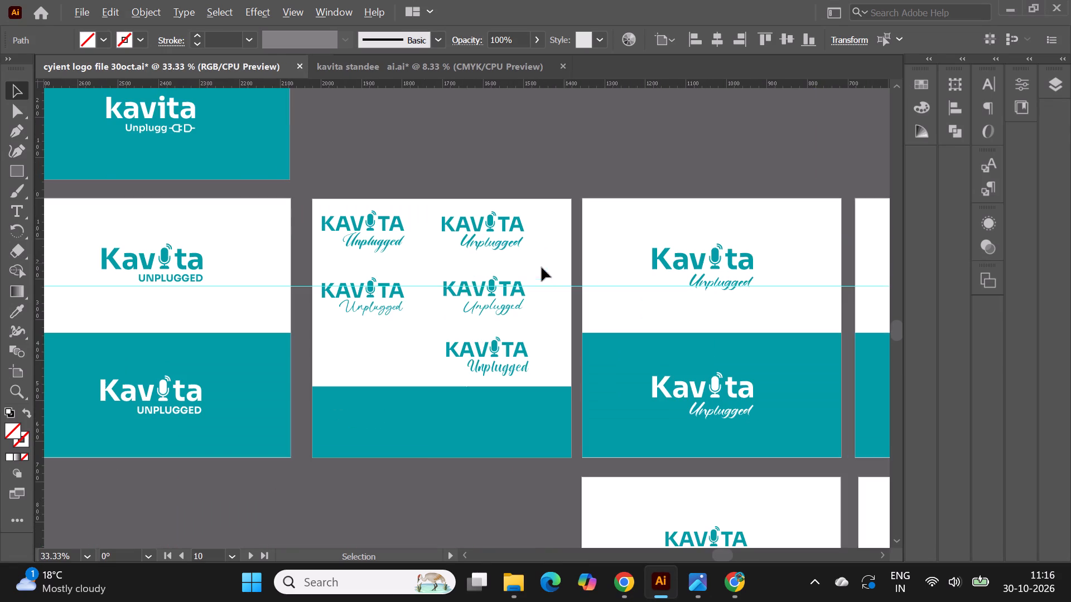
scroll(378, 315, "up", 2, "alt")
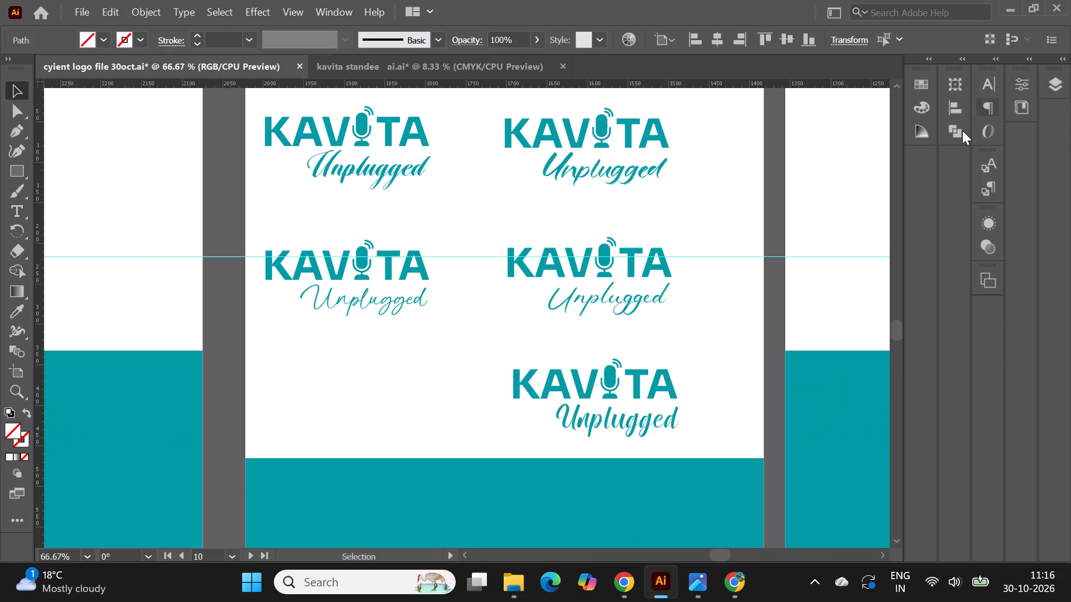
Return to the 1001 Fonts page in Chrome and compare the Allura and Cintarini previews with the logo taglines in Illustrator.
left_click(623, 585)
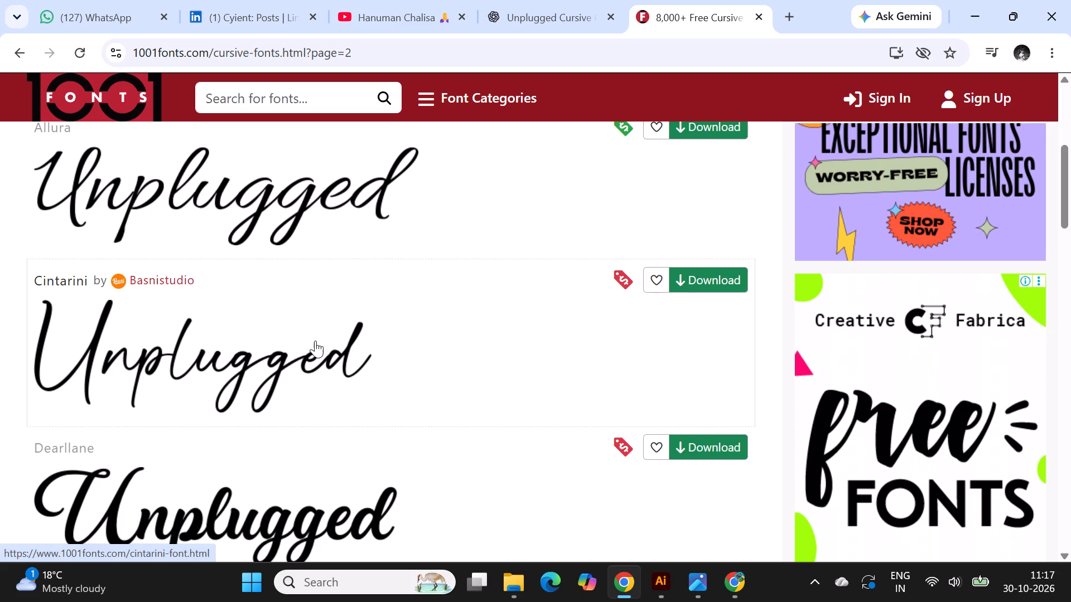
scroll(315, 341, "up", 4)
scroll(315, 341, "down", 4)
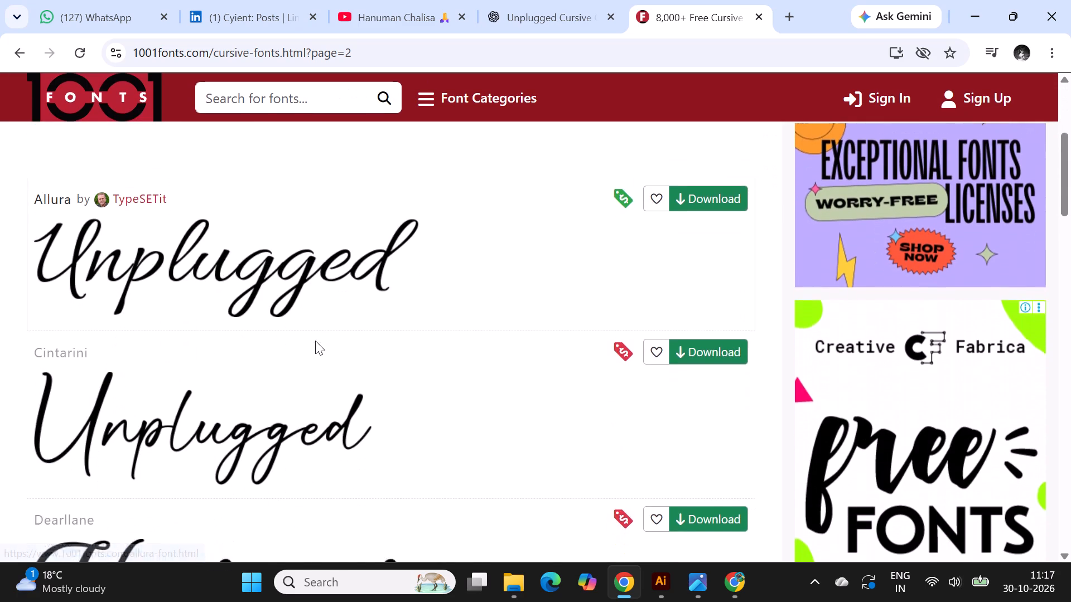
scroll(315, 341, "up", 1)
scroll(315, 341, "down", 1)
scroll(315, 341, "up", 1)
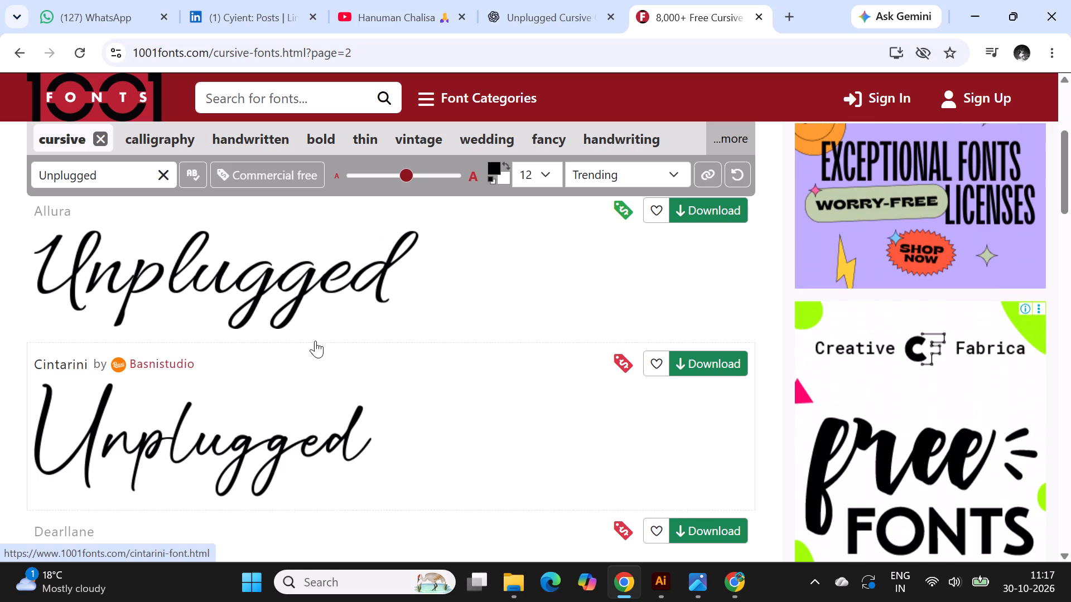
scroll(315, 341, "up", 1)
scroll(315, 341, "down", 2)
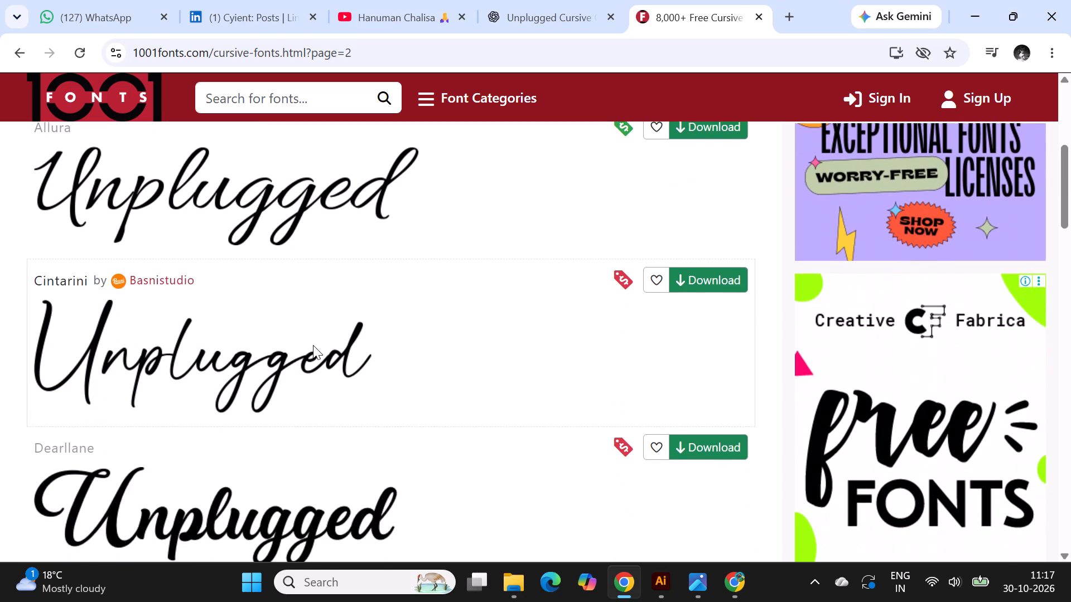
scroll(313, 345, "up", 1)
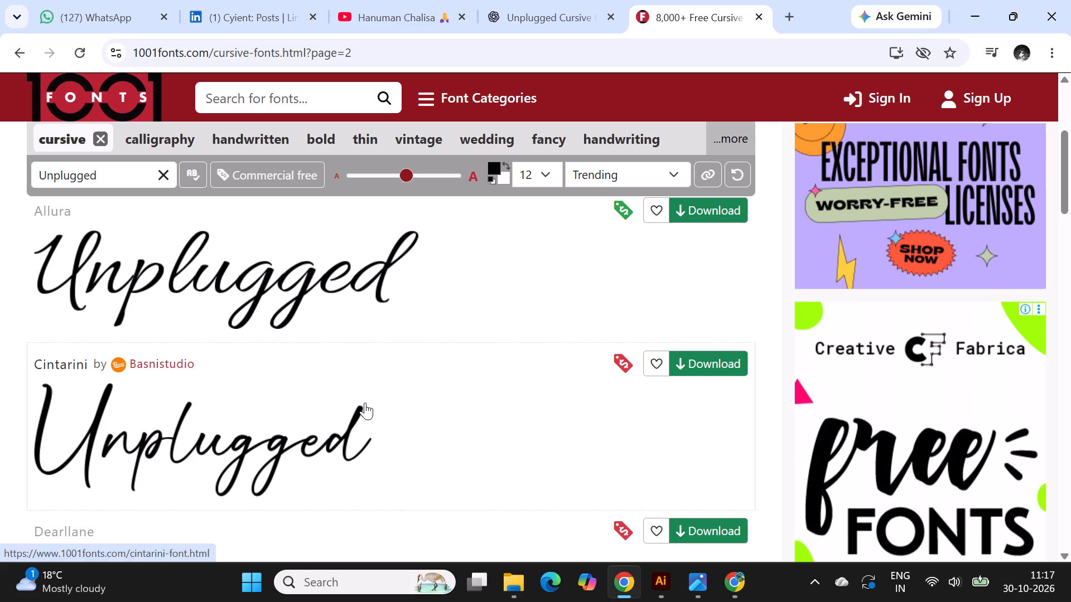
left_click(667, 585)
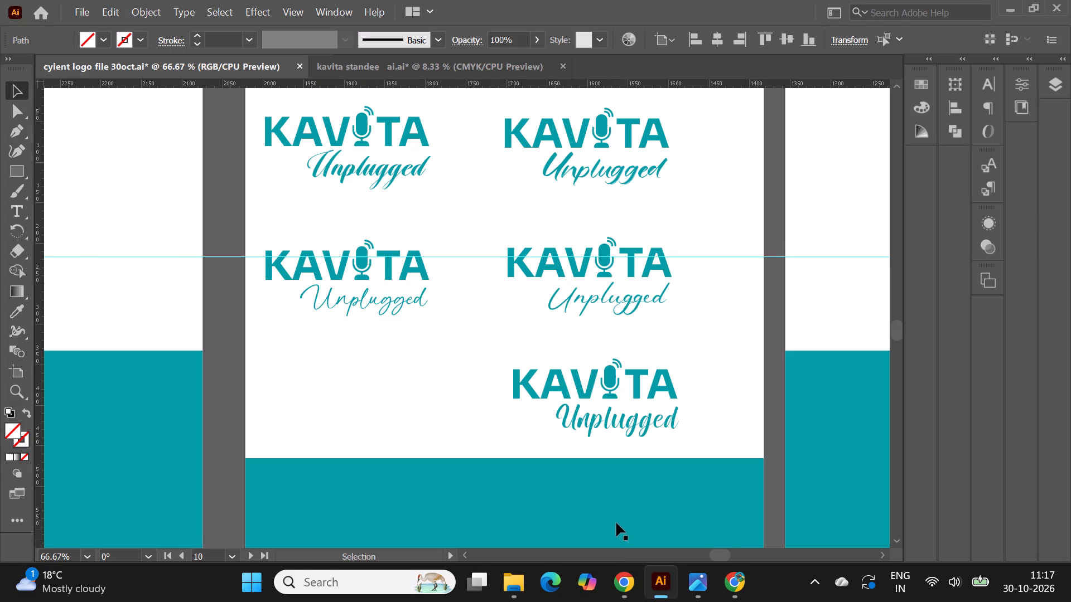
left_click(622, 580)
Download the Cintarini font from page 2 of the cursive fonts.
scroll(440, 373, "down", 1)
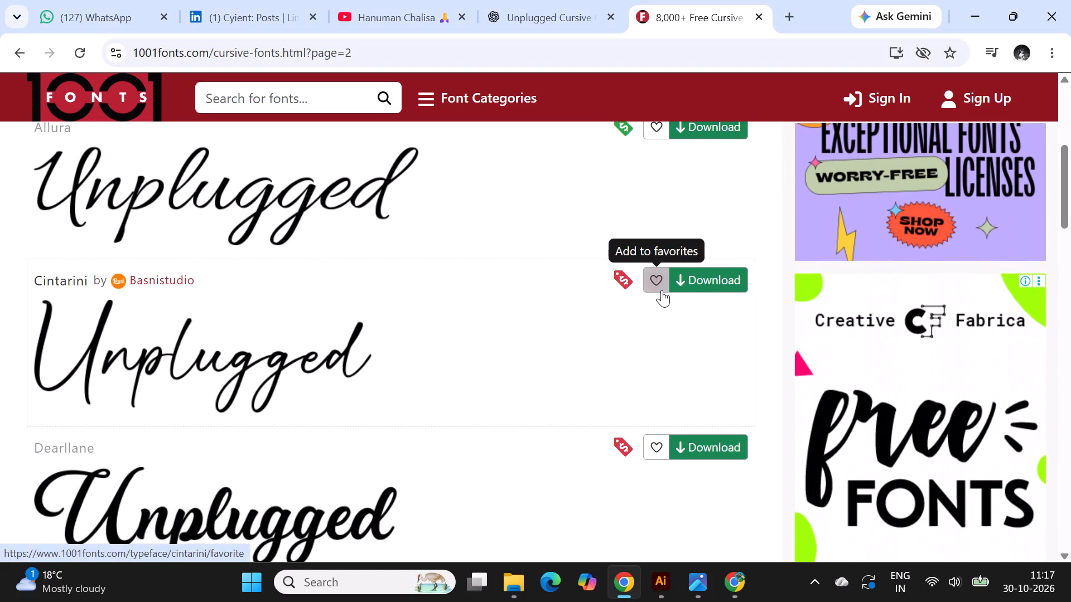
left_click(697, 285)
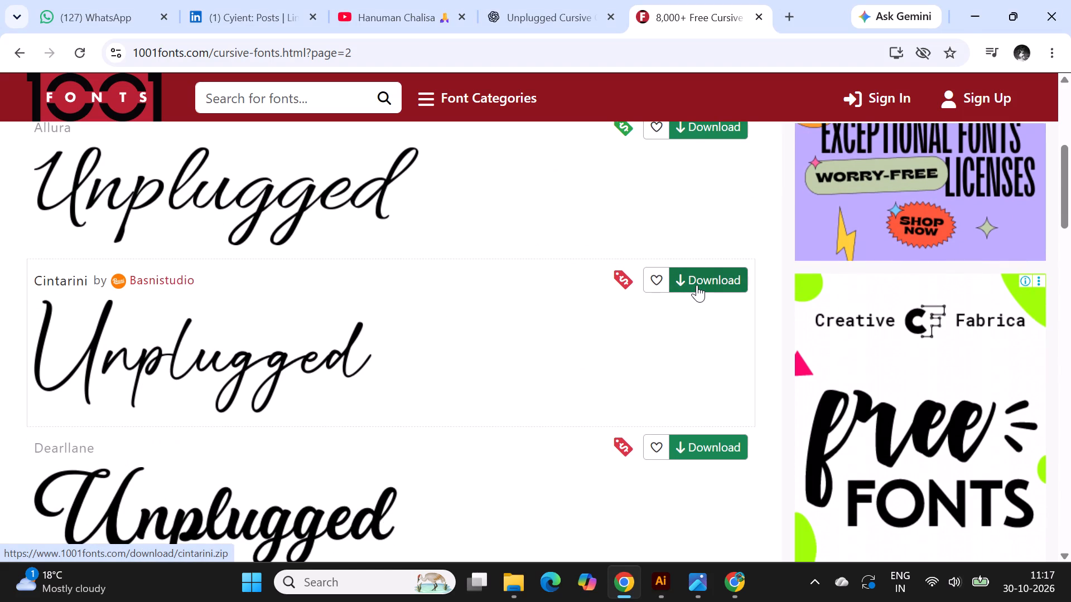
Compare the neighbouring cursive previews and download the Hiragenda font.
scroll(490, 391, "down", 3)
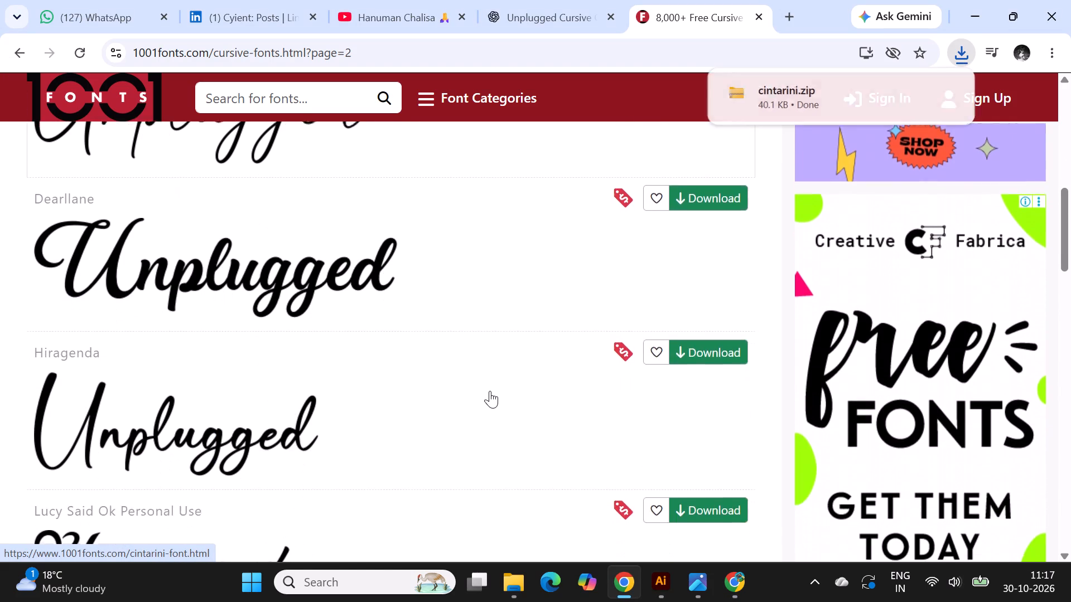
scroll(490, 391, "down", 1)
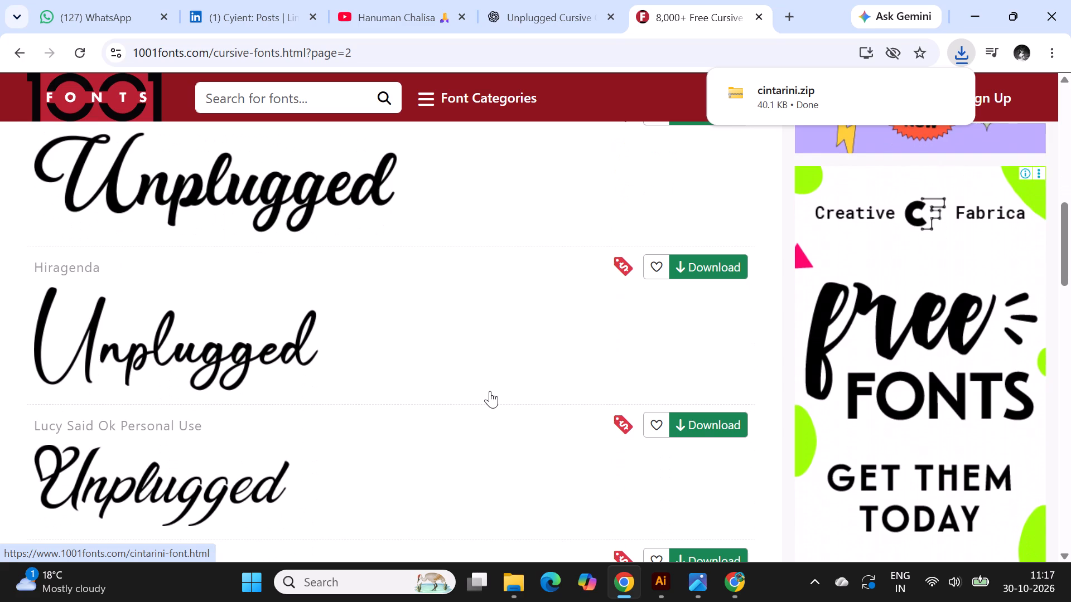
scroll(418, 415, "up", 6)
scroll(418, 415, "down", 2)
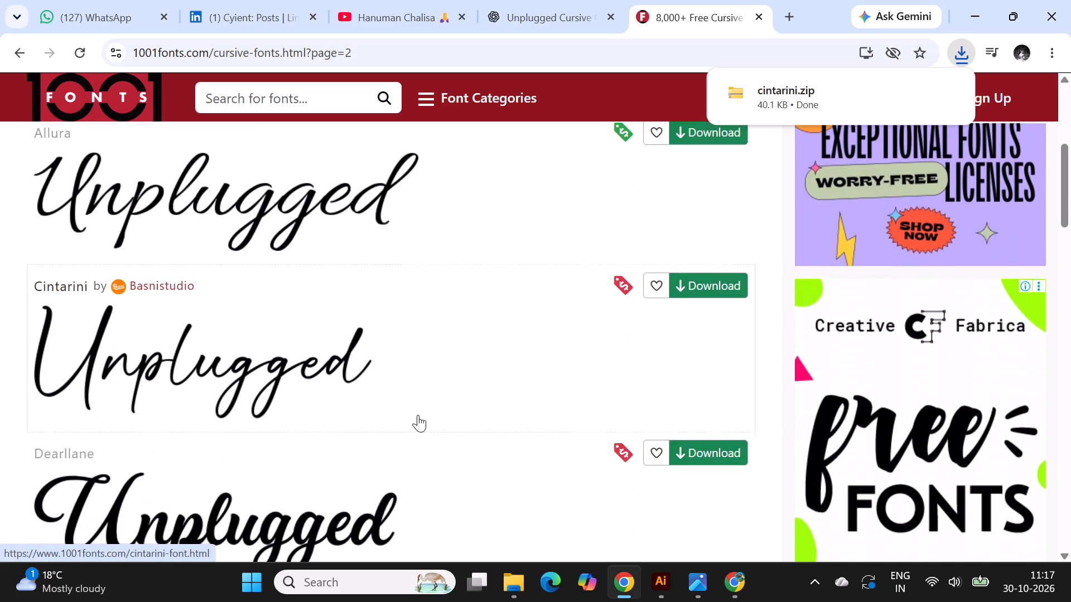
scroll(418, 415, "down", 4)
left_click(695, 271)
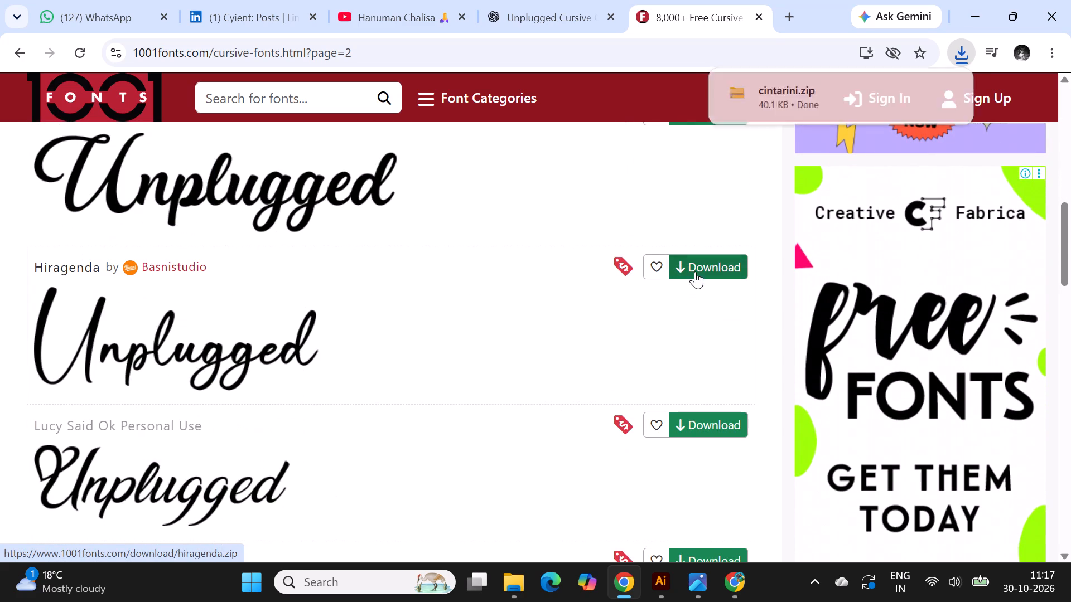
Download the Purgatory and Cattalague fonts from page 2 of the cursive list.
scroll(481, 381, "down", 2)
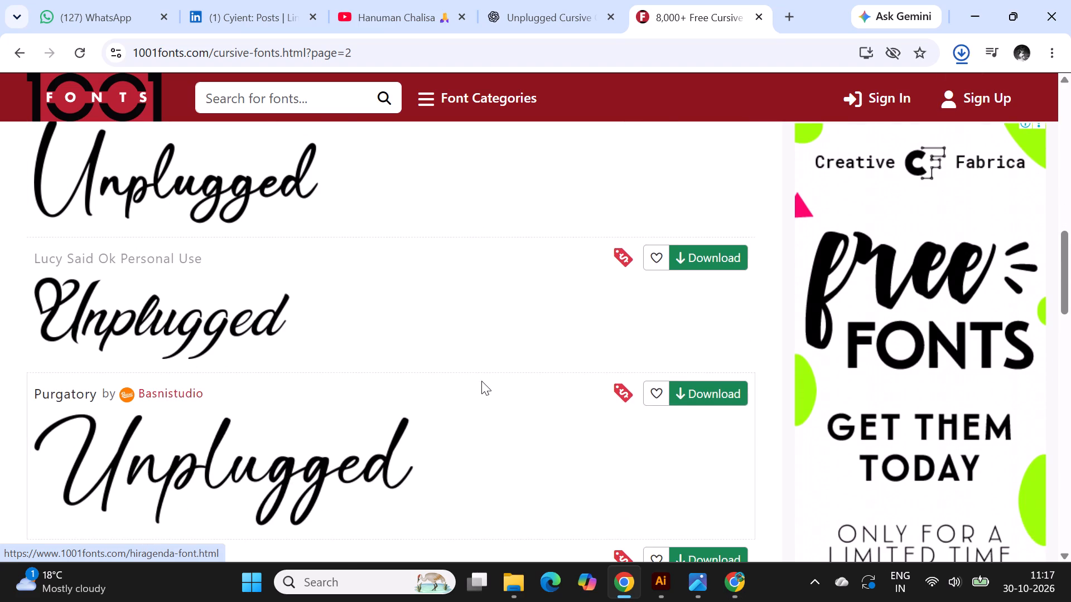
scroll(481, 381, "down", 2)
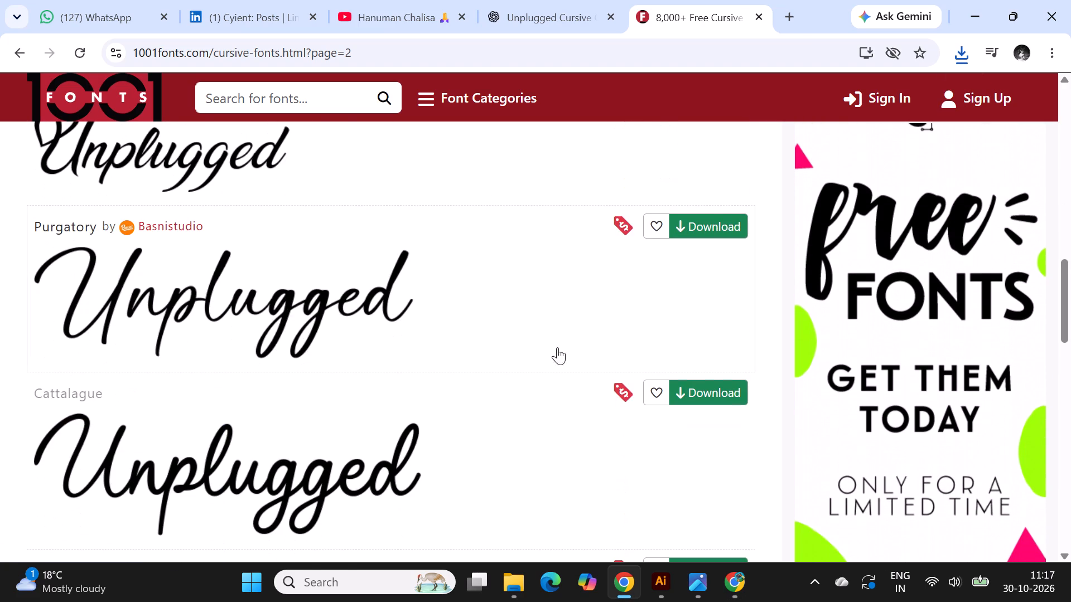
left_click(681, 231)
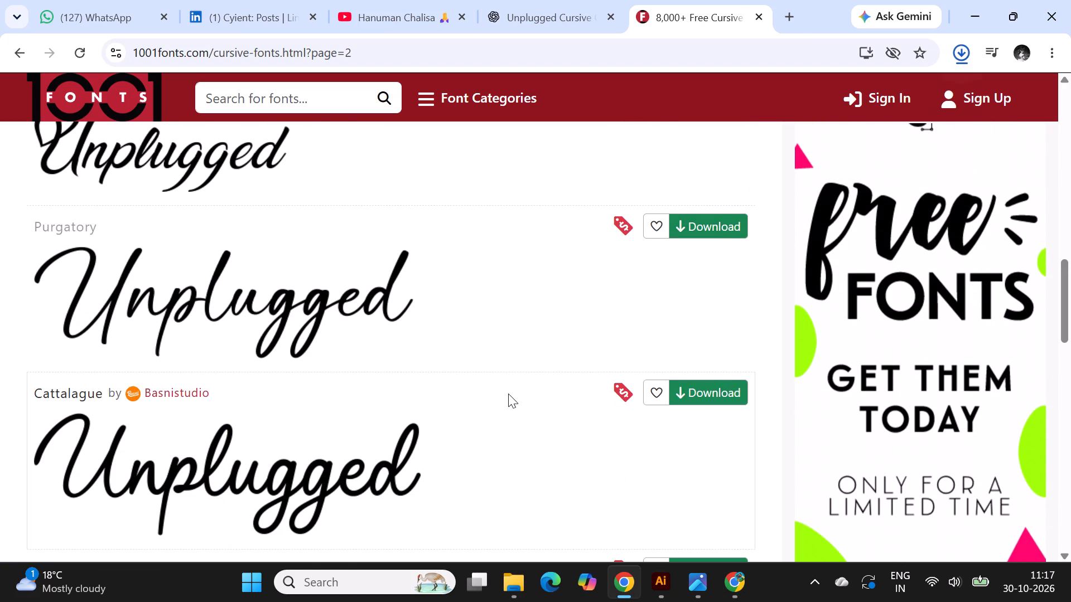
scroll(473, 435, "down", 1)
left_click(683, 307)
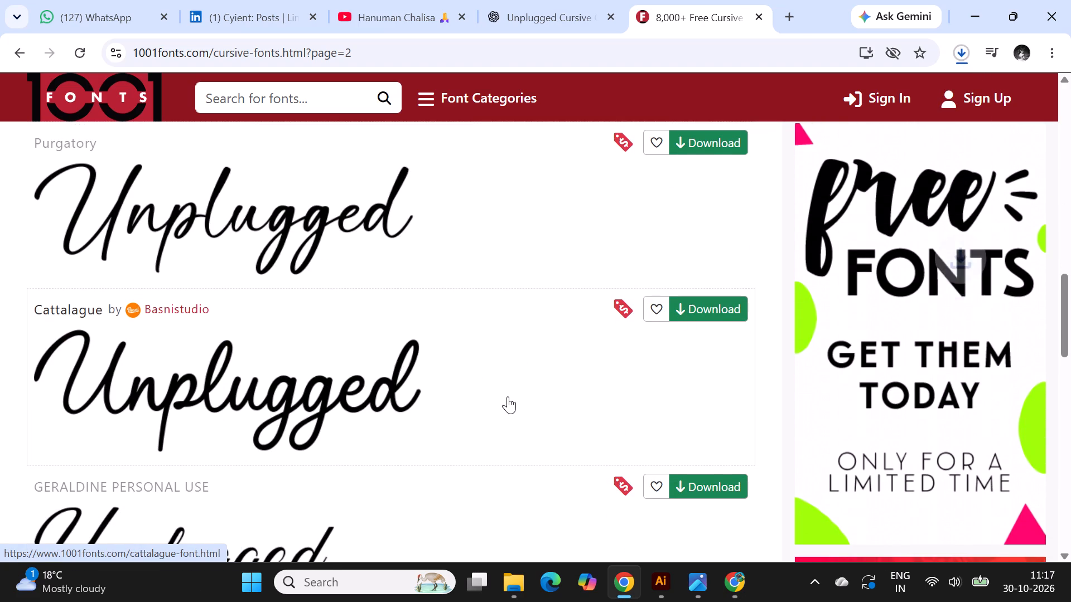
Look through the remaining "Unplugged" previews on page 2, from Geraldine Personal Use onwards.
scroll(508, 396, "down", 1)
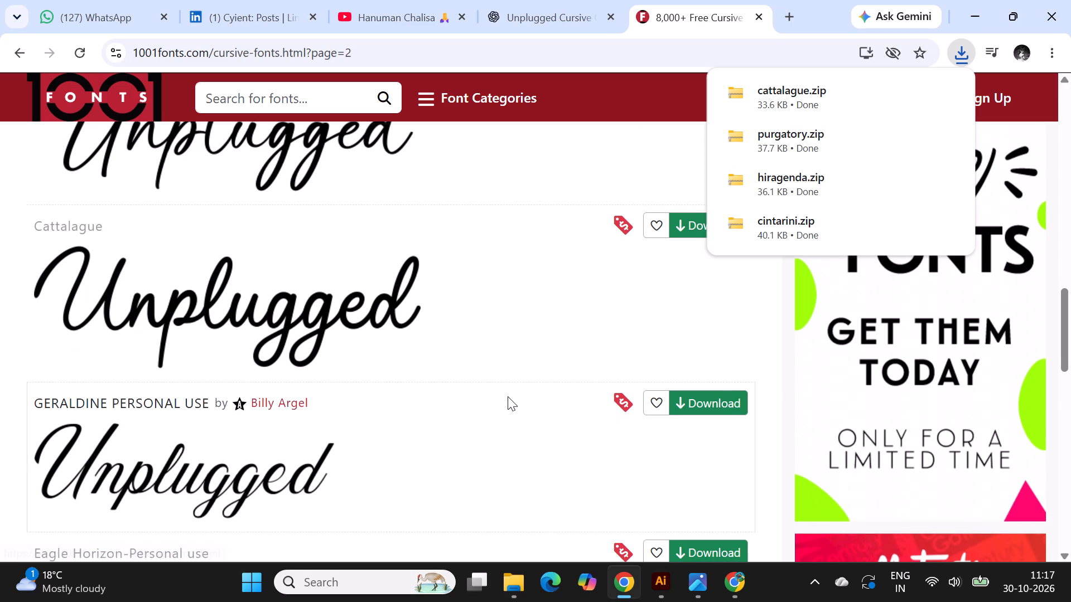
scroll(508, 396, "down", 6)
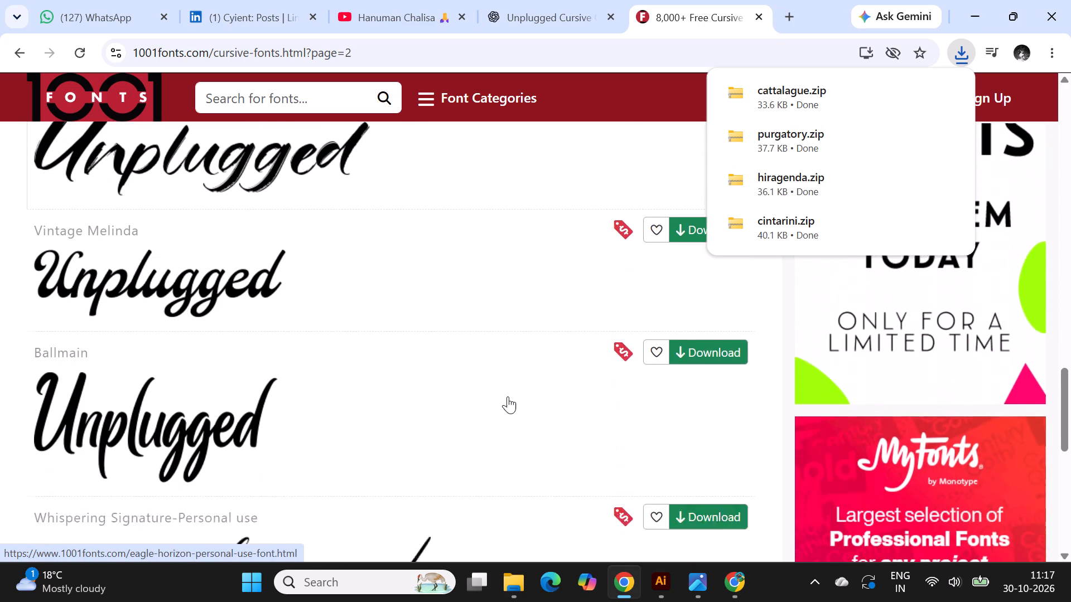
Compare the "Unplugged" previews on page 3 of the cursive fonts and download the Ocean Trace-Personal use font.
scroll(508, 396, "down", 2)
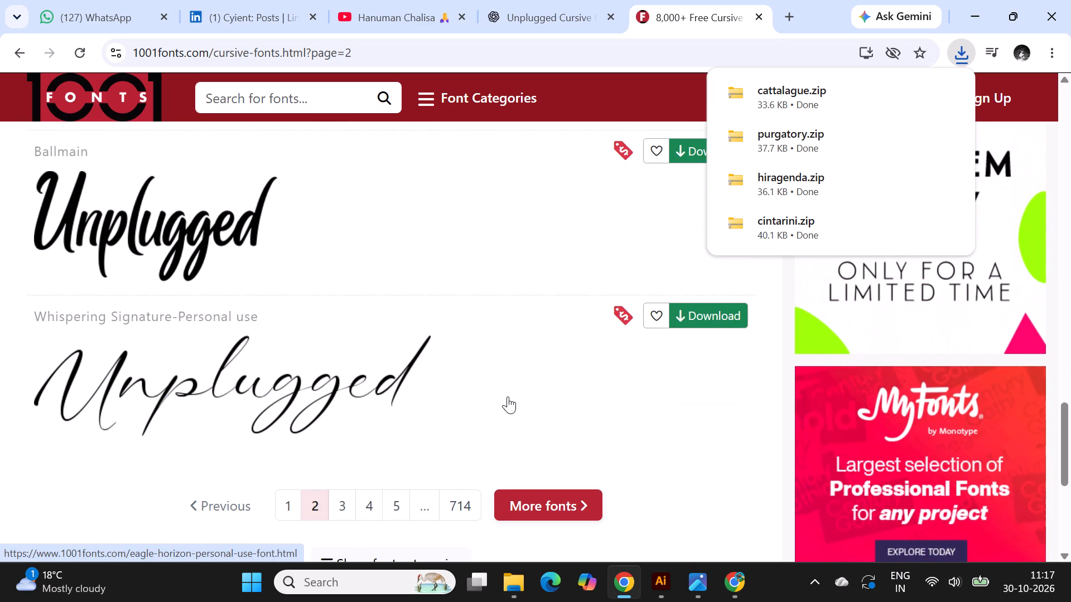
left_click(342, 503)
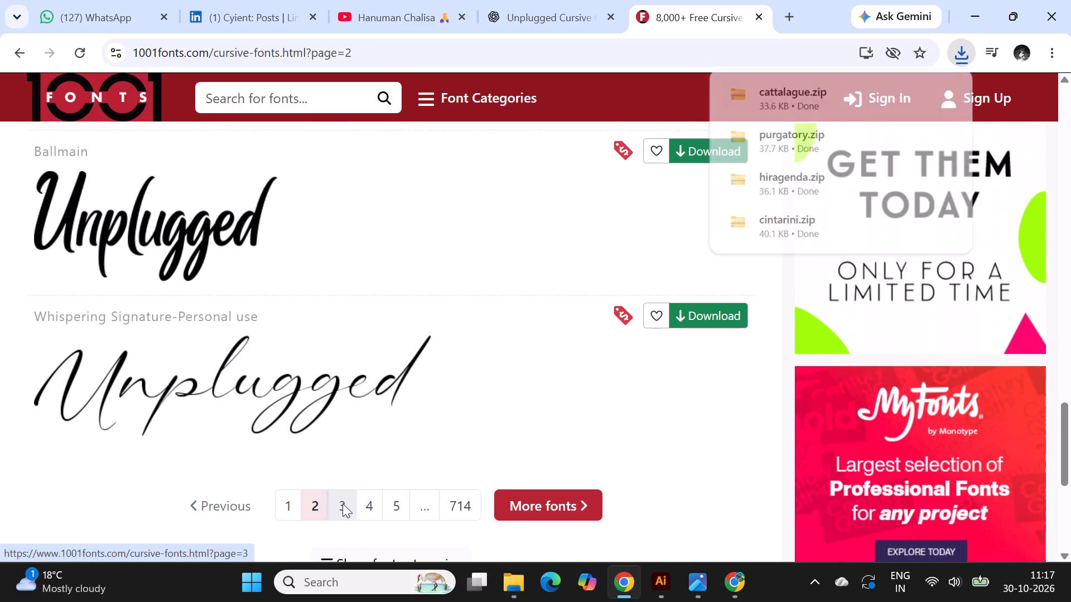
scroll(476, 383, "down", 2)
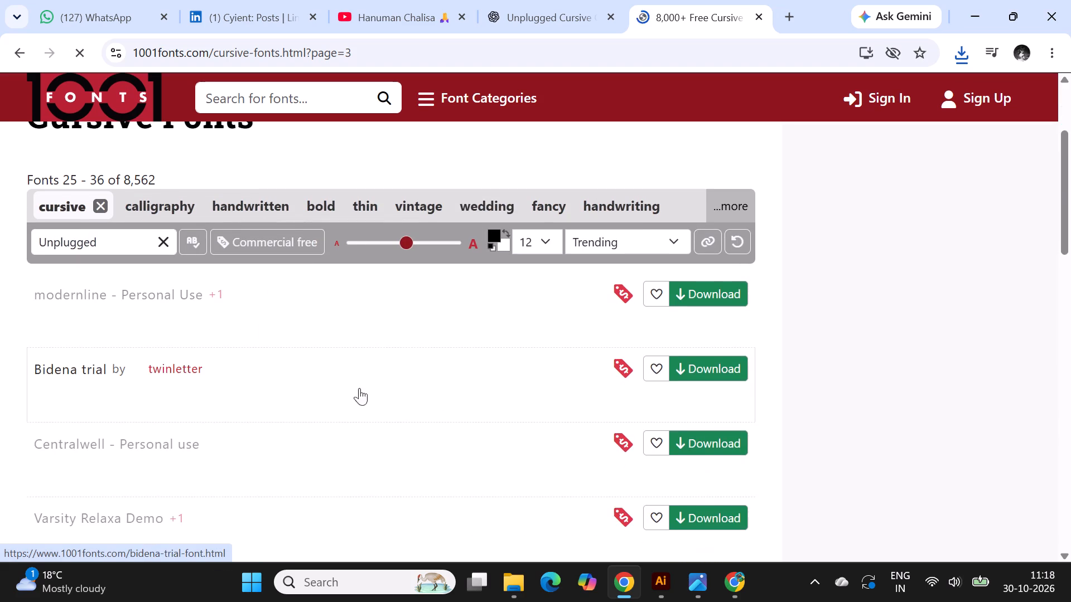
scroll(490, 370, "down", 4)
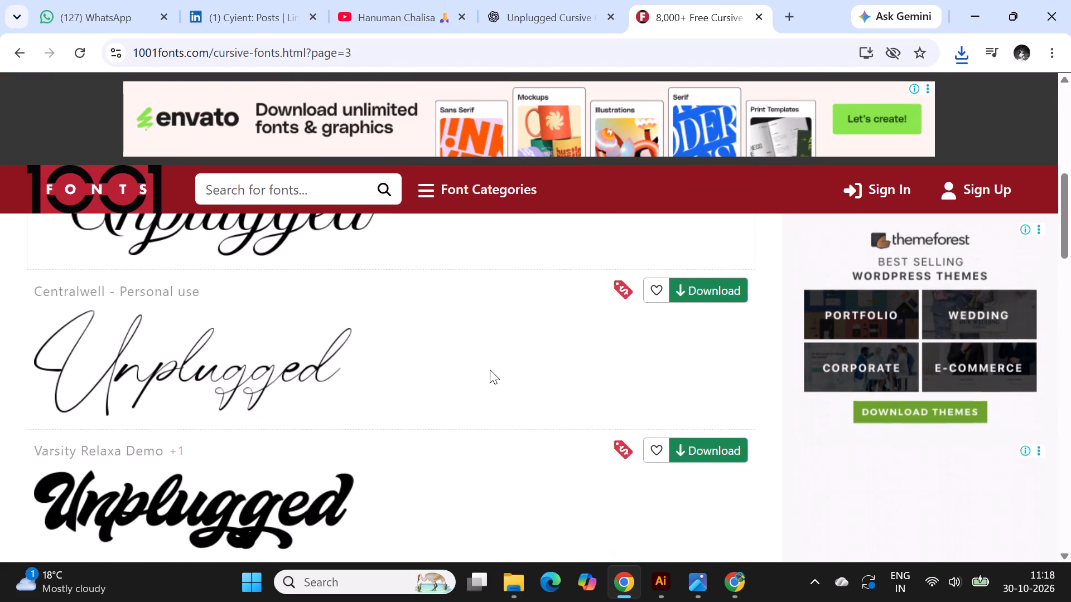
scroll(490, 370, "down", 6)
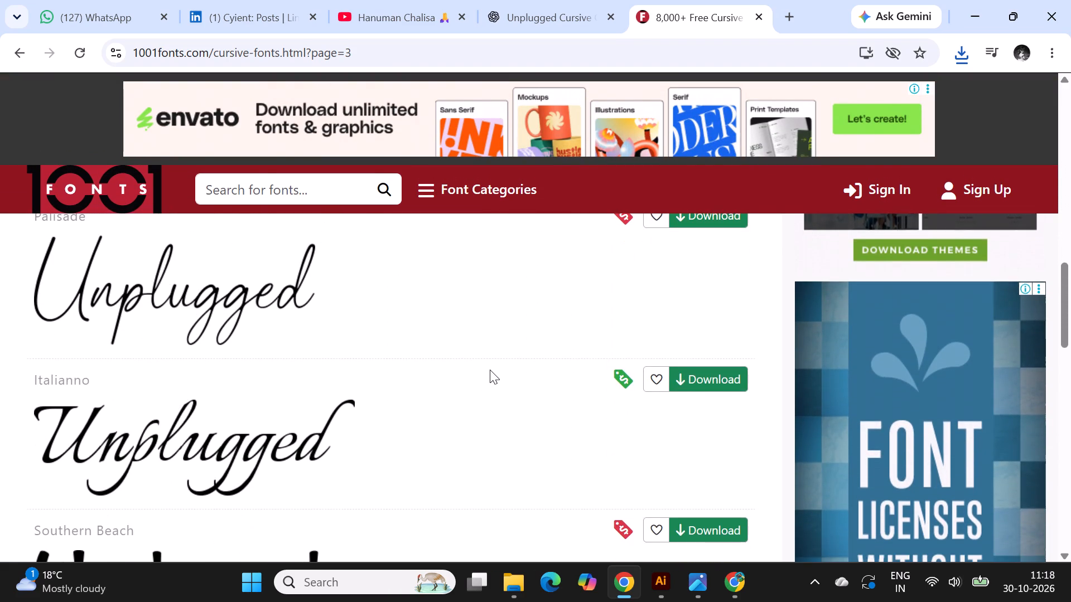
scroll(490, 370, "up", 1)
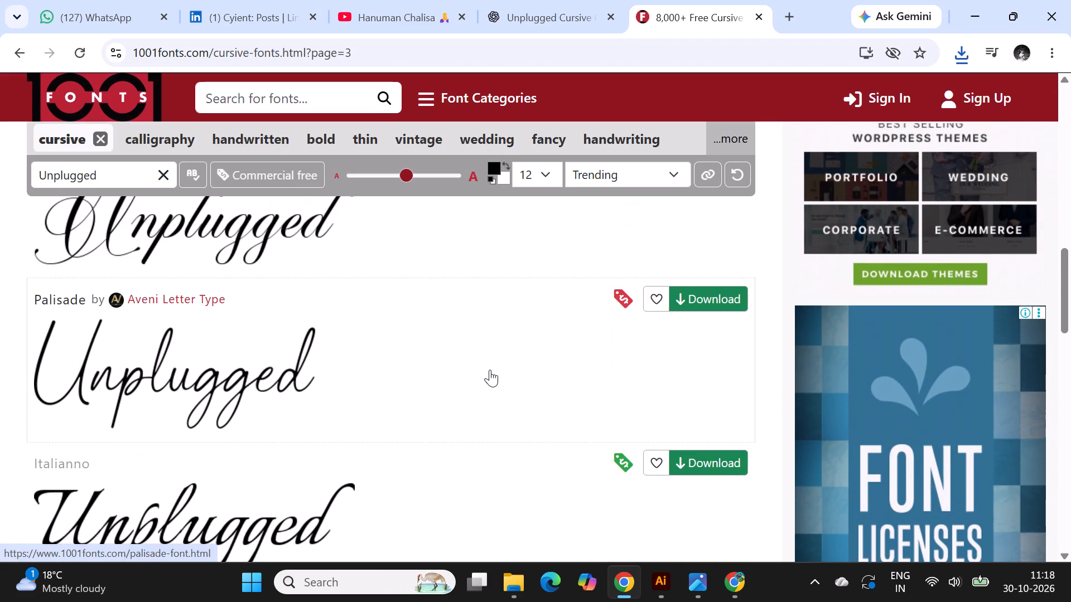
scroll(490, 370, "down", 1)
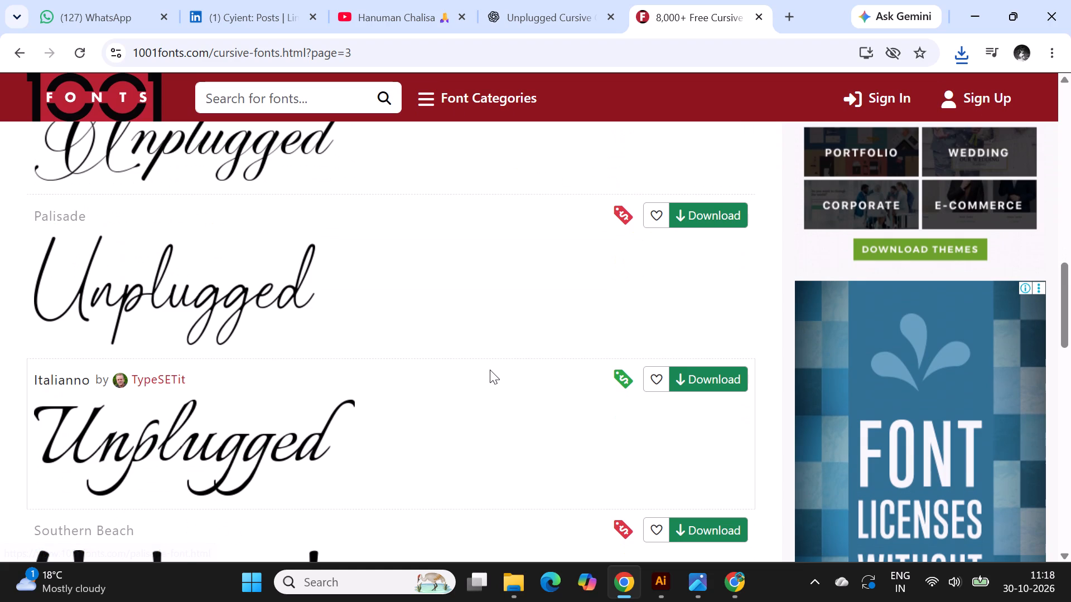
scroll(490, 370, "down", 6)
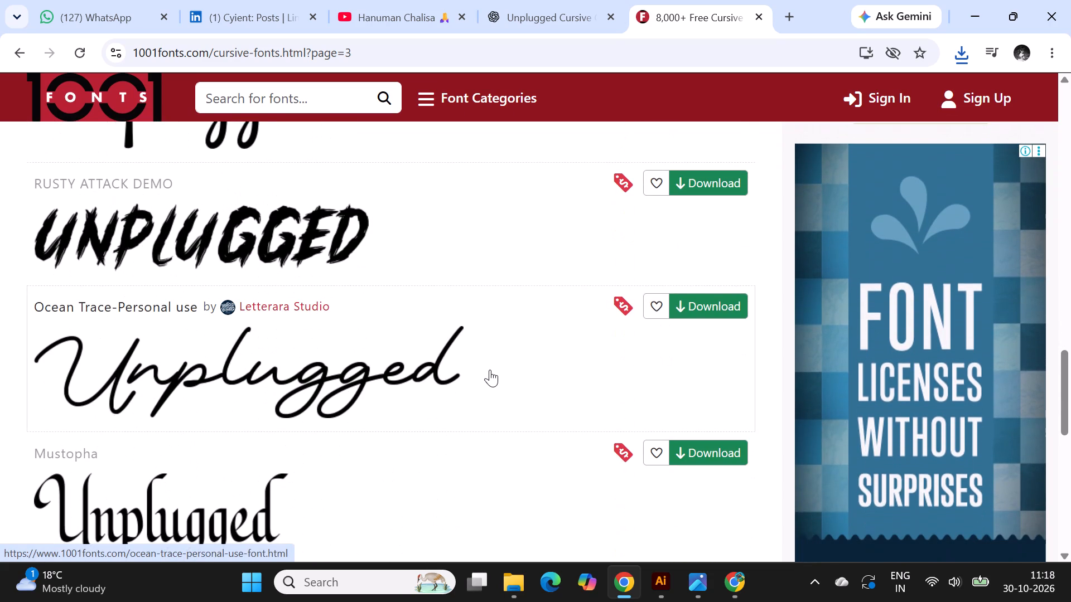
left_click(691, 303)
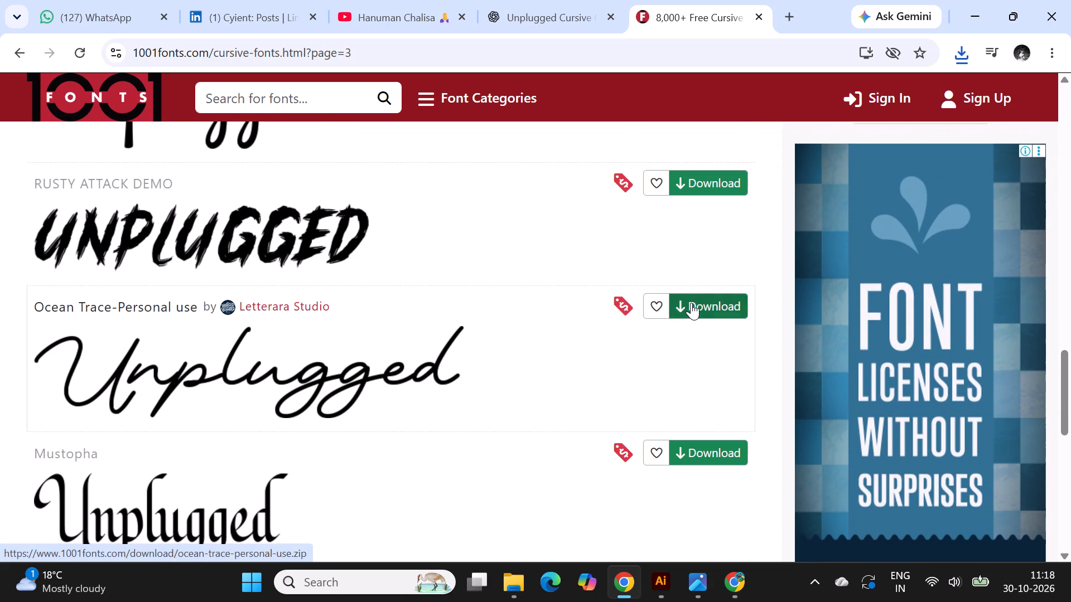
Switch to File Explorer, check the Downloads folder for the downloaded font archives, and return to Chrome.
left_click(509, 592)
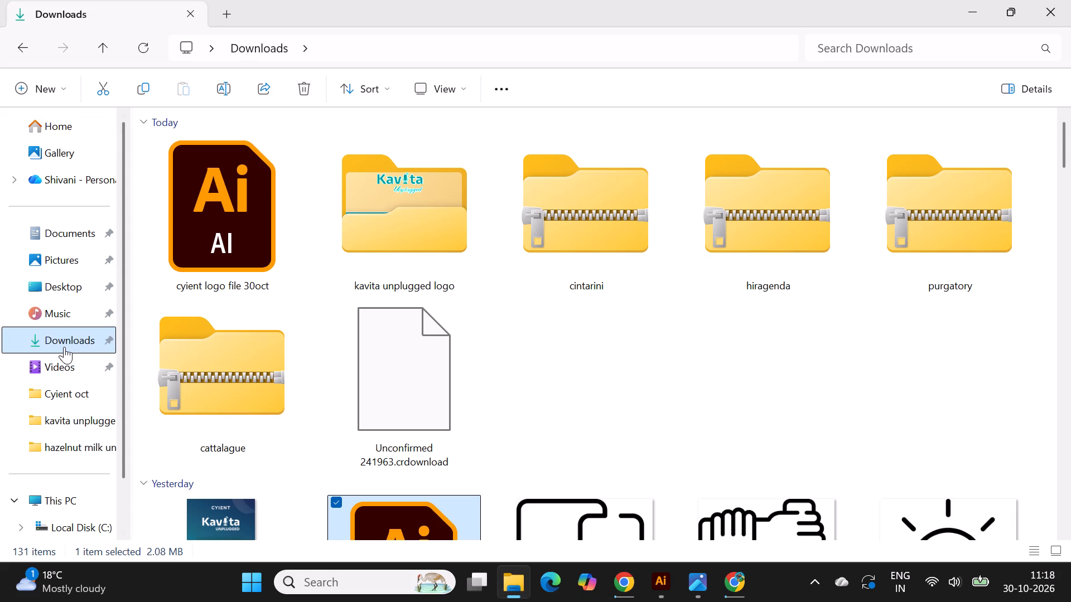
double_click(64, 347)
scroll(656, 397, "up", 2)
left_click(705, 380)
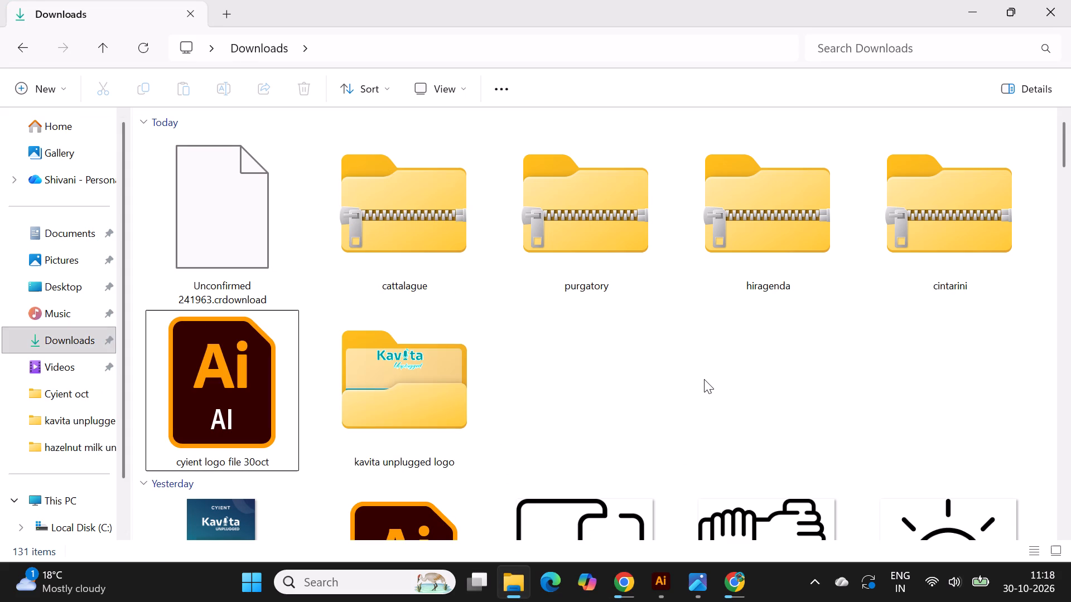
scroll(704, 378, "up", 2)
left_click(81, 340)
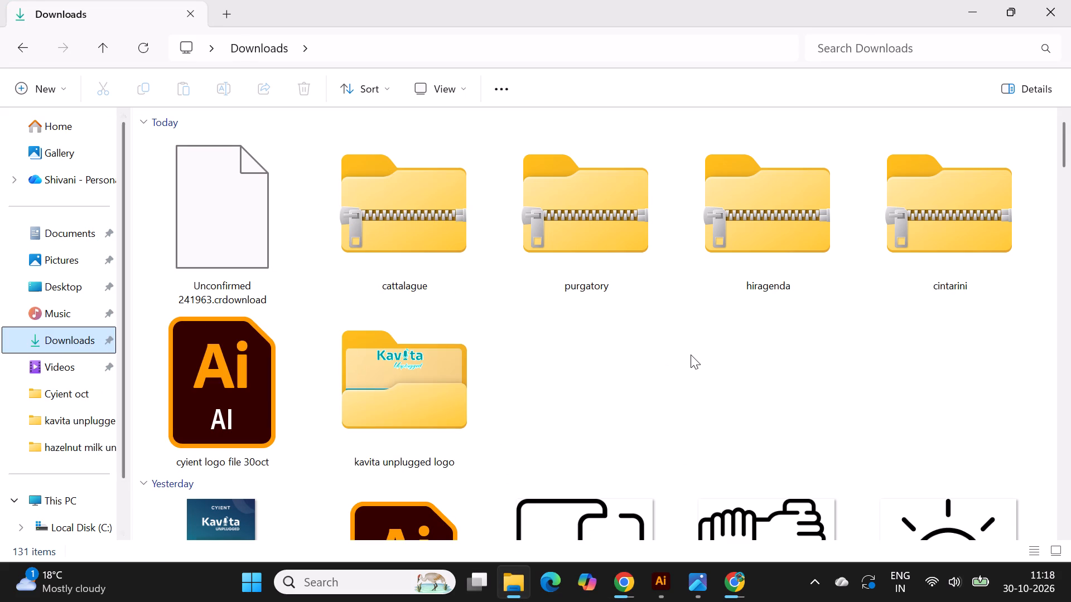
left_click(691, 355)
scroll(673, 309, "up", 2)
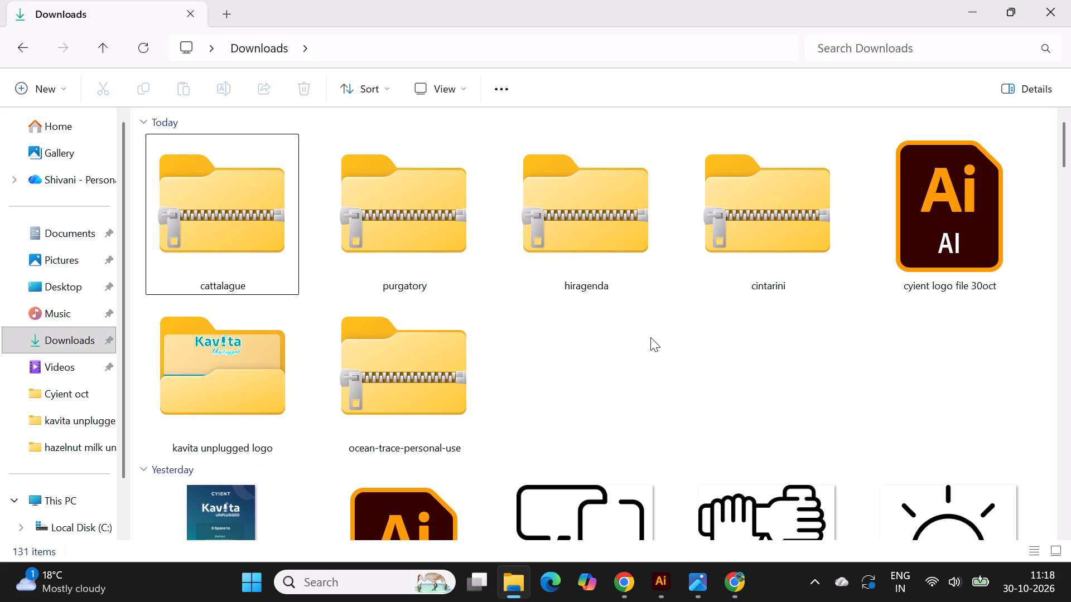
left_click(622, 583)
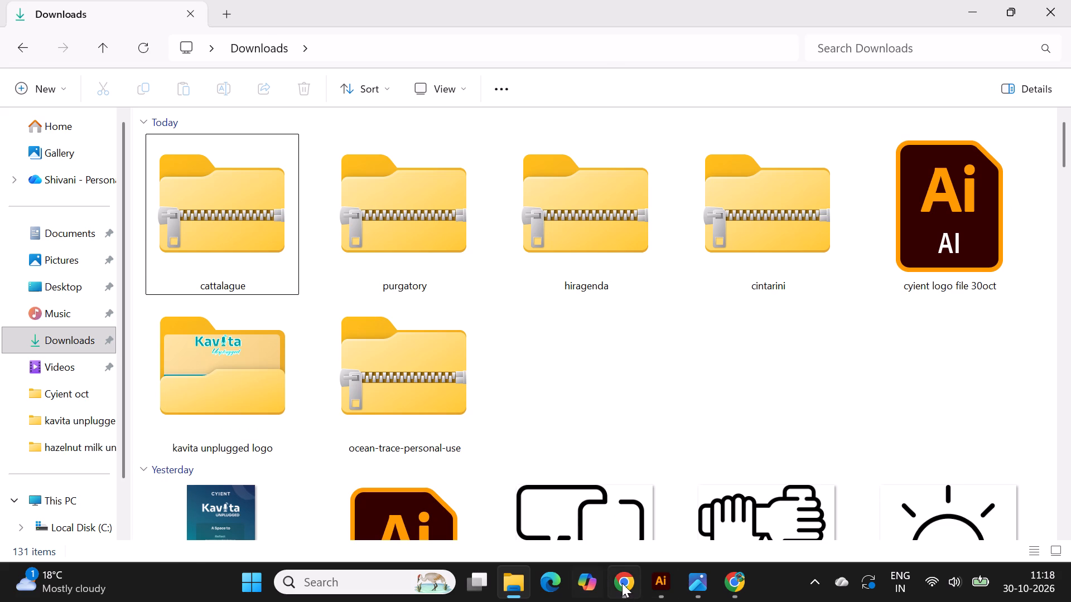